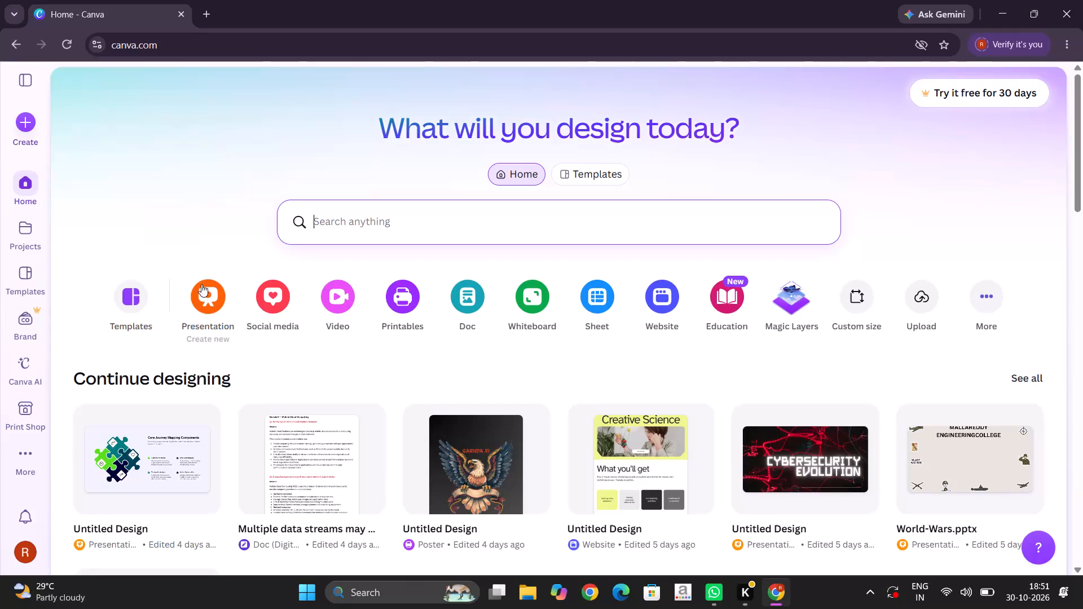
Create a new blank presentation design.
left_click(201, 303)
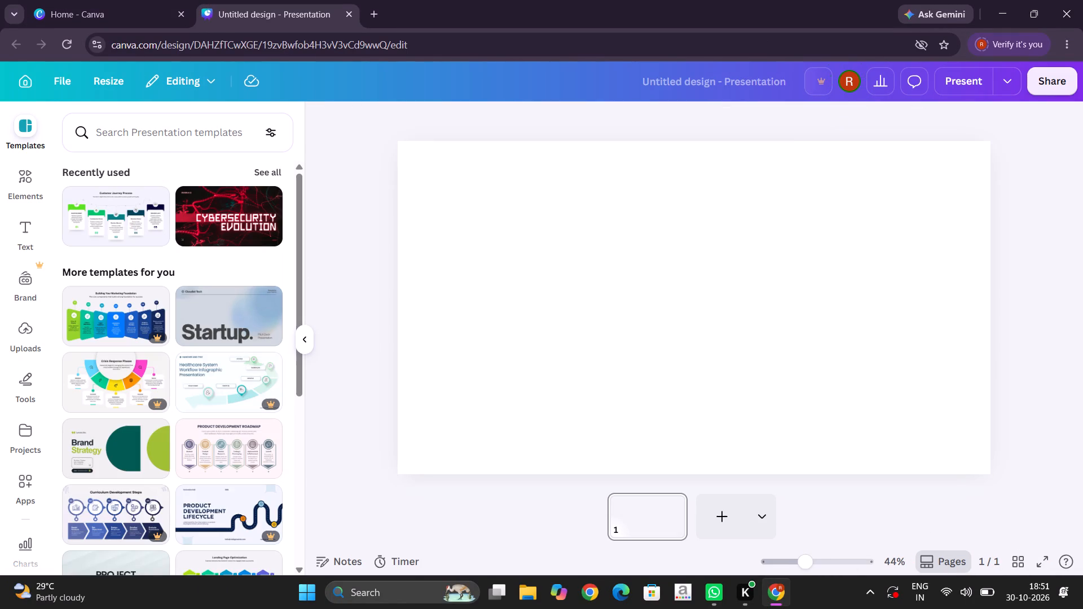
Search the presentation templates for "smart irrigation using gsm module".
left_click(174, 133)
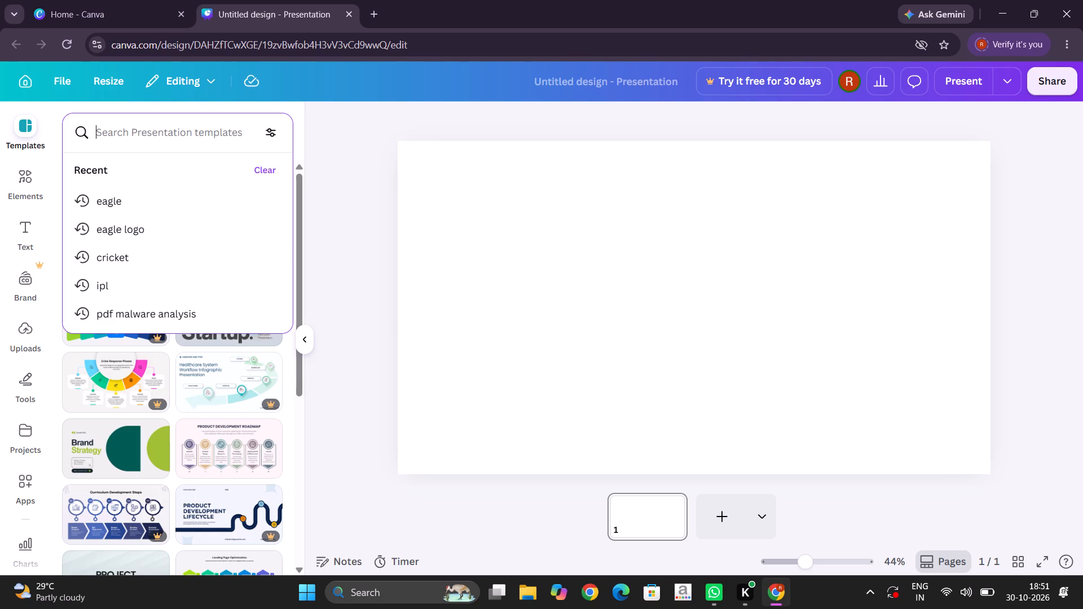
type("sma")
type("rt irri")
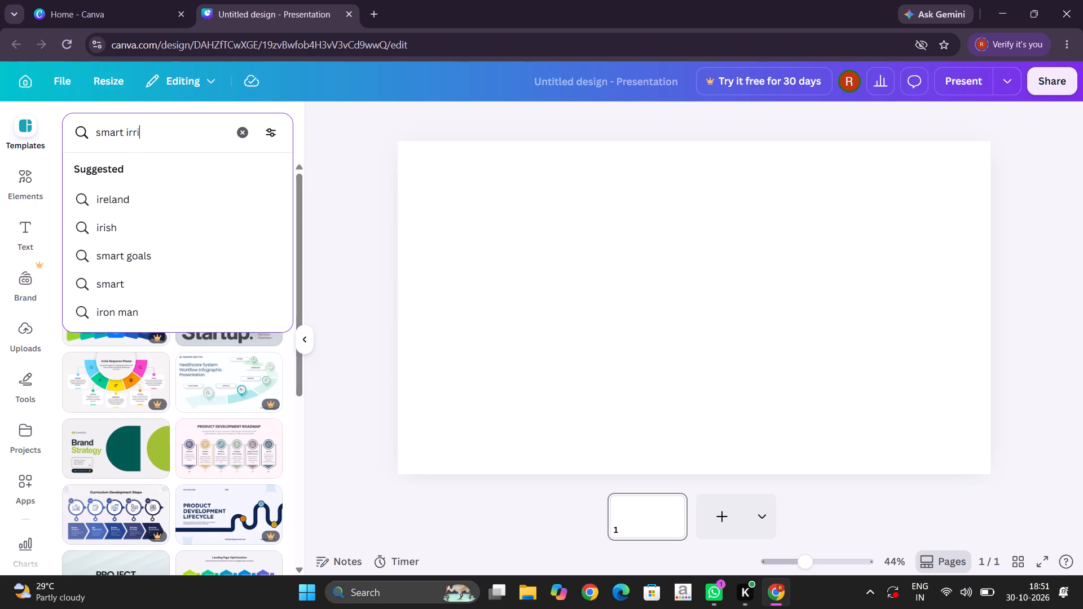
type("ga")
type("tion")
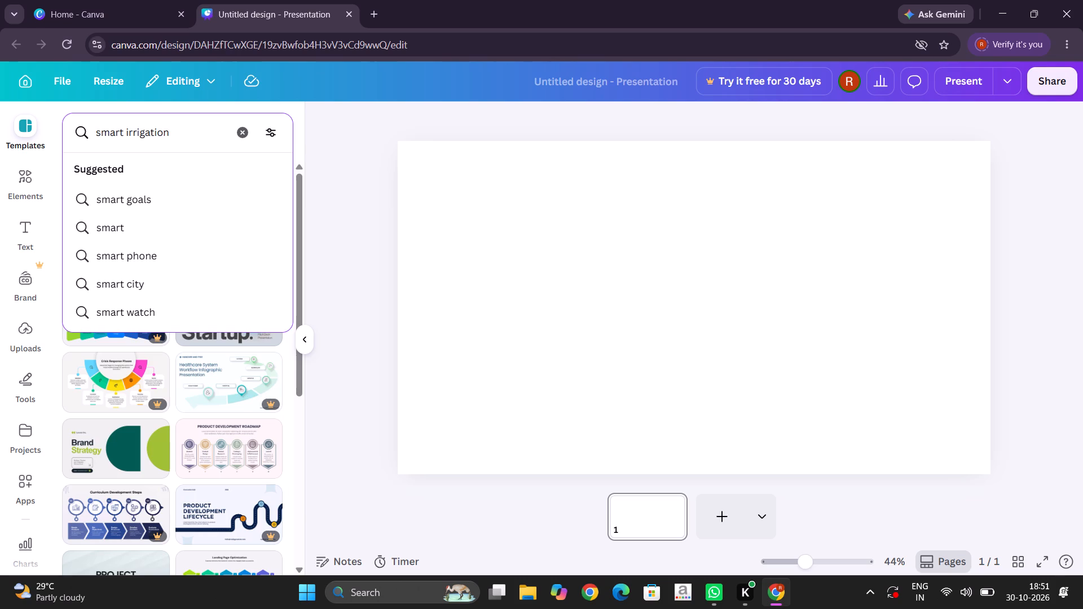
key("space")
key("u")
type("sin")
key("g")
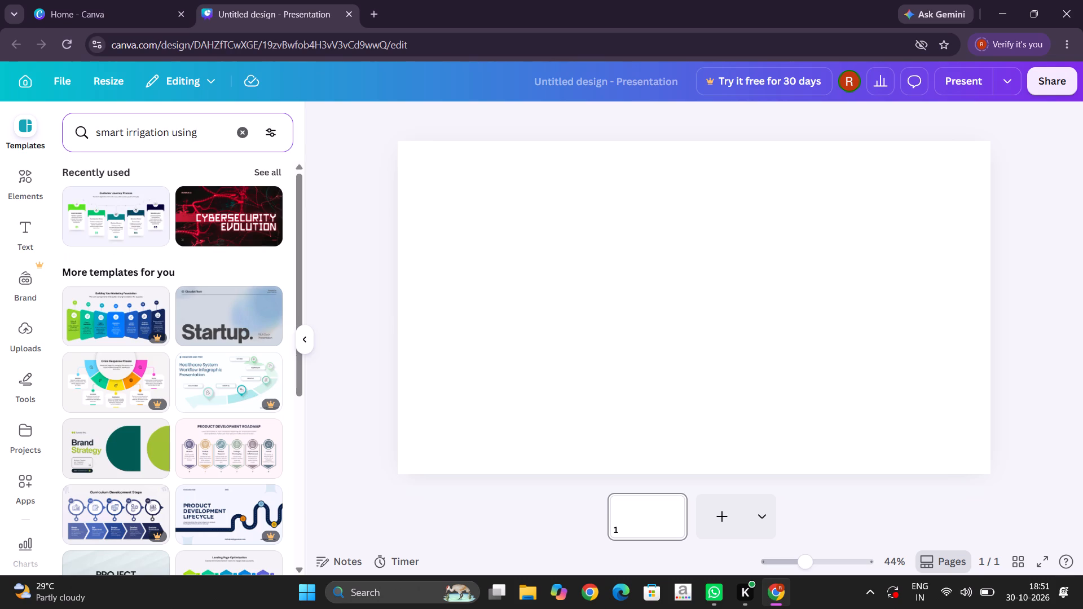
key("space")
type("gsm")
key("space")
type("module")
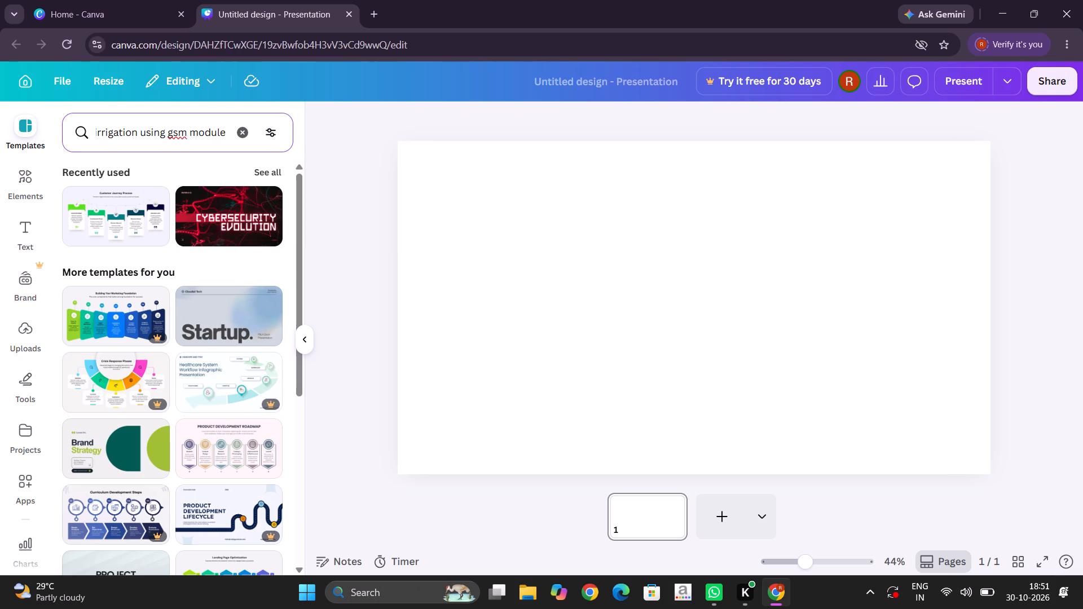
key("Return")
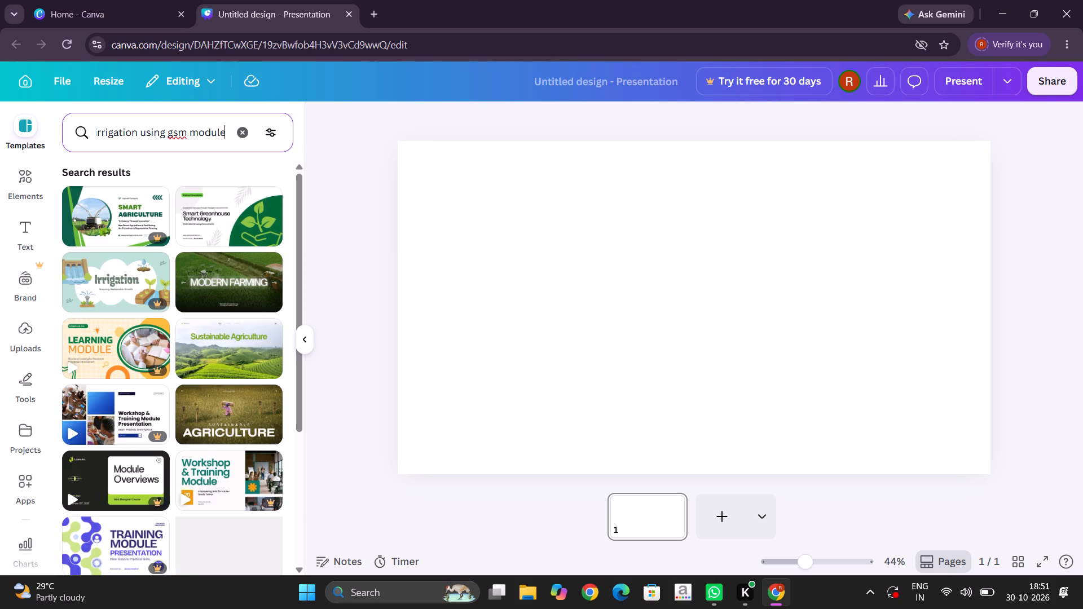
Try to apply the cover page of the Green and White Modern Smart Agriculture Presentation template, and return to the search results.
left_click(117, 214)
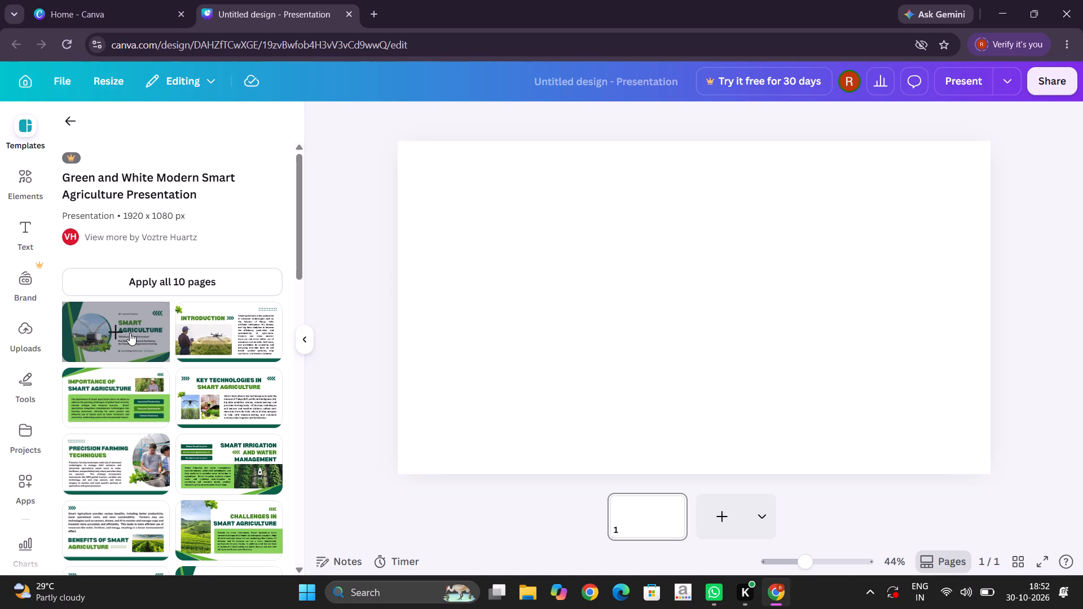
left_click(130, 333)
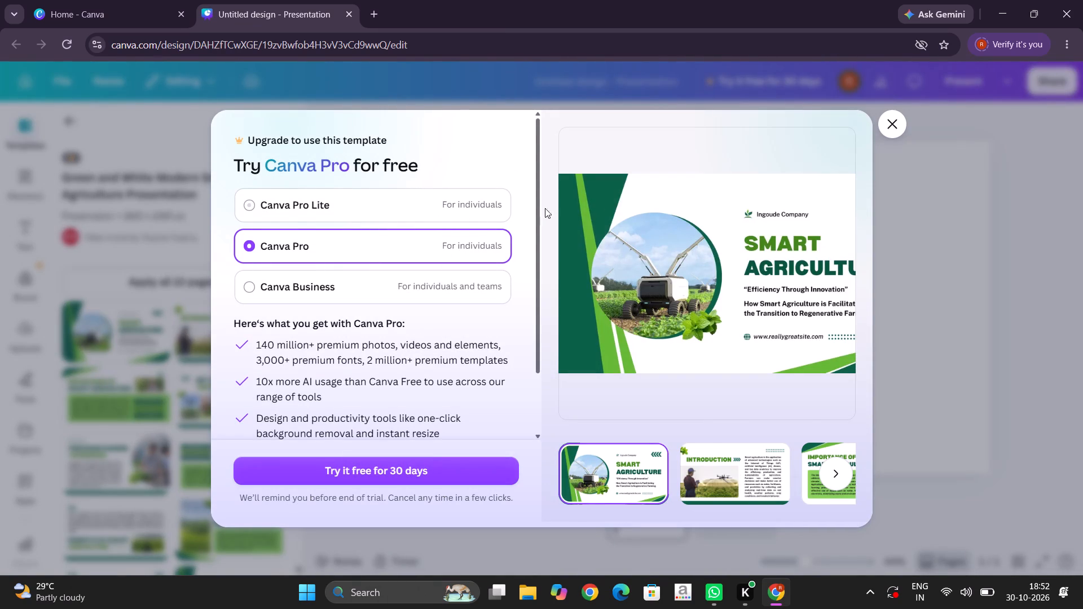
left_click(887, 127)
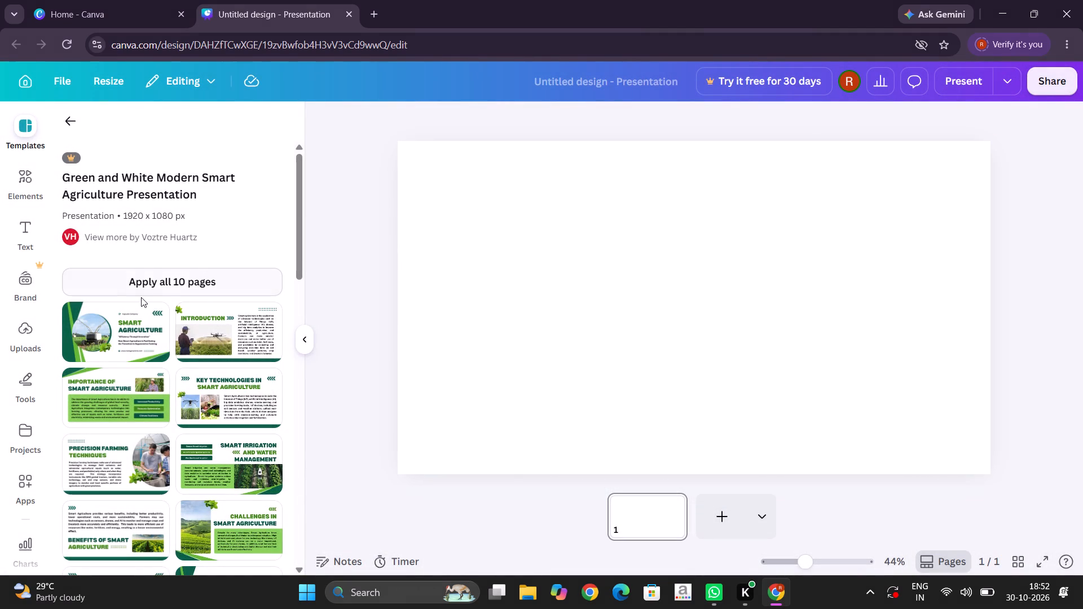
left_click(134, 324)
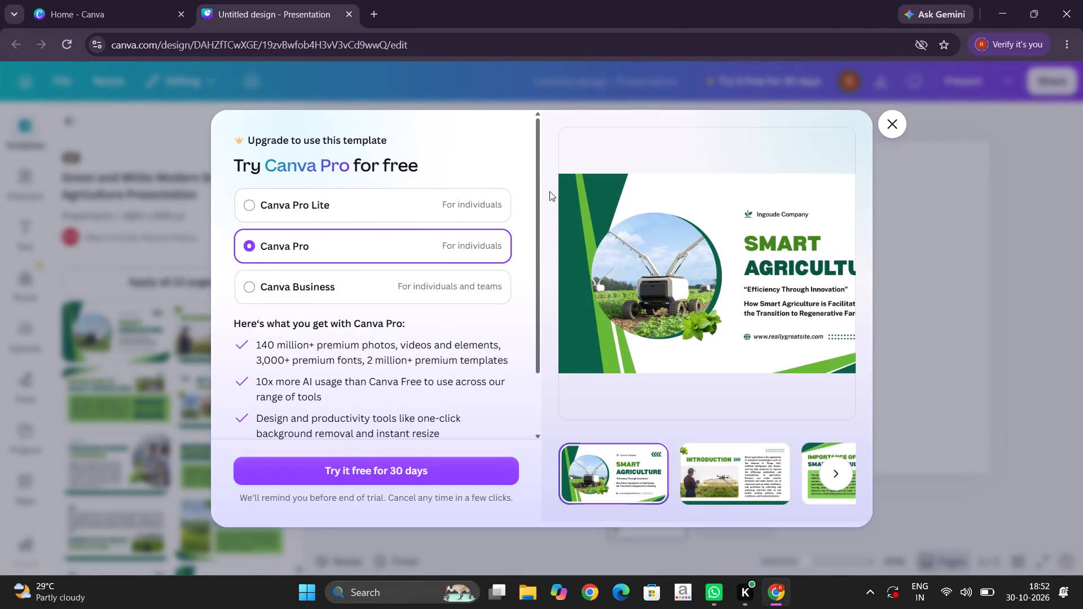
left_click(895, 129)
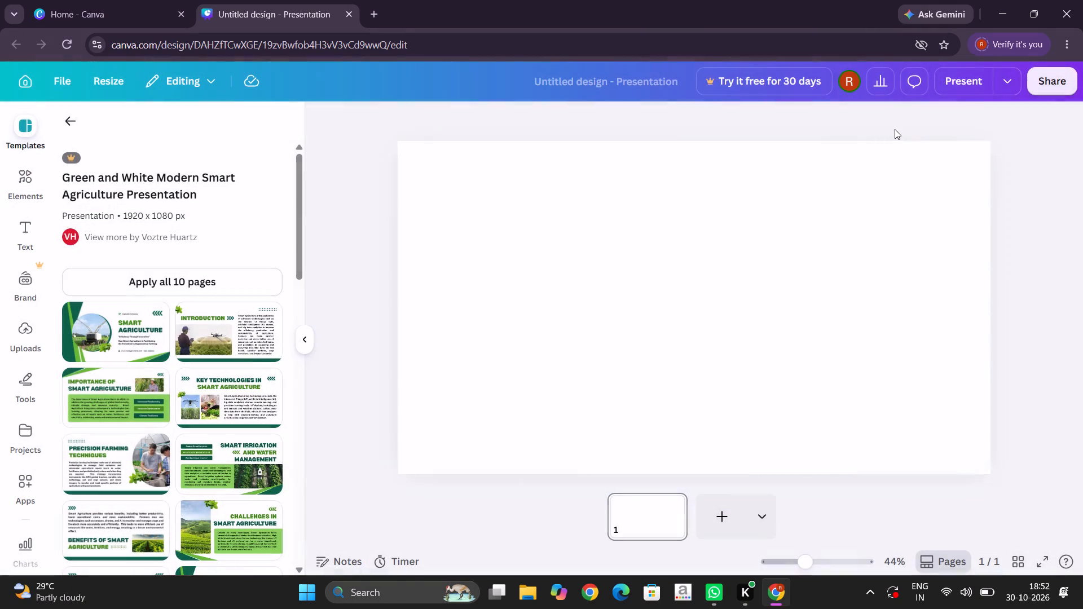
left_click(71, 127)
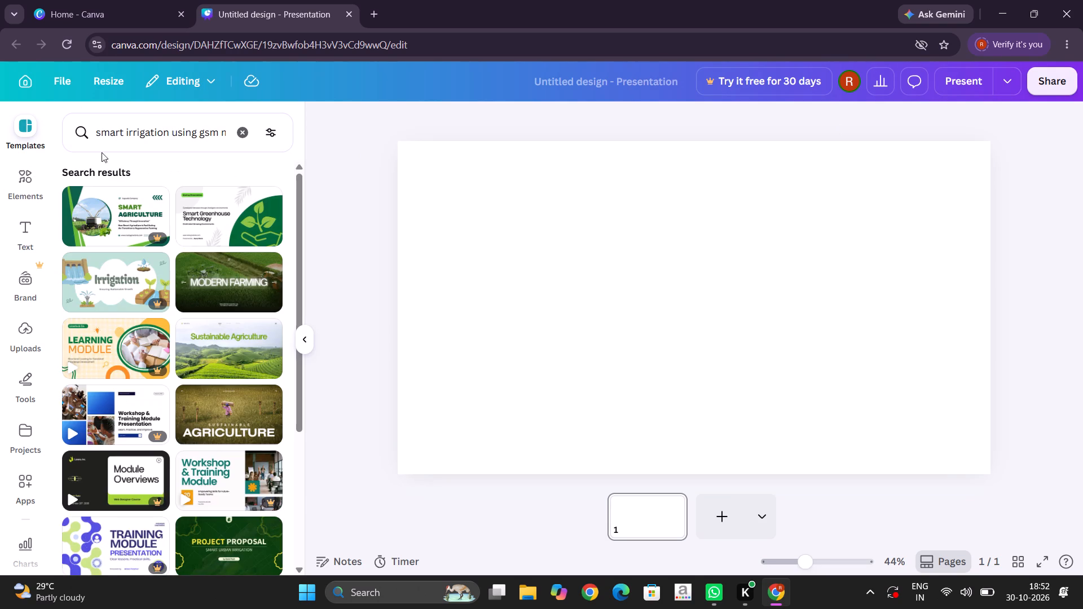
Apply the cover page of the Green and White Modern Smart Greenhouse Technology Startup Presentation template to page 1.
left_click(205, 223)
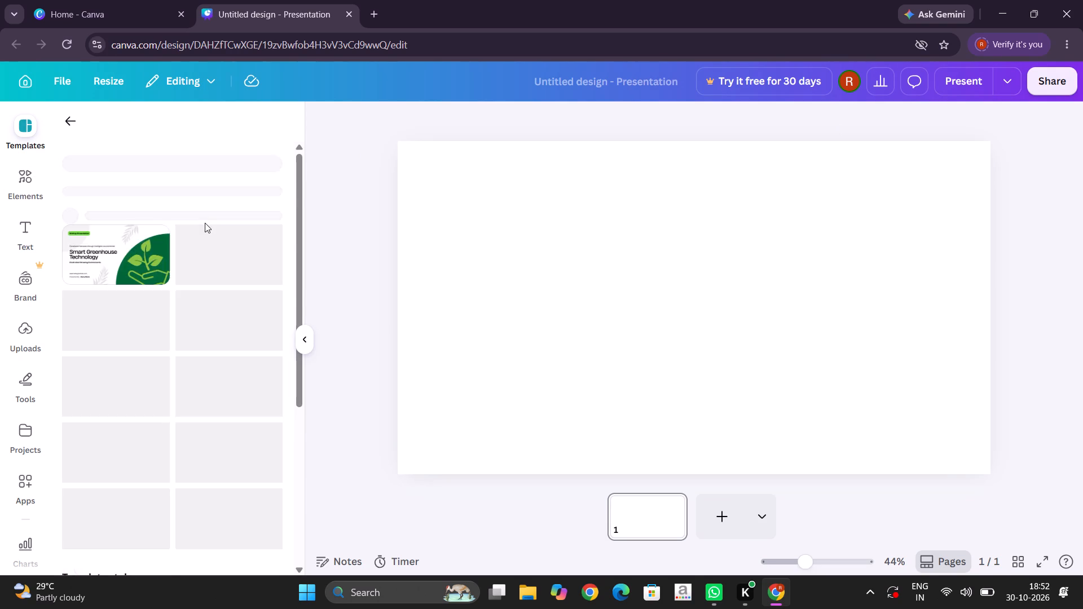
left_click(94, 319)
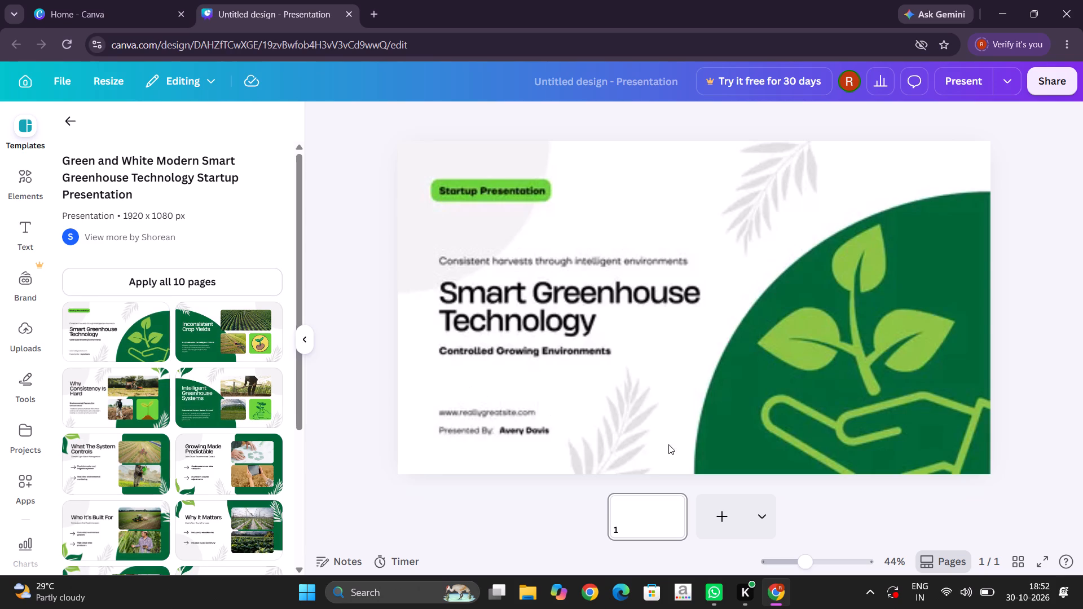
Add pages 2 and 3 using the template's "Inconsistent Crop Yields" and "Why Consistency Is Hard" layouts.
left_click(715, 509)
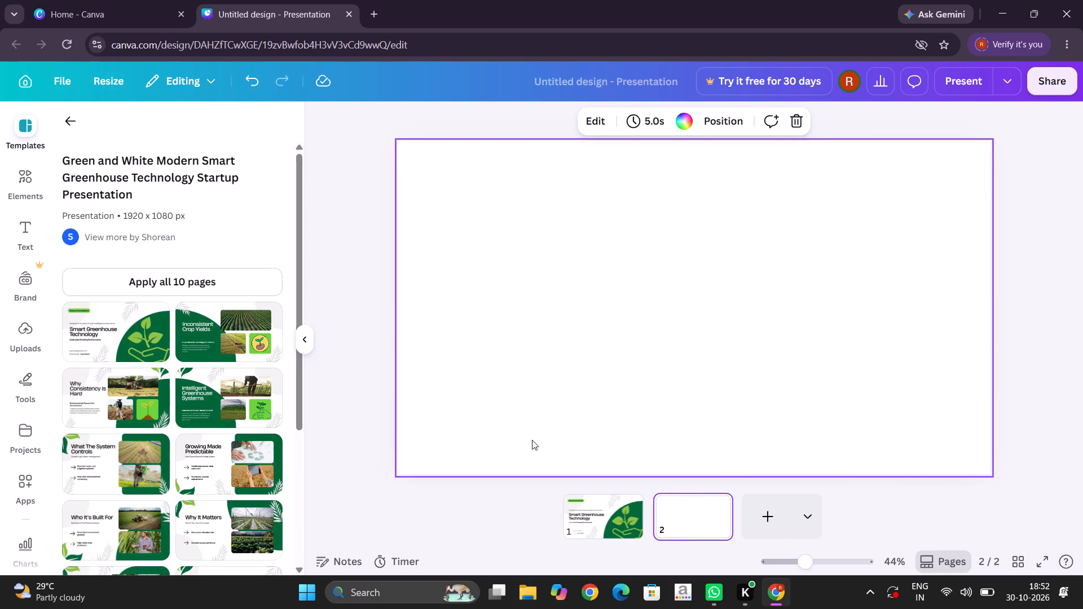
left_click(239, 330)
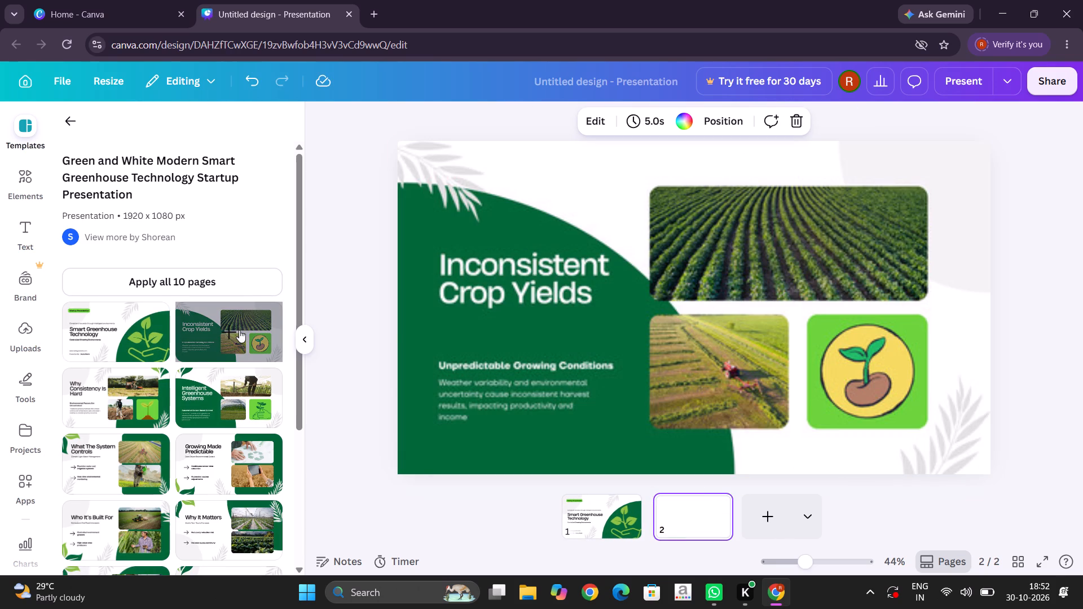
left_click(778, 519)
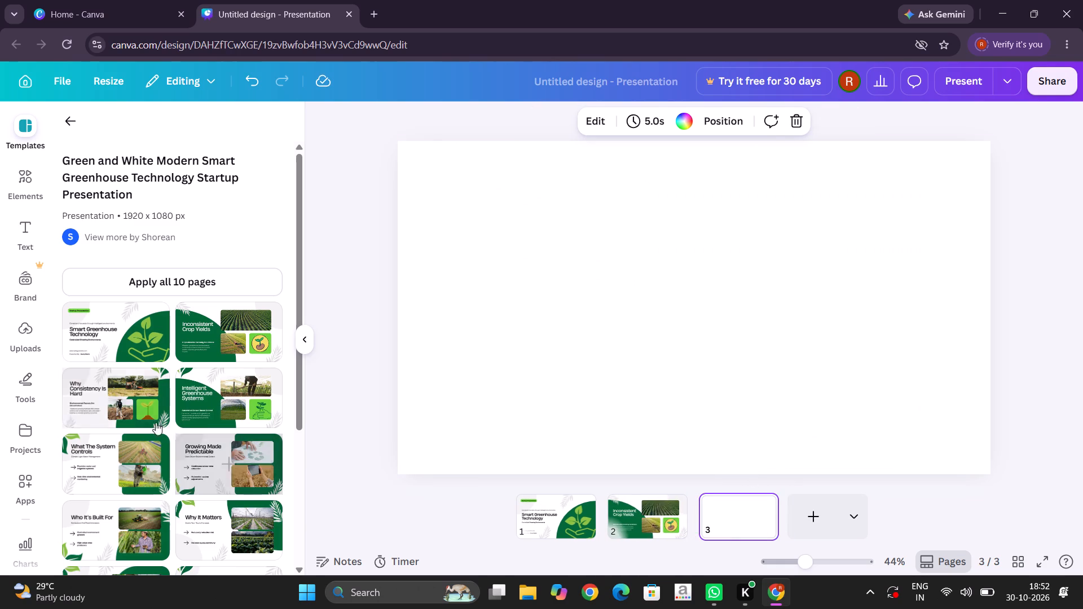
left_click(134, 398)
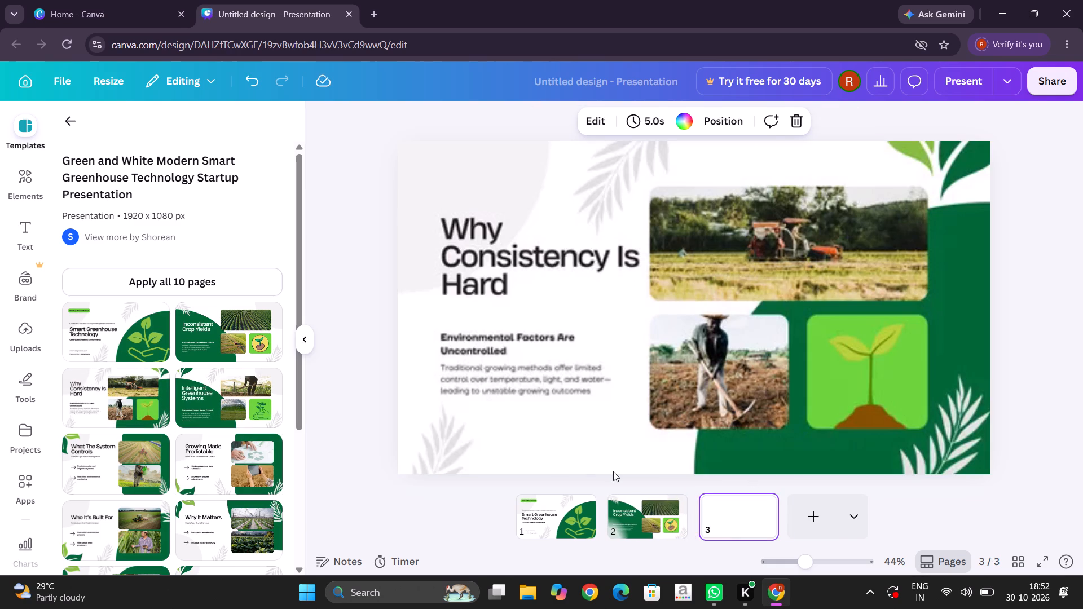
Add pages 4 and 5 using the template's "Intelligent Greenhouse Systems" and "What The System Controls" layouts.
left_click(823, 515)
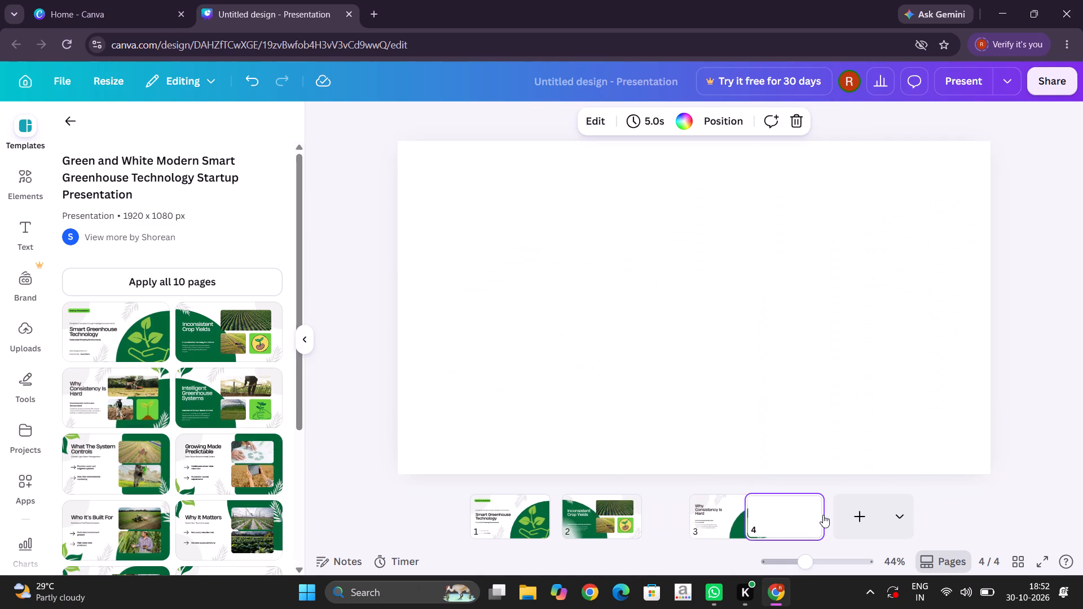
left_click(241, 398)
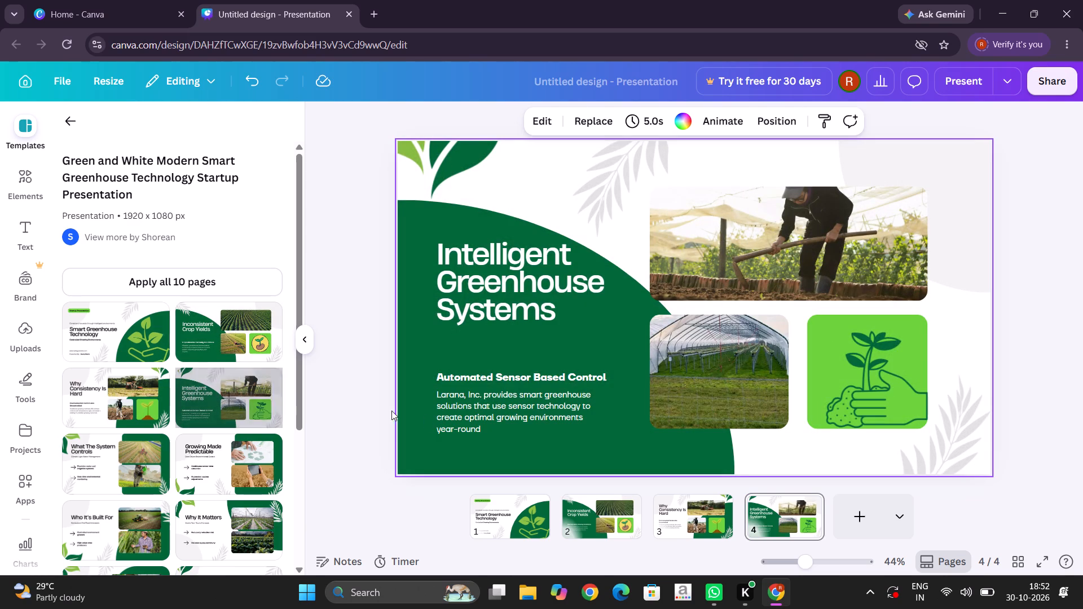
left_click(846, 527)
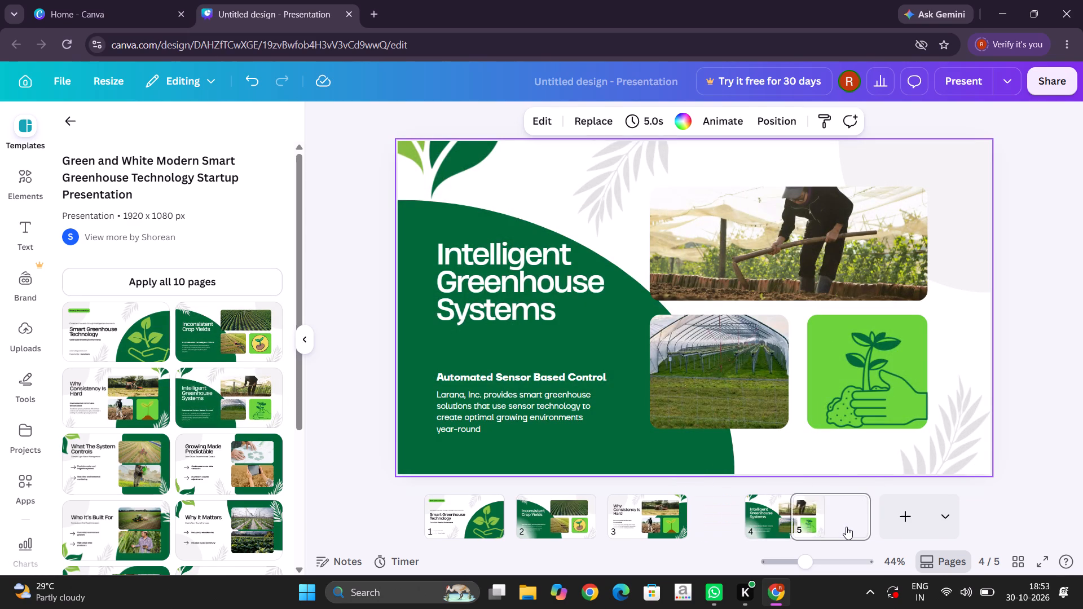
left_click(166, 474)
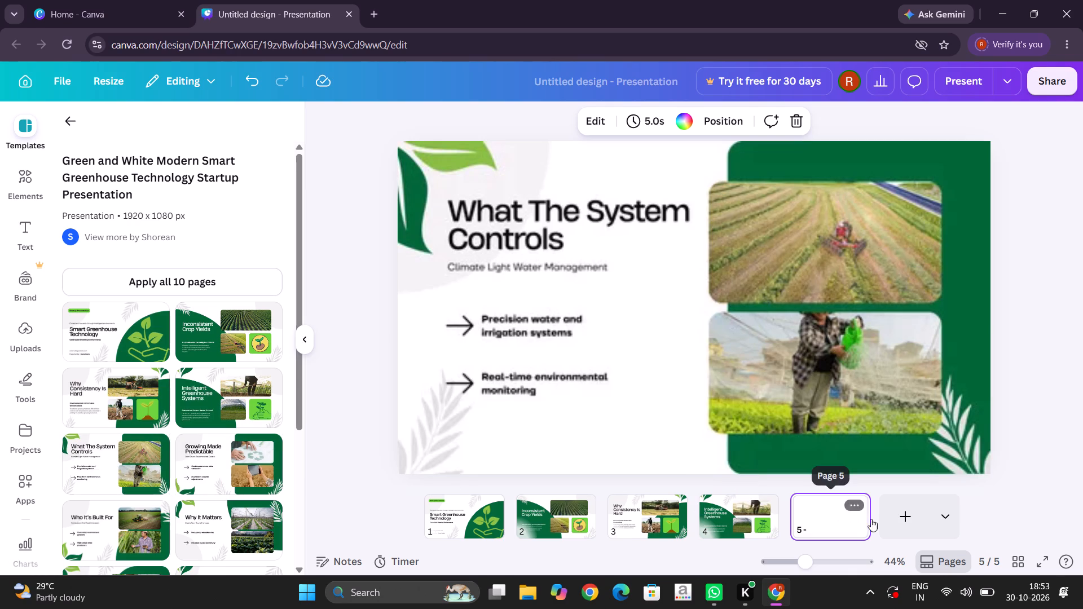
Add pages 6 and 7 using the template's "Growing Made Predictable" and "Who It's Built For" layouts.
left_click(904, 521)
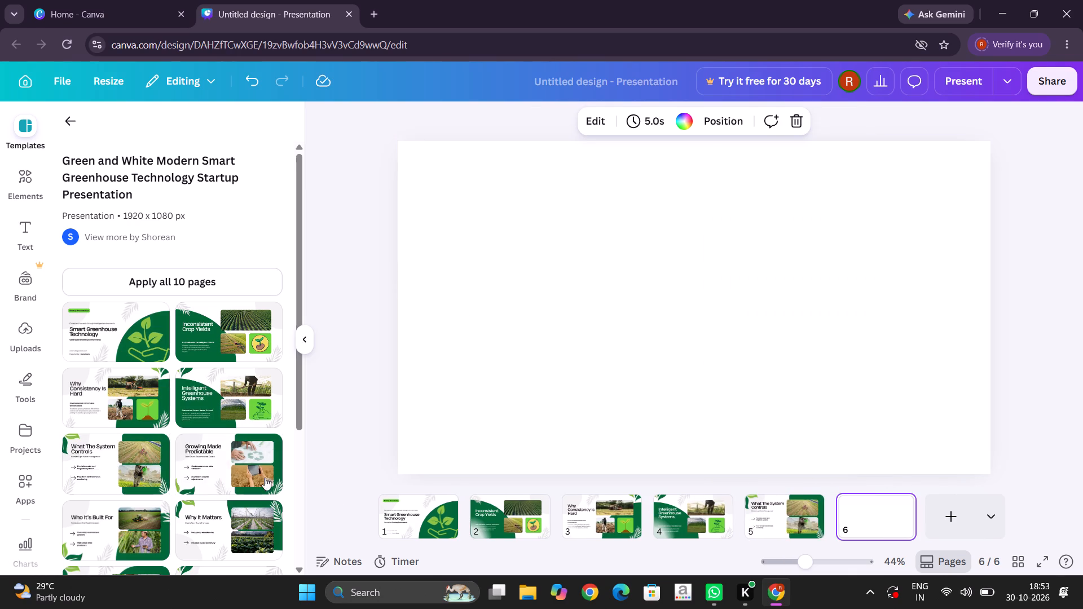
left_click(231, 445)
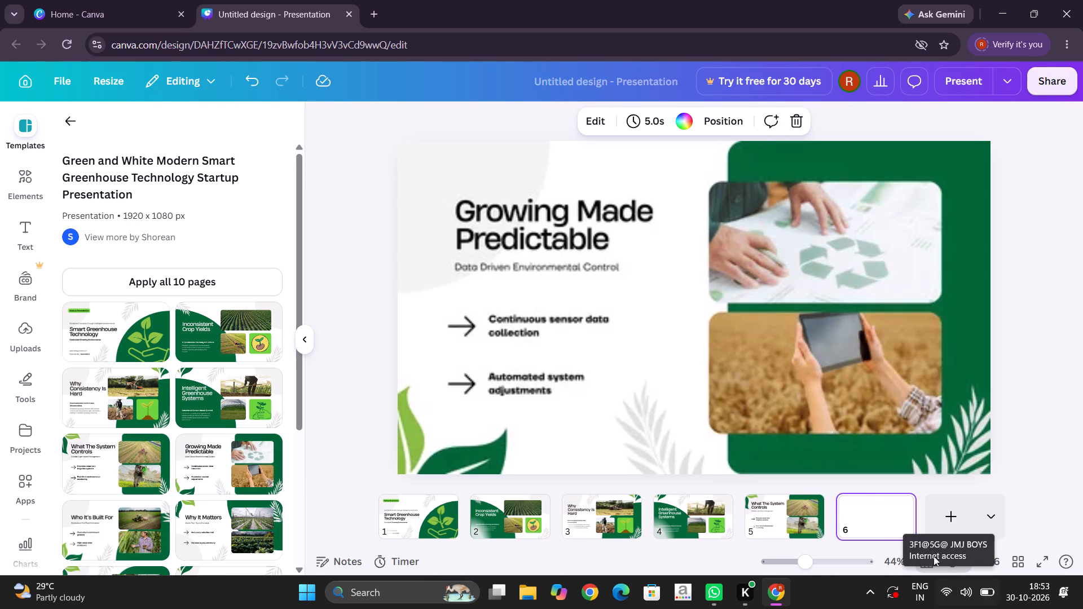
left_click(947, 513)
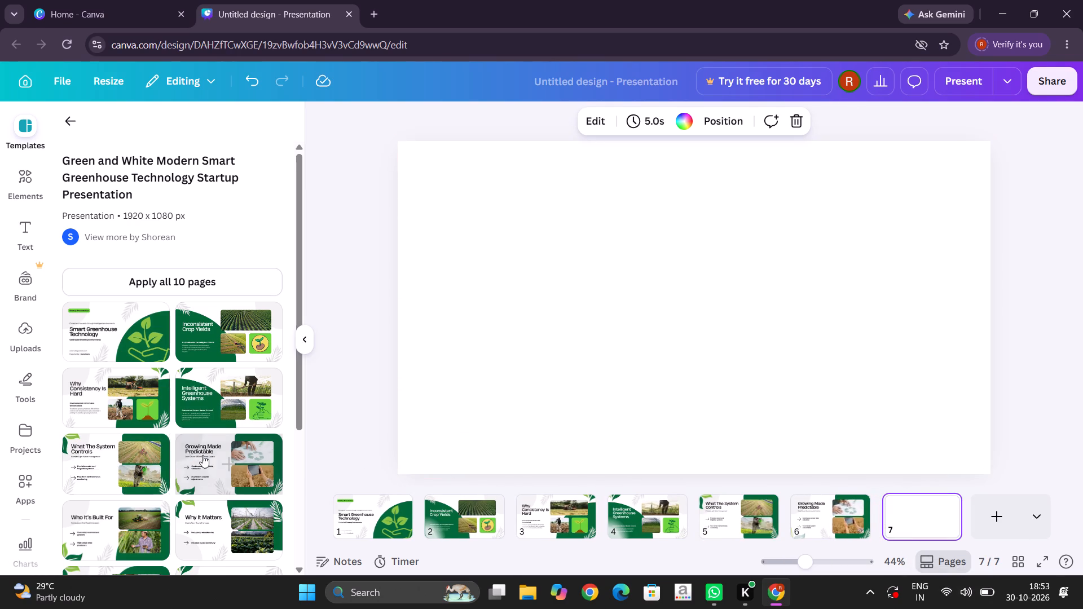
scroll(196, 455, "down", 1)
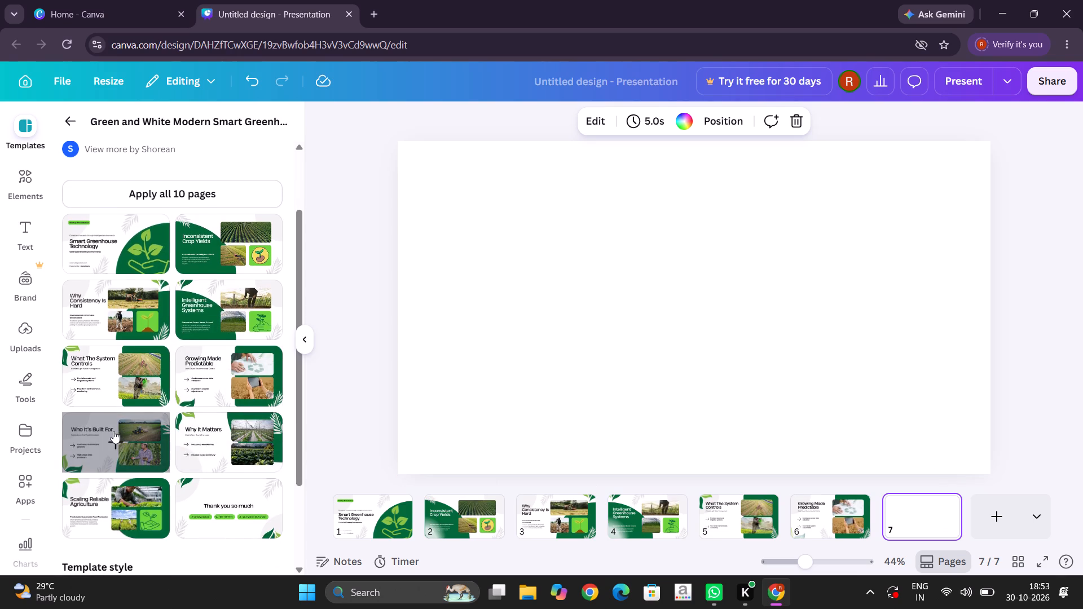
left_click(111, 430)
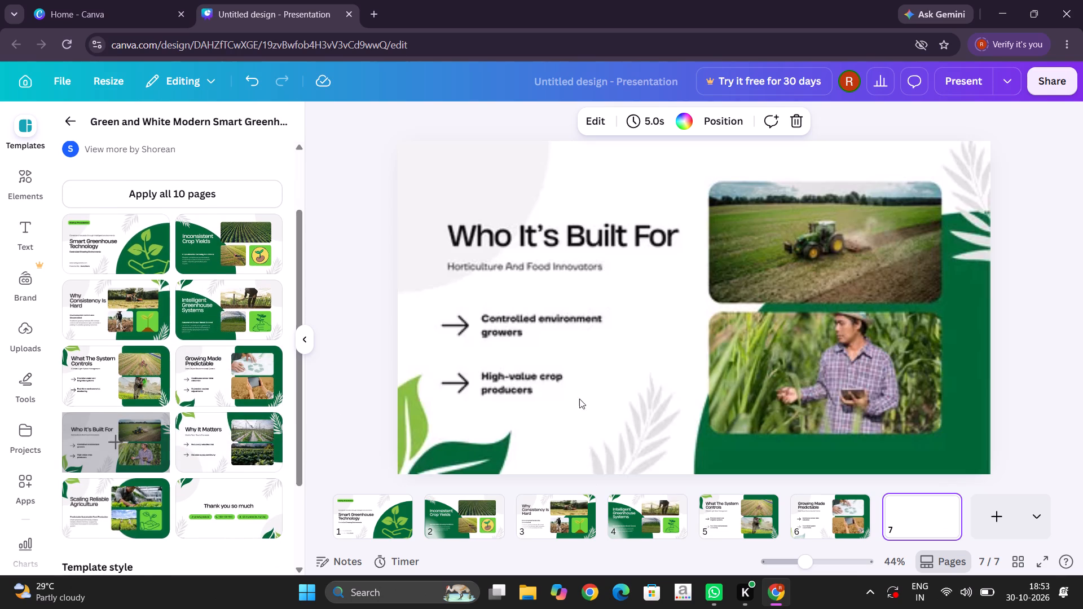
Add pages 8 and 9 using the template's "Why It Matters" and "Scaling Reliable Agriculture" layouts.
left_click(989, 515)
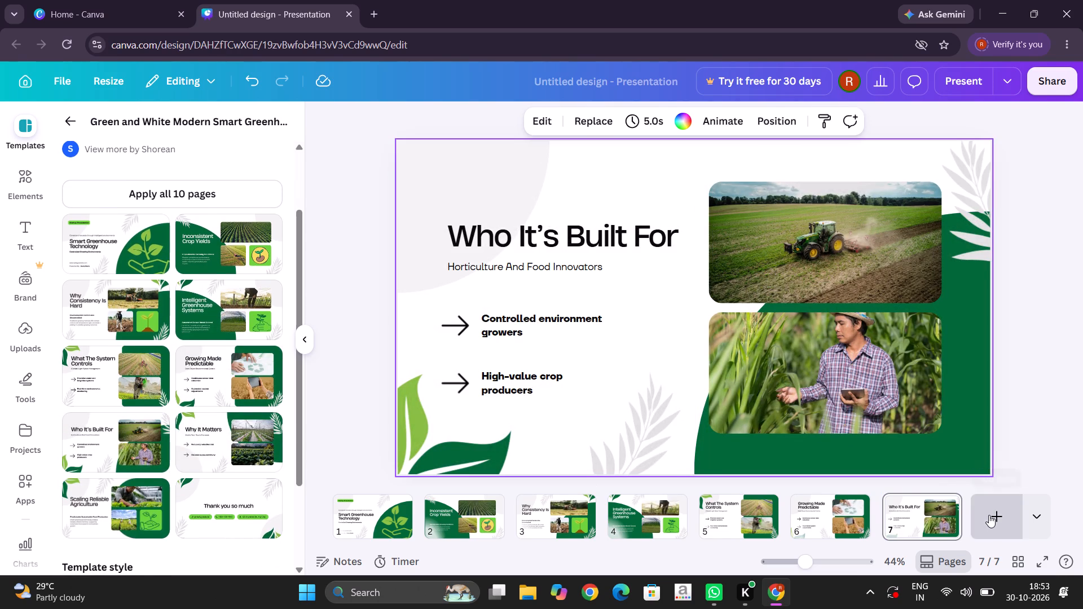
left_click(241, 414)
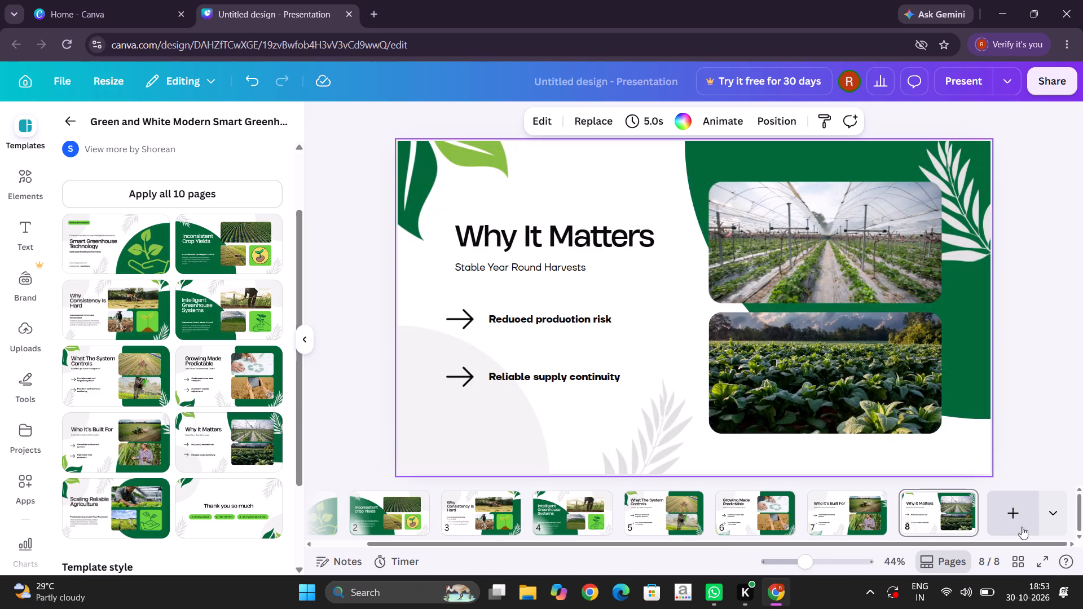
left_click(1012, 514)
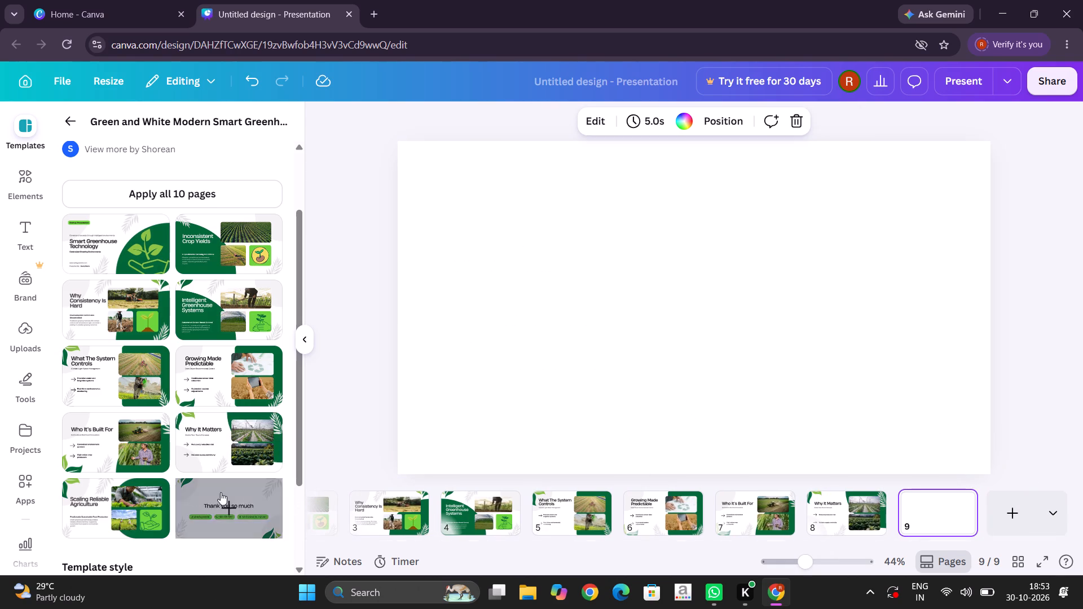
left_click(125, 489)
scroll(125, 489, "down", 2)
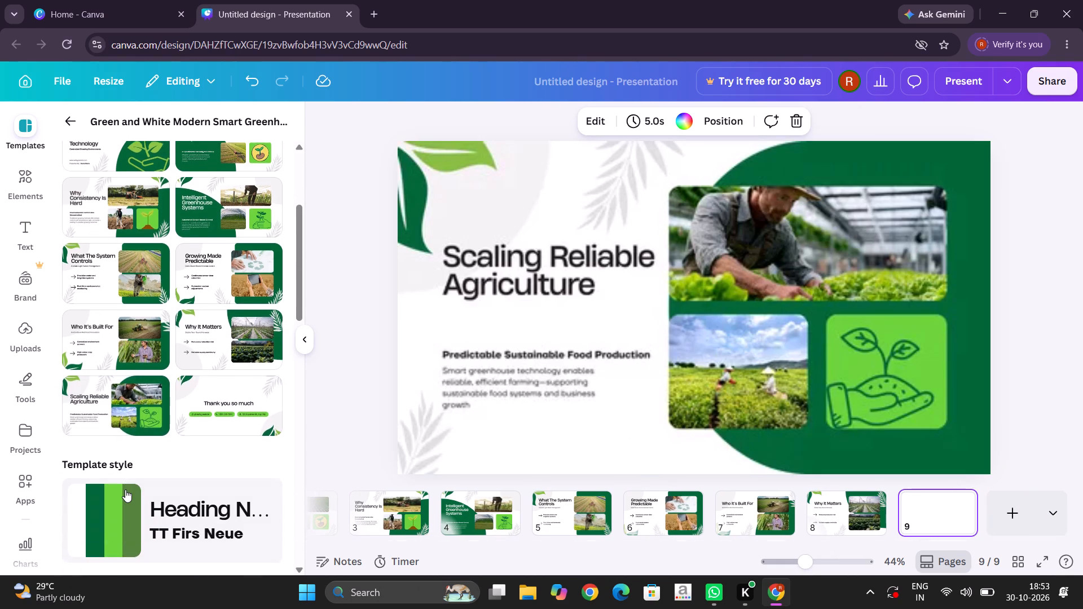
Add page 10 using the template's "Thank you so much" layout and apply the template style's colours to it.
scroll(125, 489, "down", 1)
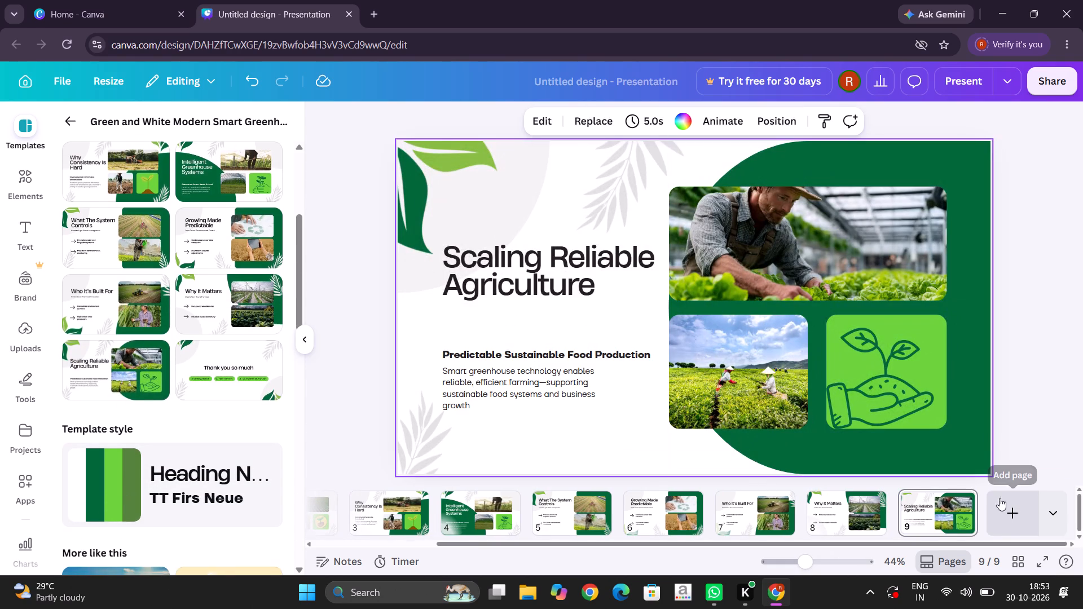
left_click(1006, 523)
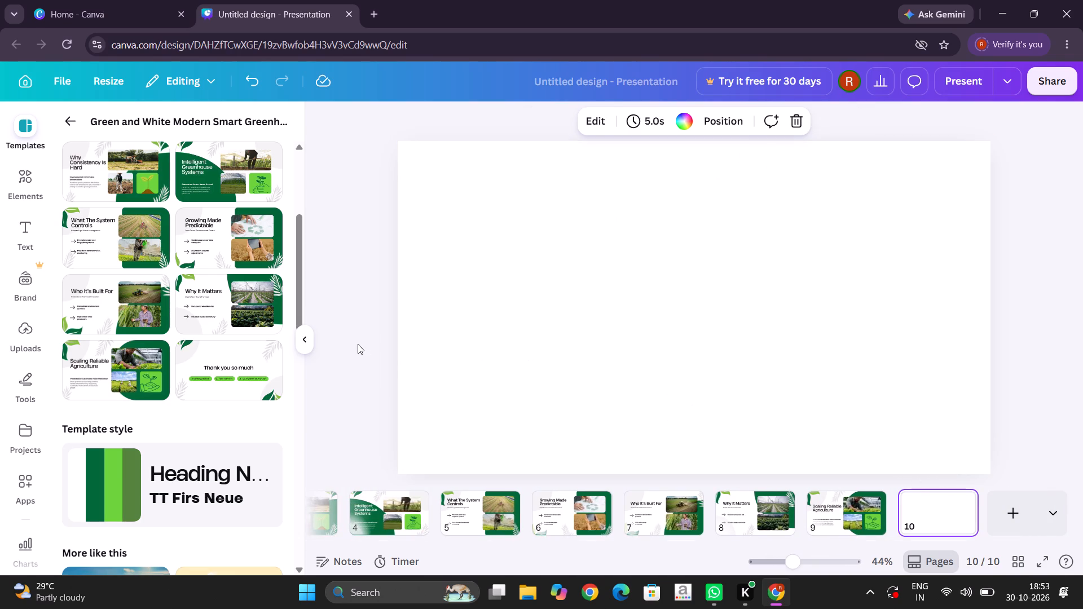
left_click(261, 358)
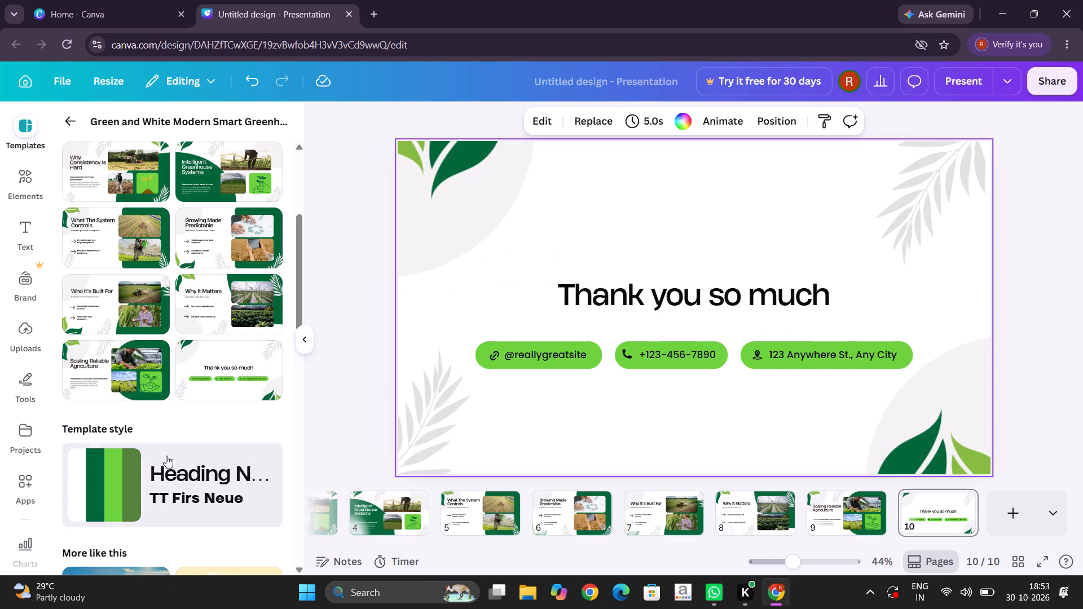
left_click(160, 488)
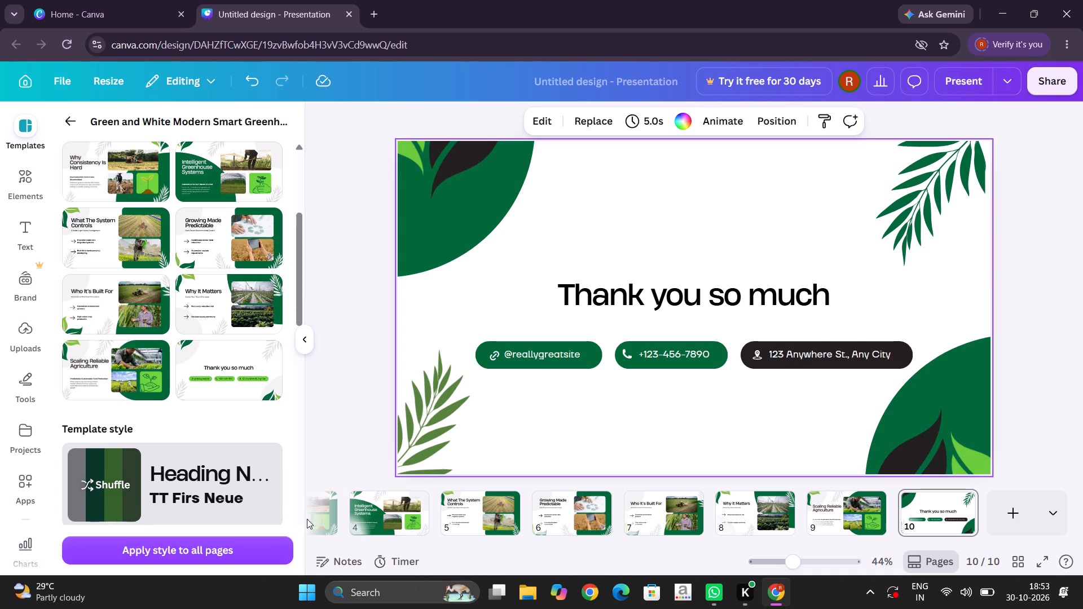
On page 1, delete the tagline above the title, the "Controlled Growing Environments" subtitle, the website address, the "Presented By:" label and the presenter name.
scroll(373, 518, "right", 7)
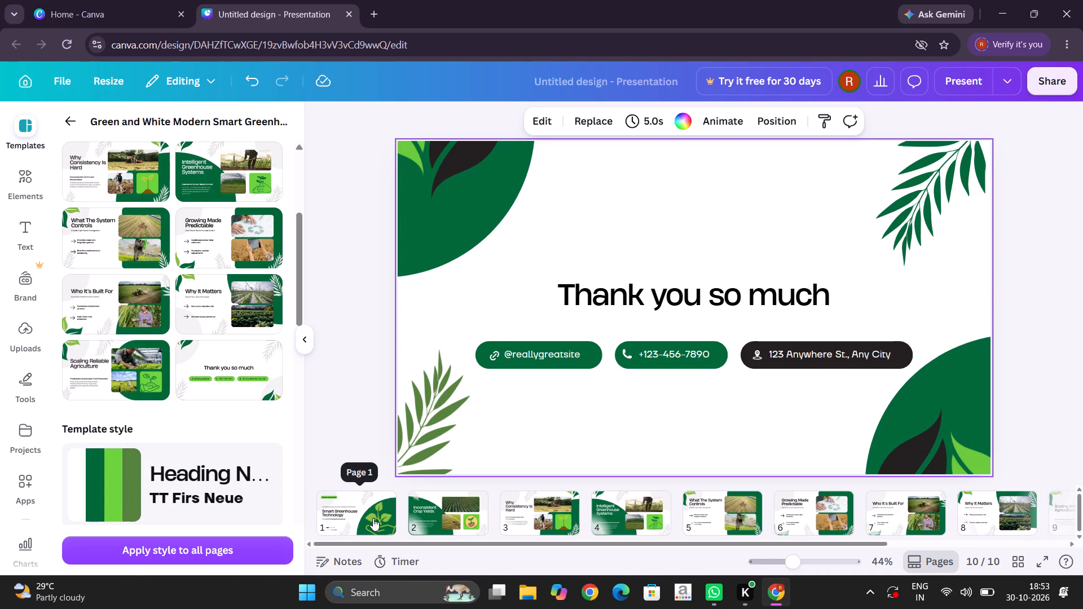
left_click(373, 518)
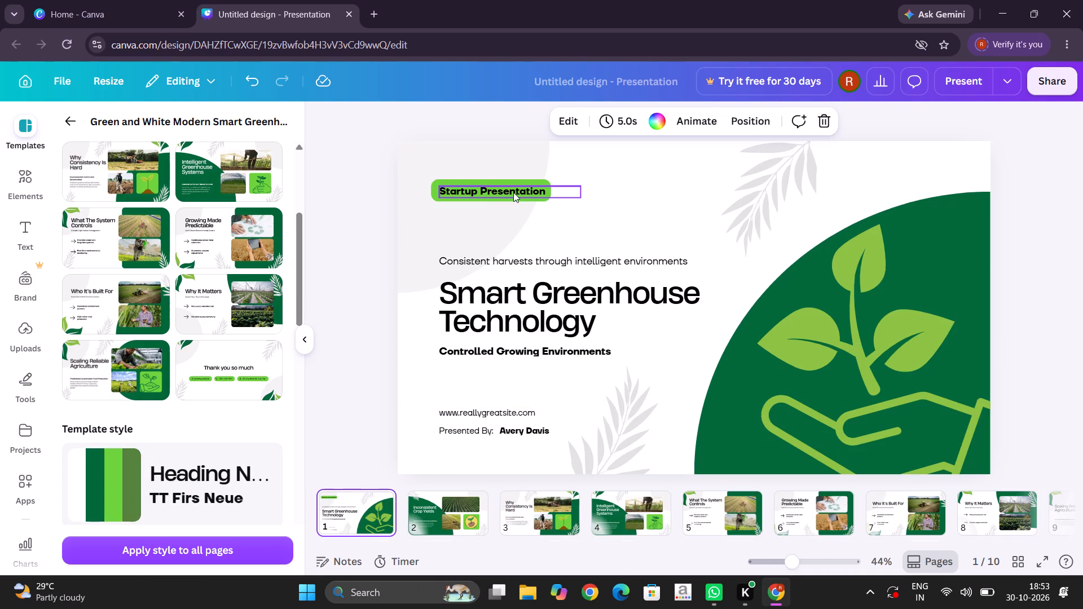
left_click(513, 262)
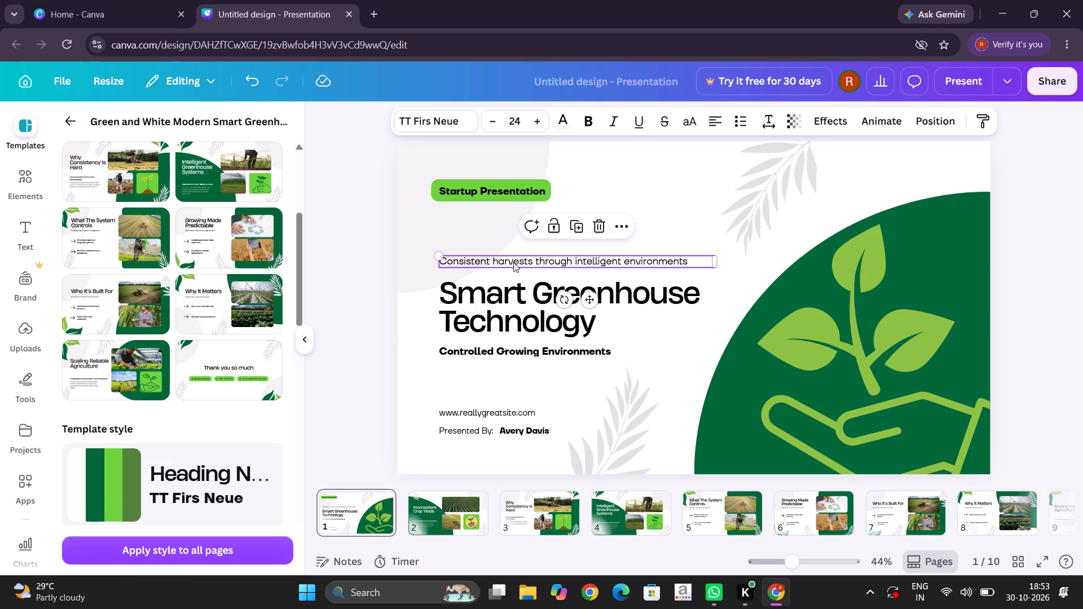
left_click(597, 232)
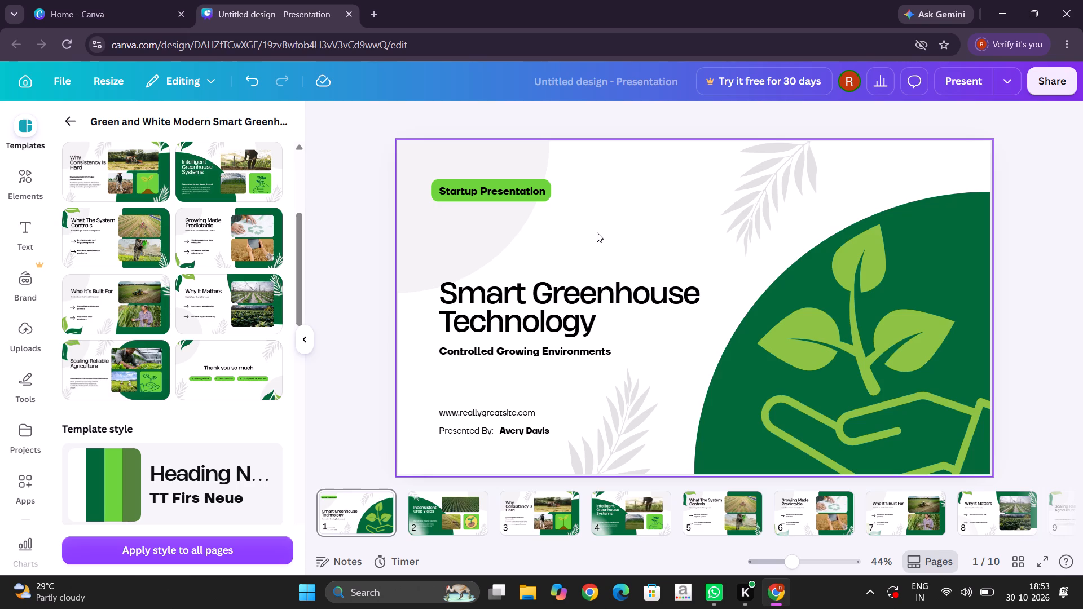
left_click(468, 351)
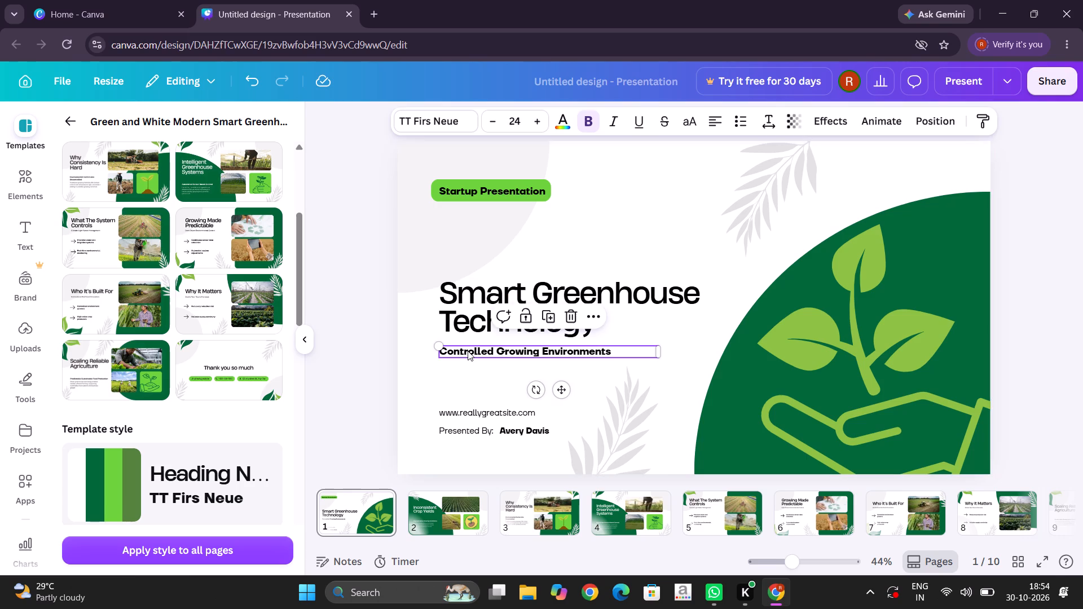
left_click(569, 319)
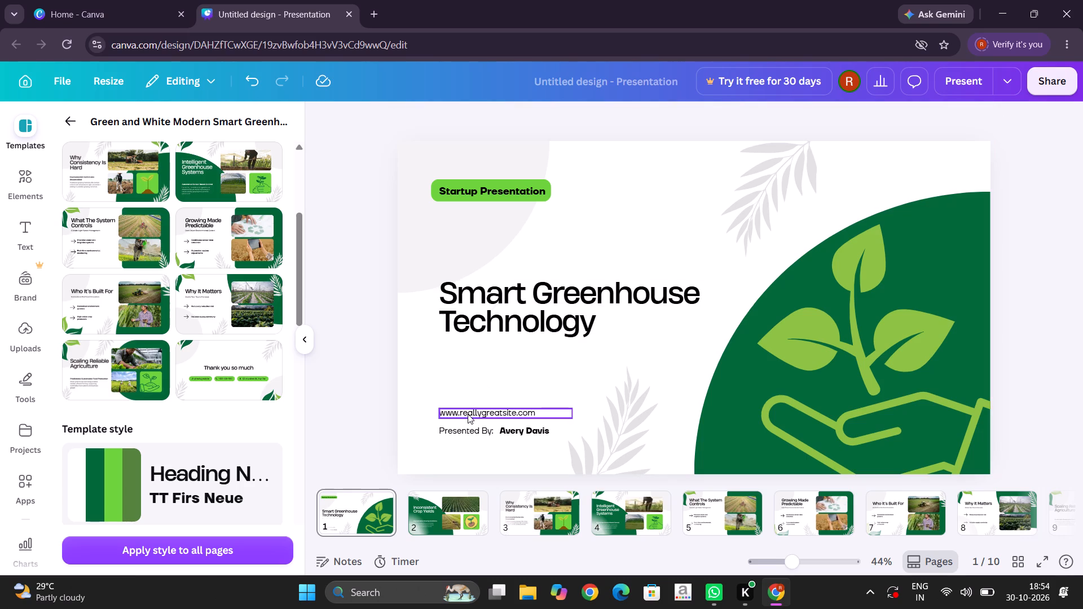
left_click(468, 414)
left_click(532, 373)
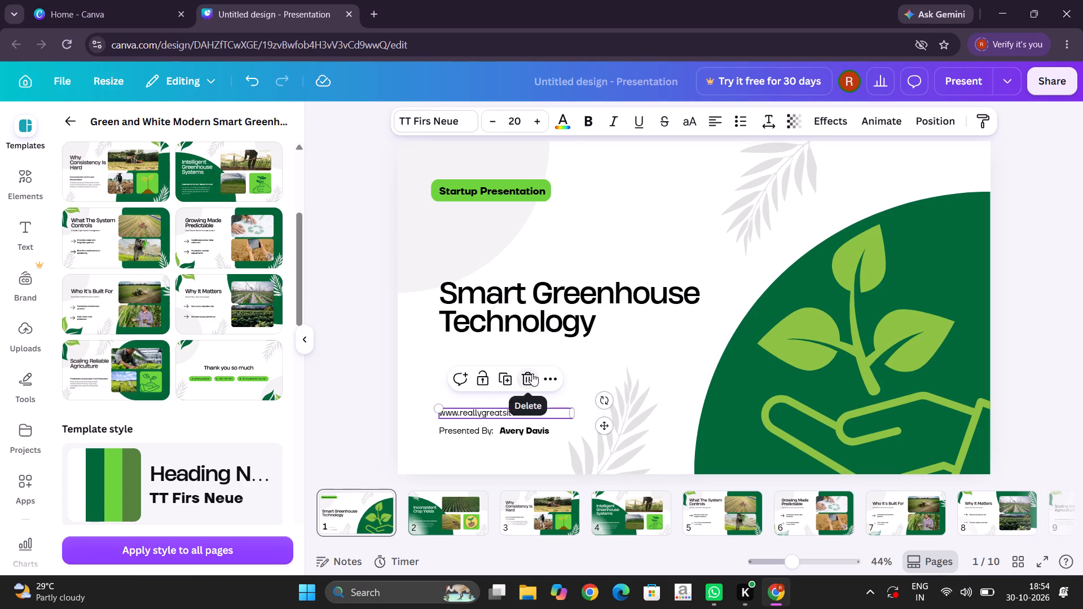
left_click(485, 433)
left_click(499, 398)
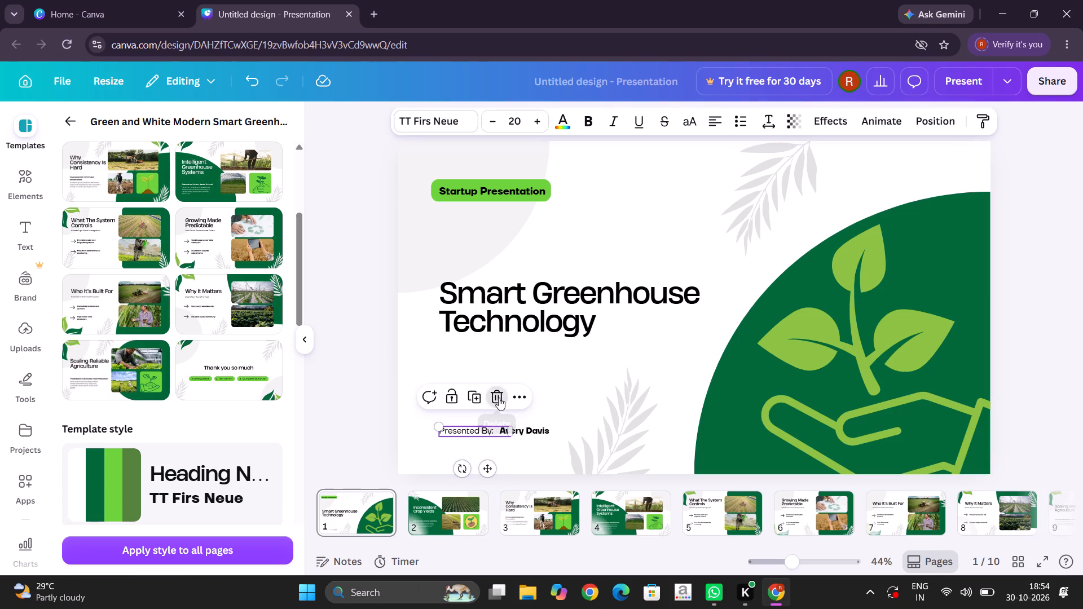
left_click(517, 430)
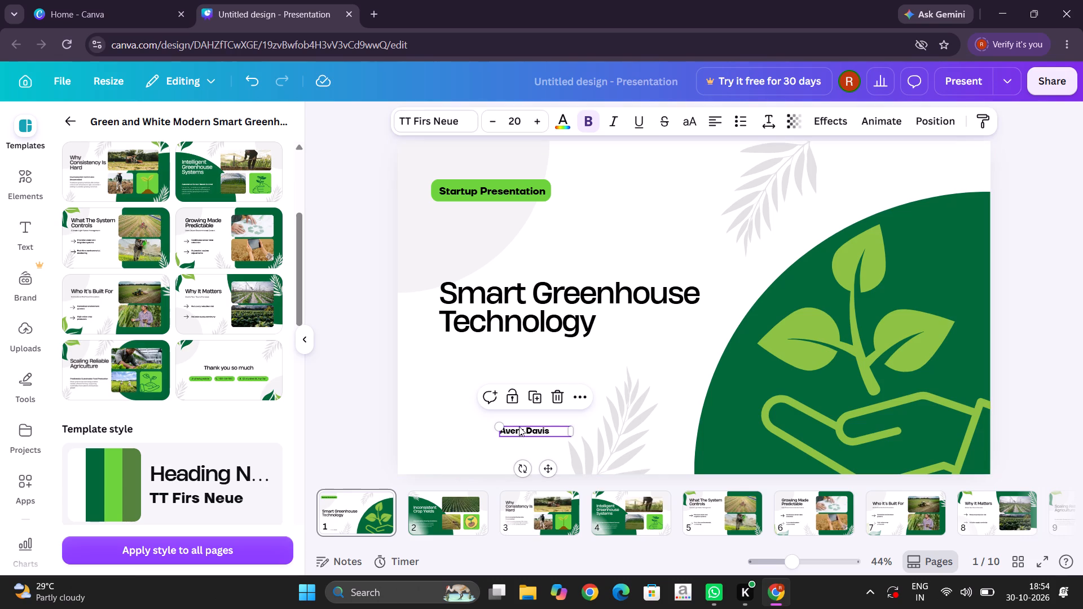
left_click(557, 399)
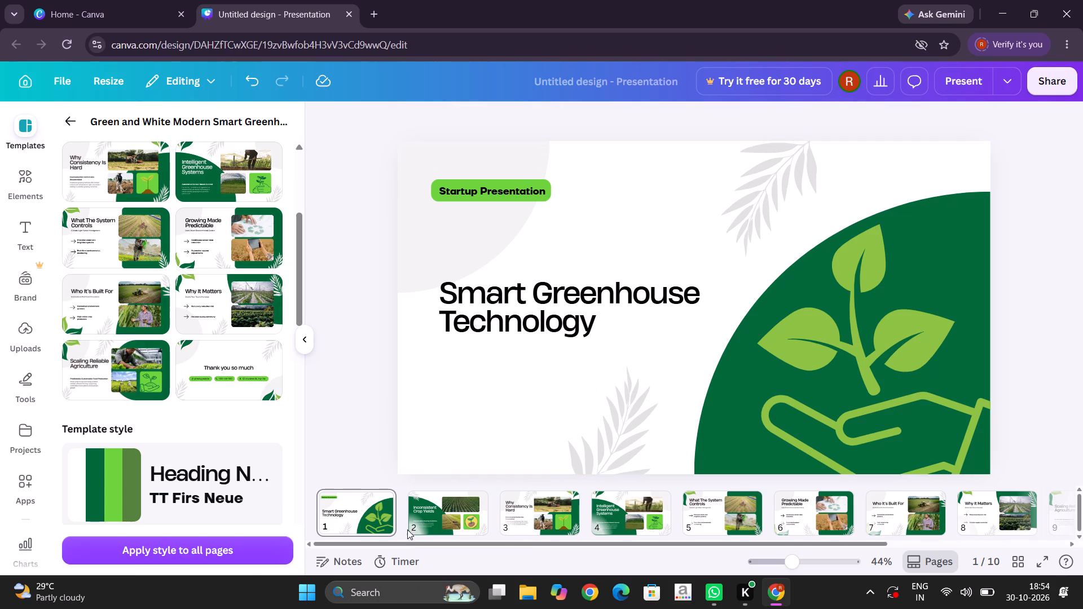
On page 2, make the paragraph under "Unpredictable Growing Conditions" bold and colour it black.
left_click(450, 513)
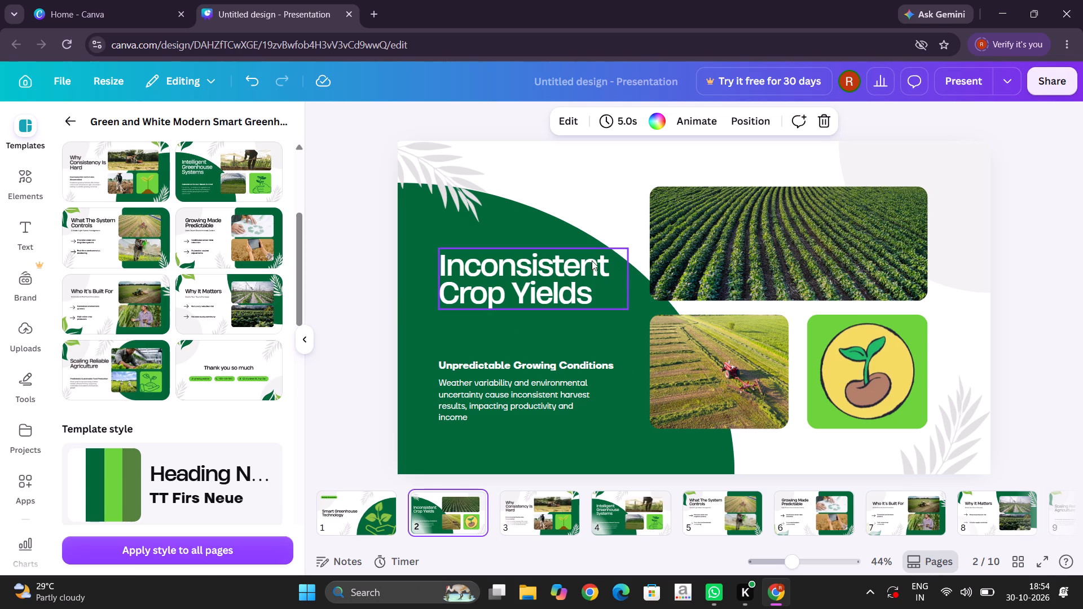
left_click(530, 395)
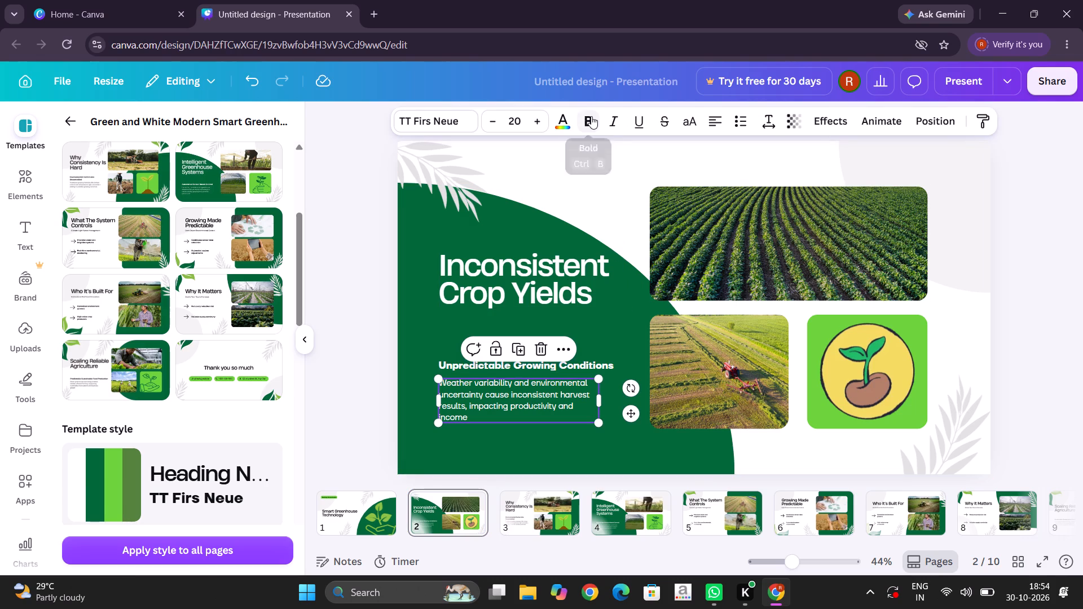
left_click(591, 116)
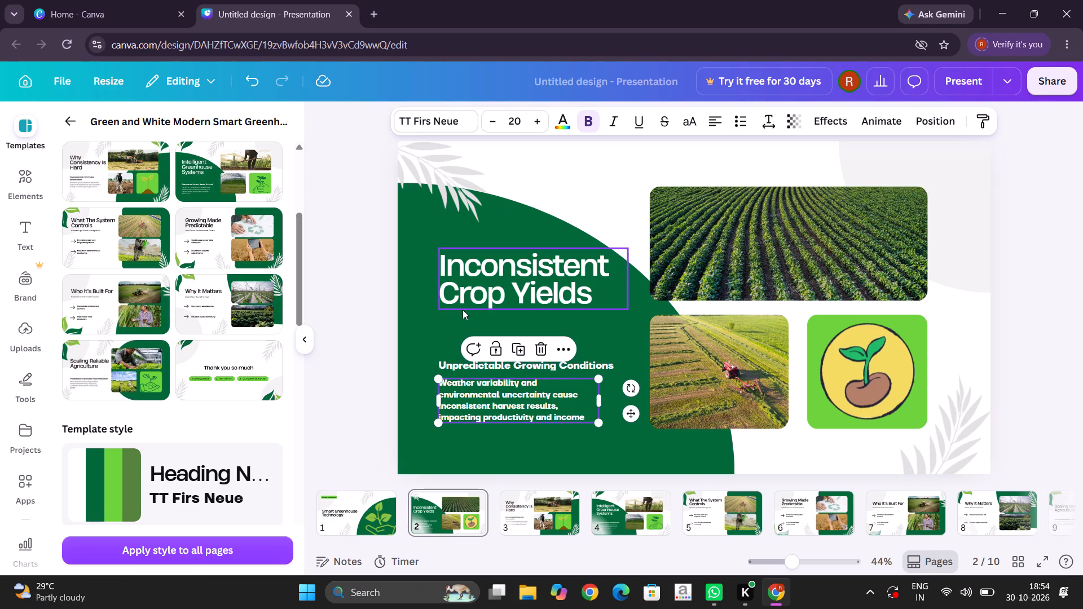
left_click(559, 123)
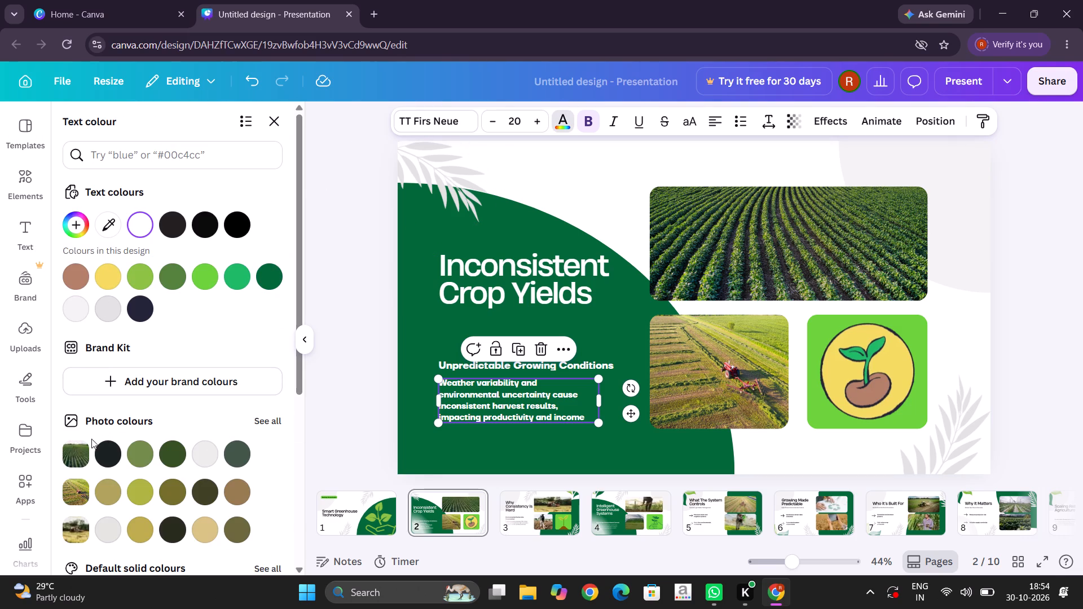
left_click(113, 274)
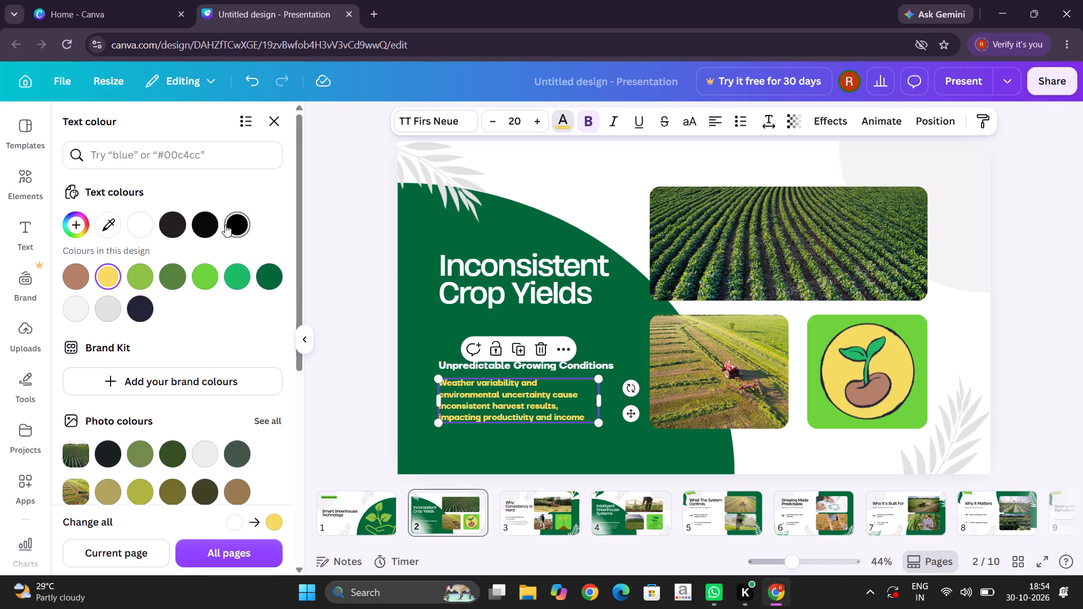
left_click(201, 222)
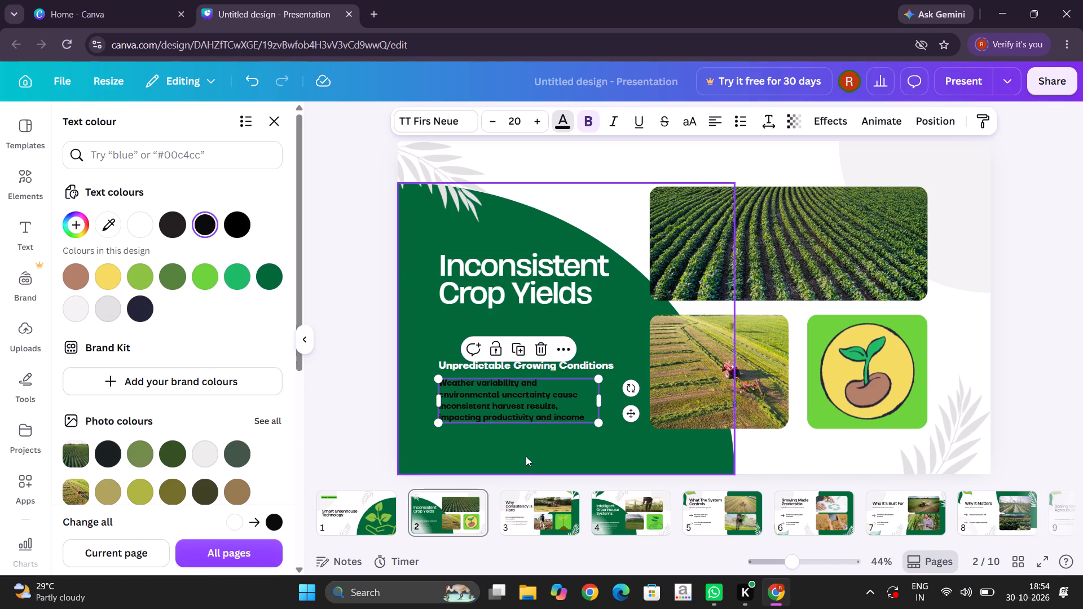
On page 4, colour the paragraph under "Automated Sensor Based Control" black.
left_click(561, 513)
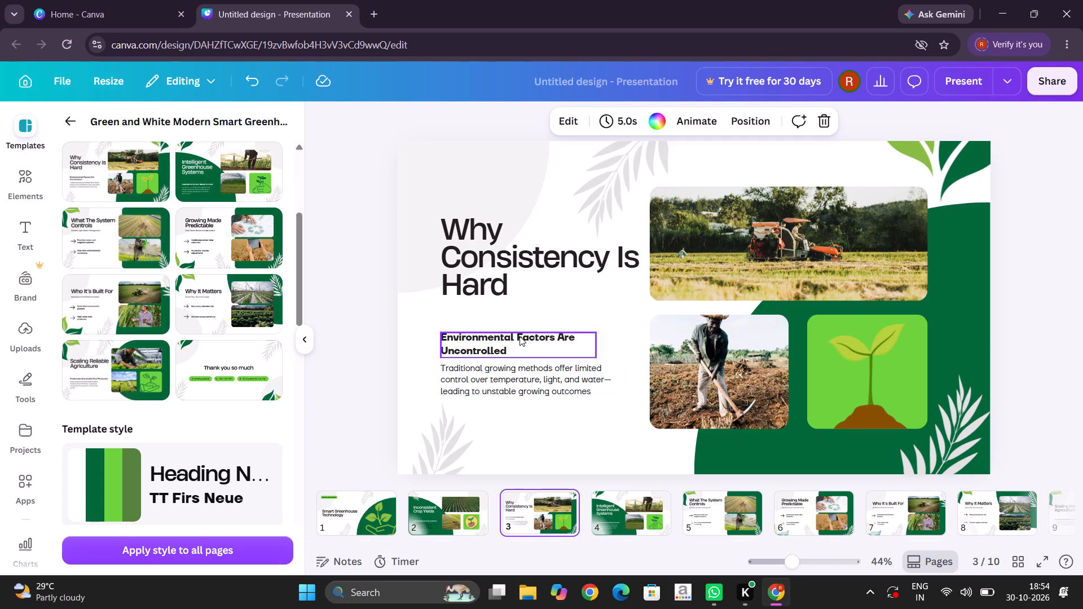
left_click(611, 517)
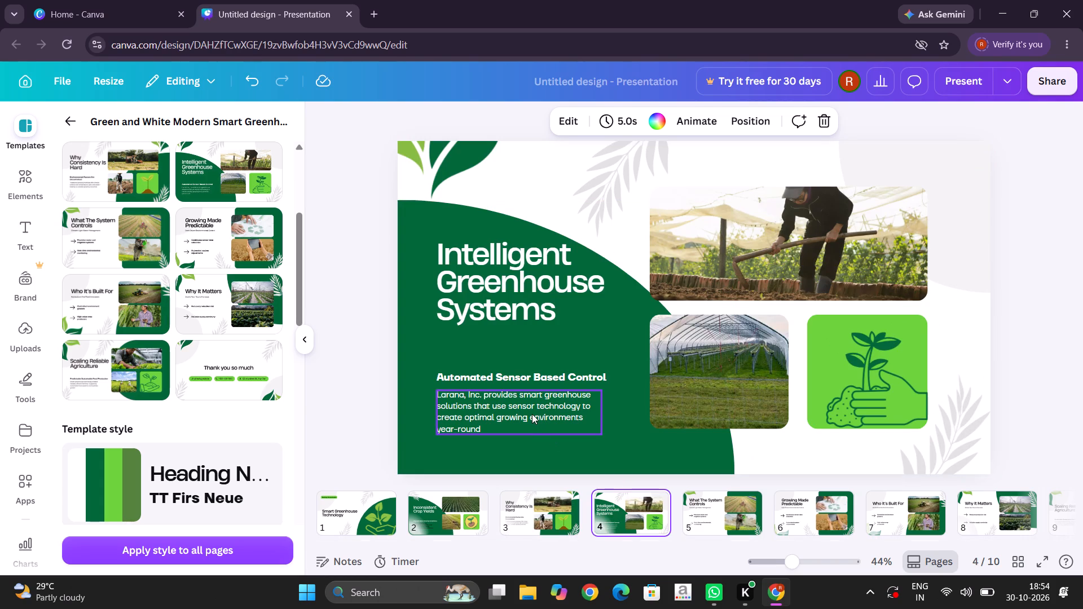
left_click(532, 414)
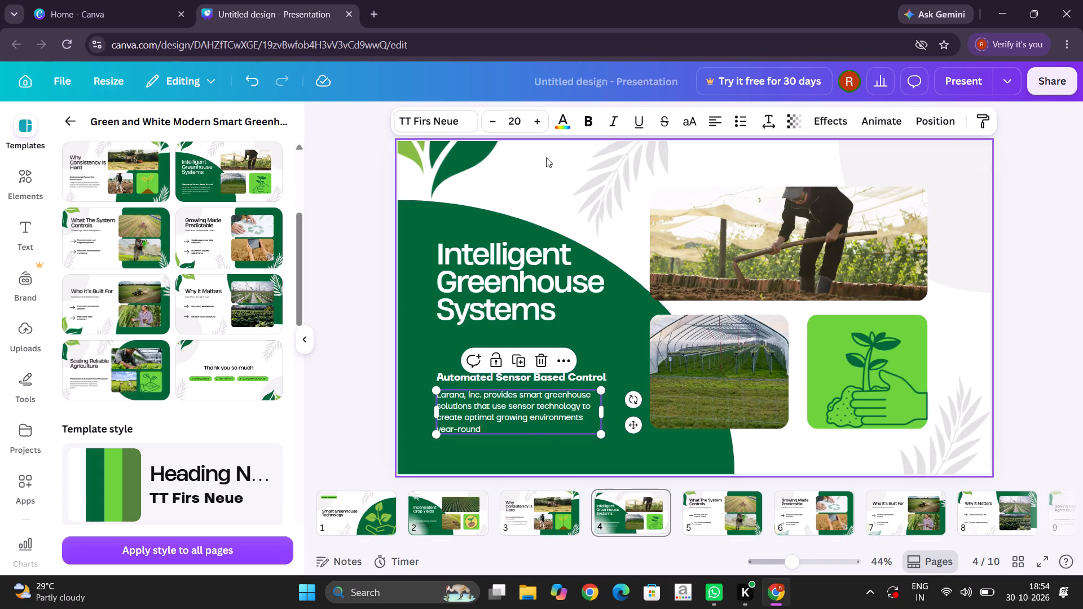
left_click(570, 118)
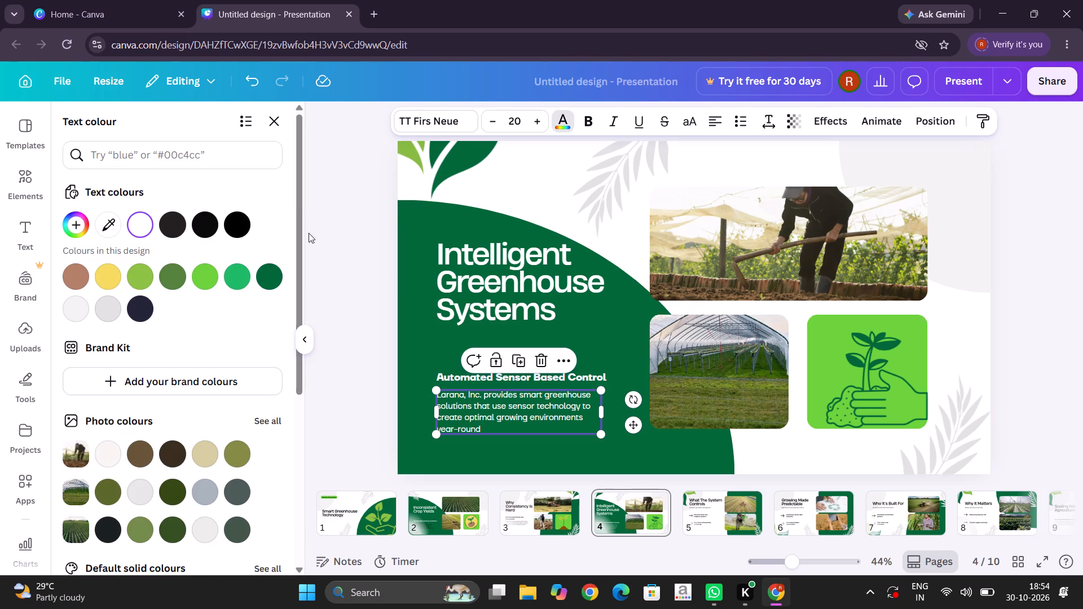
left_click(237, 223)
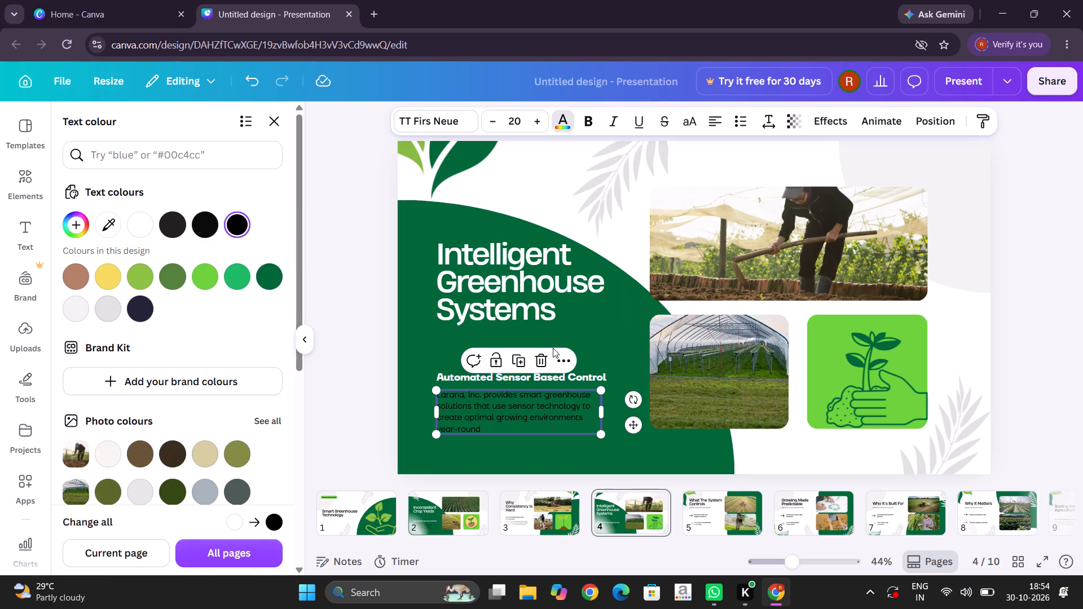
On page 5, "What The System Controls", delete both arrows beside the text points.
left_click(704, 504)
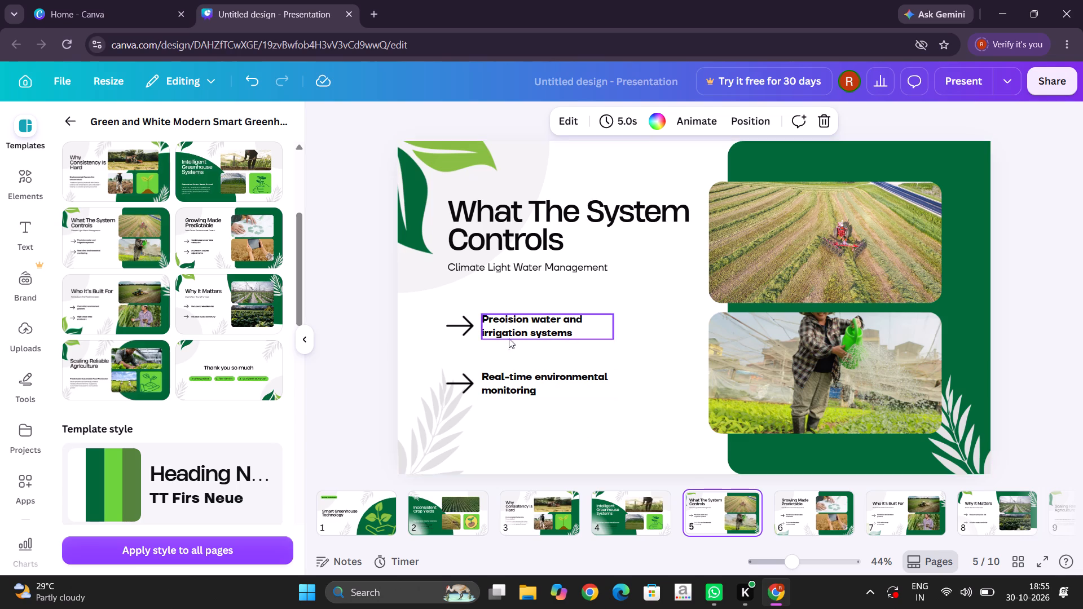
left_click(457, 329)
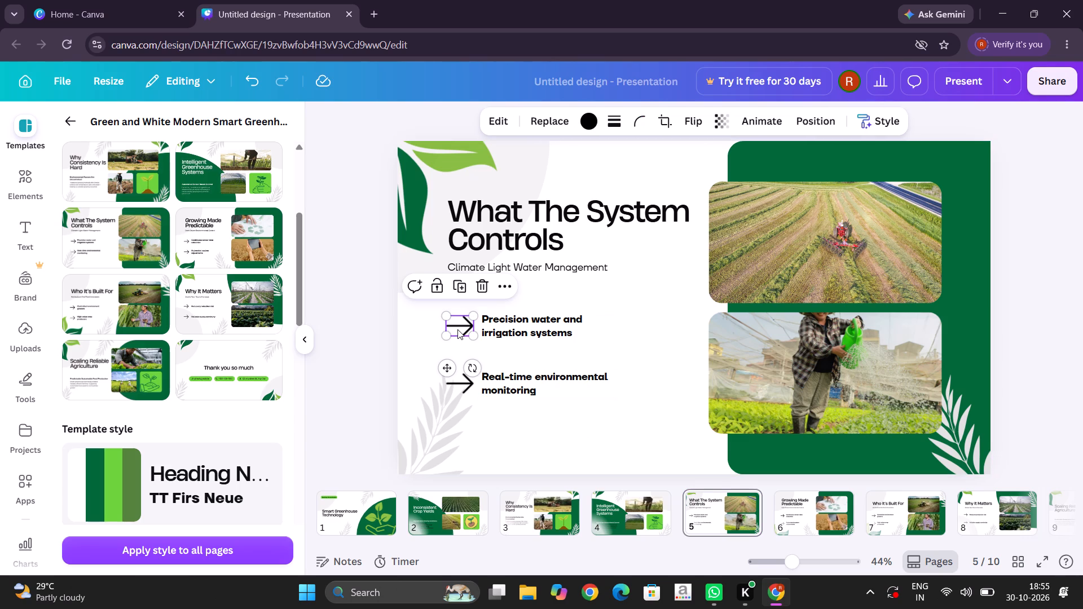
left_click(476, 281)
left_click(463, 381)
left_click(481, 340)
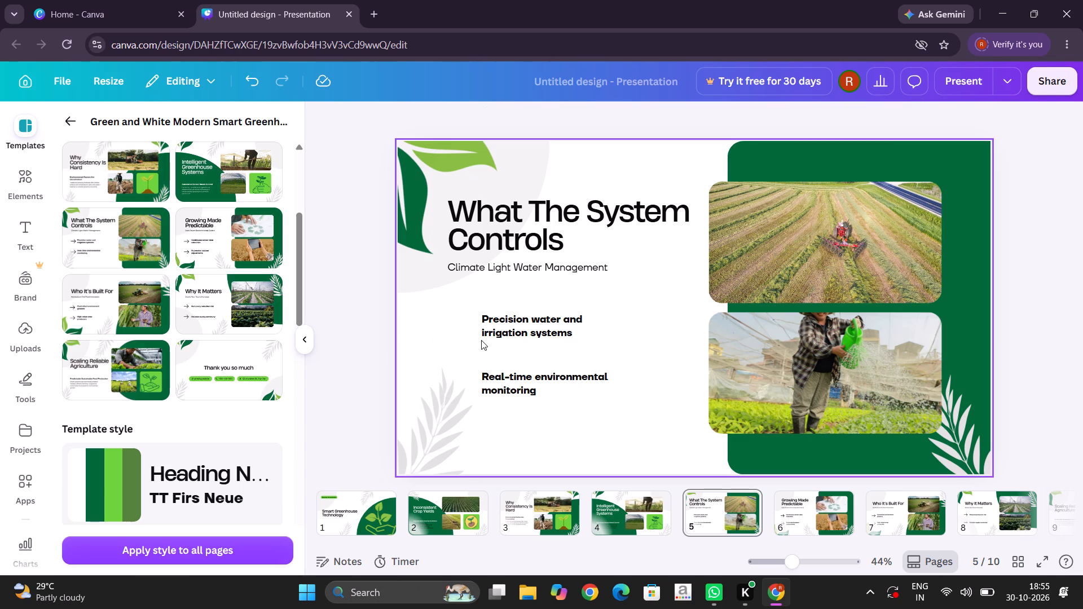
On page 6, "Growing Made Predictable", delete both arrows beside the text points.
left_click(809, 501)
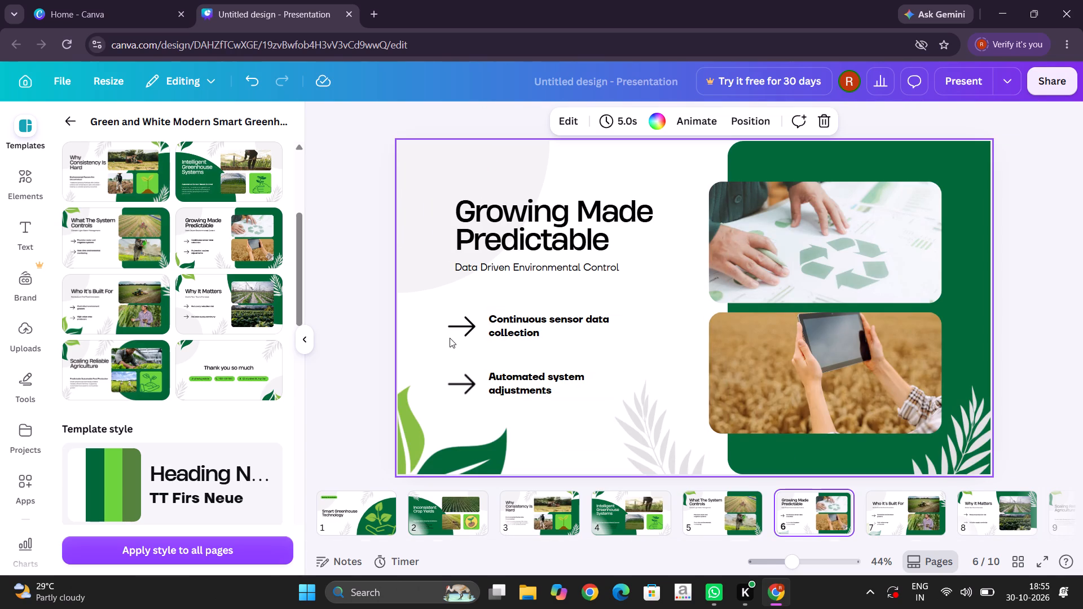
left_click(469, 332)
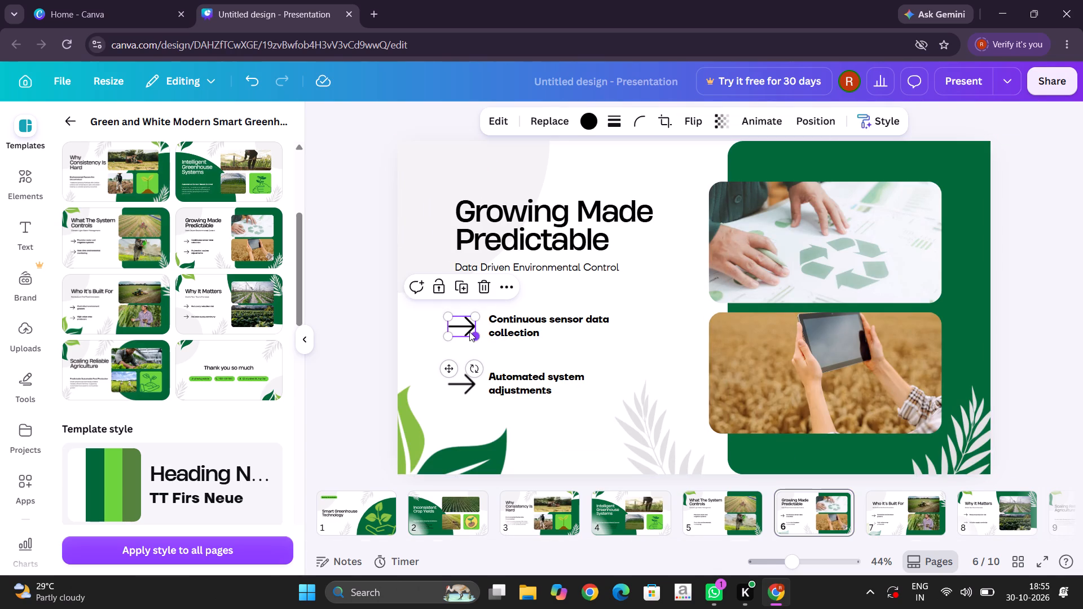
left_click(483, 285)
left_click(461, 391)
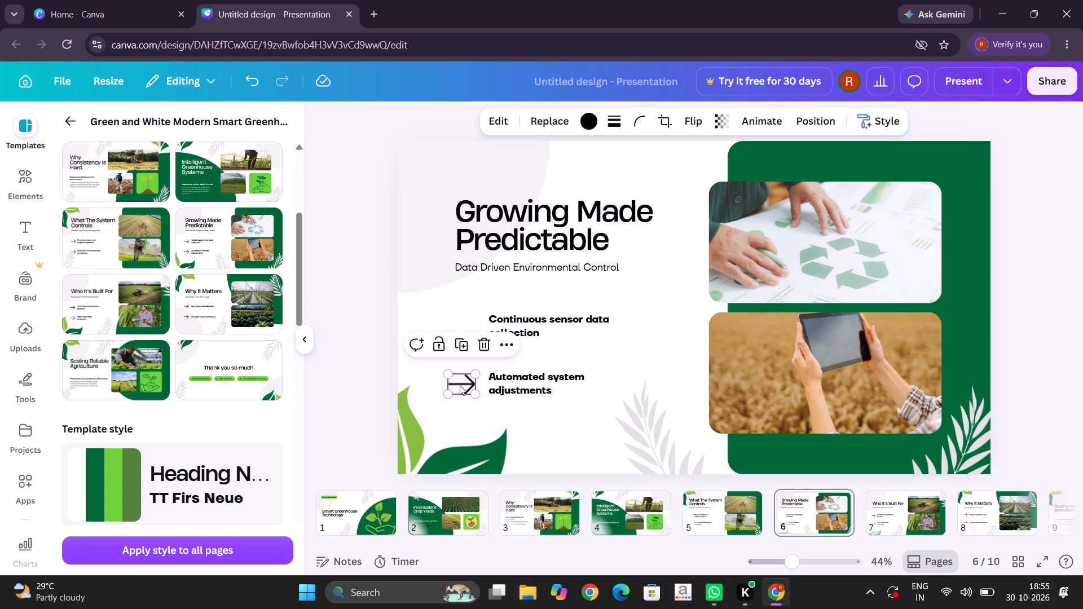
left_click(483, 343)
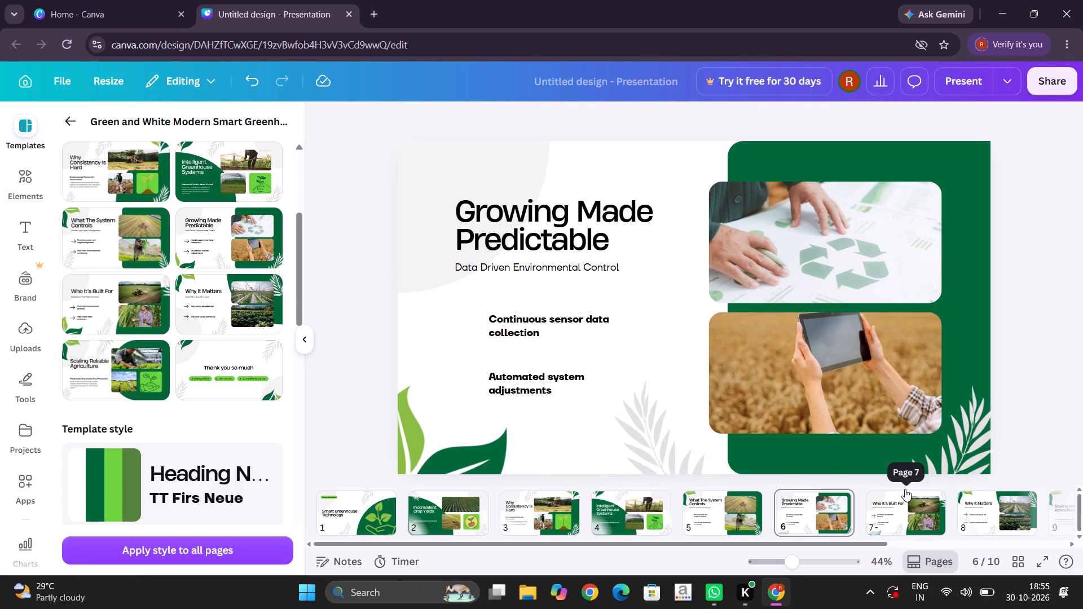
On page 7, "Who It's Built For", delete both arrows beside the text points.
scroll(919, 511, "left", 6)
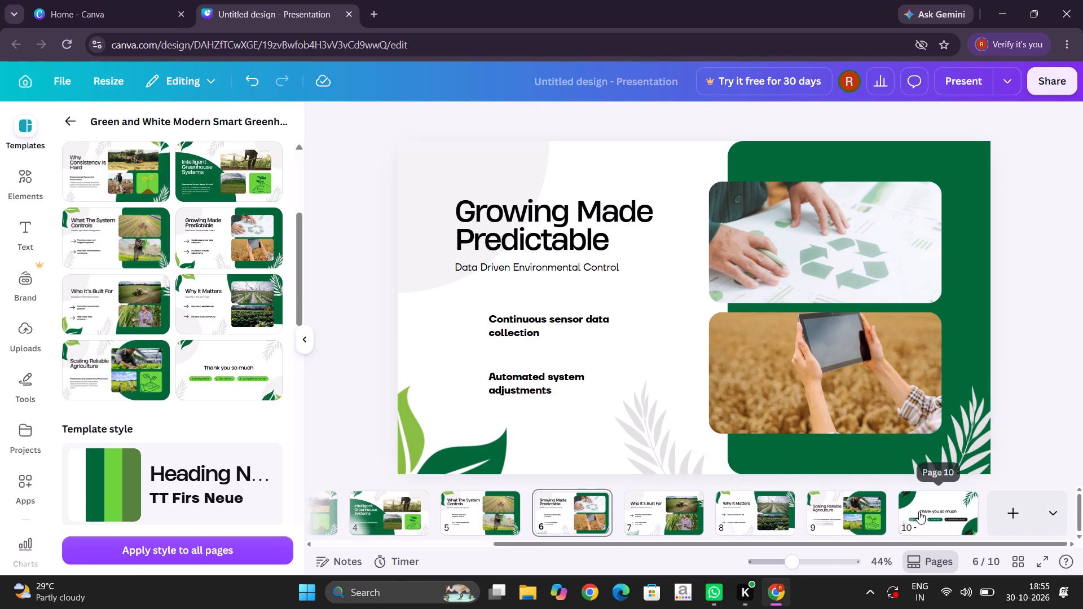
scroll(919, 511, "left", 2)
left_click(665, 516)
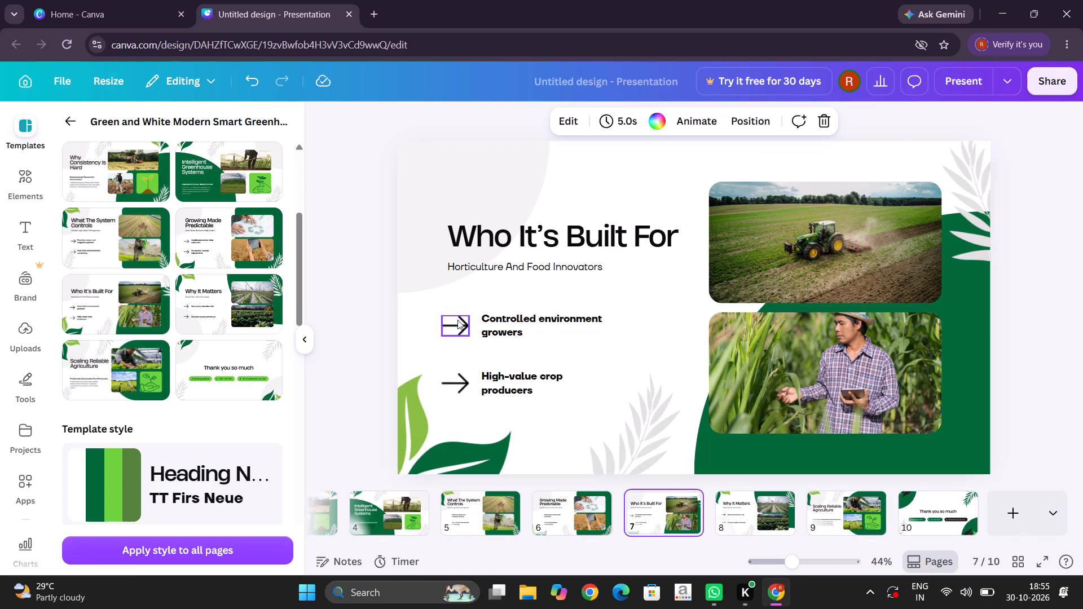
left_click(456, 321)
left_click(477, 285)
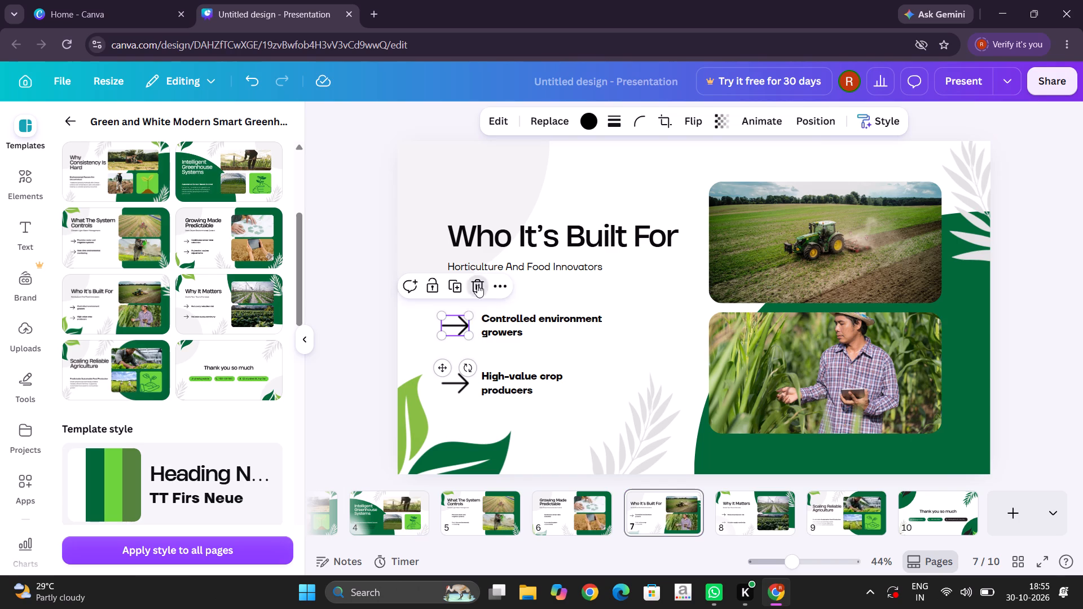
left_click(454, 379)
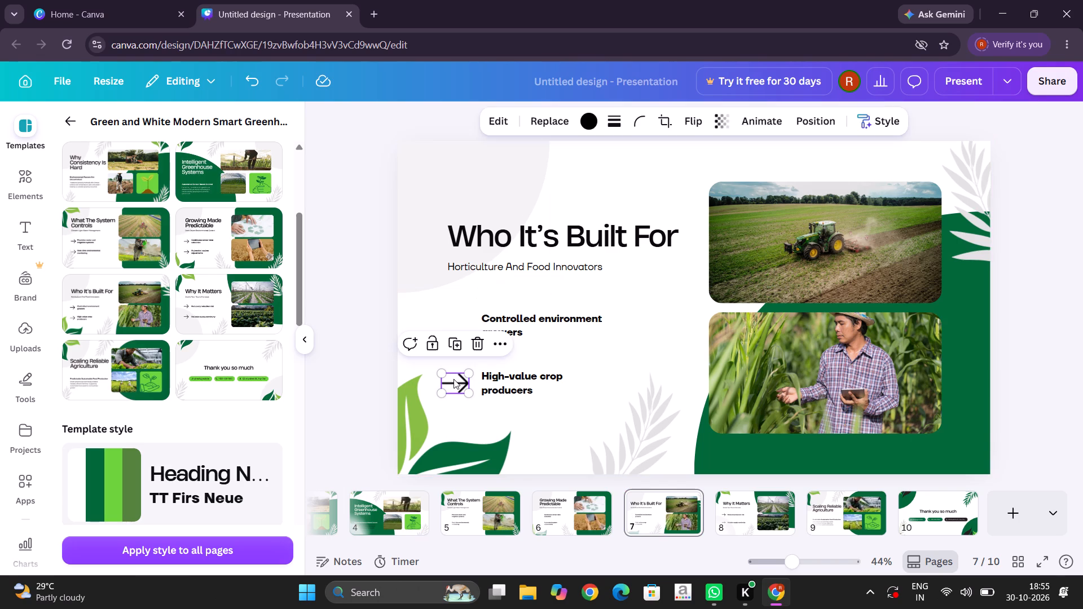
left_click(476, 348)
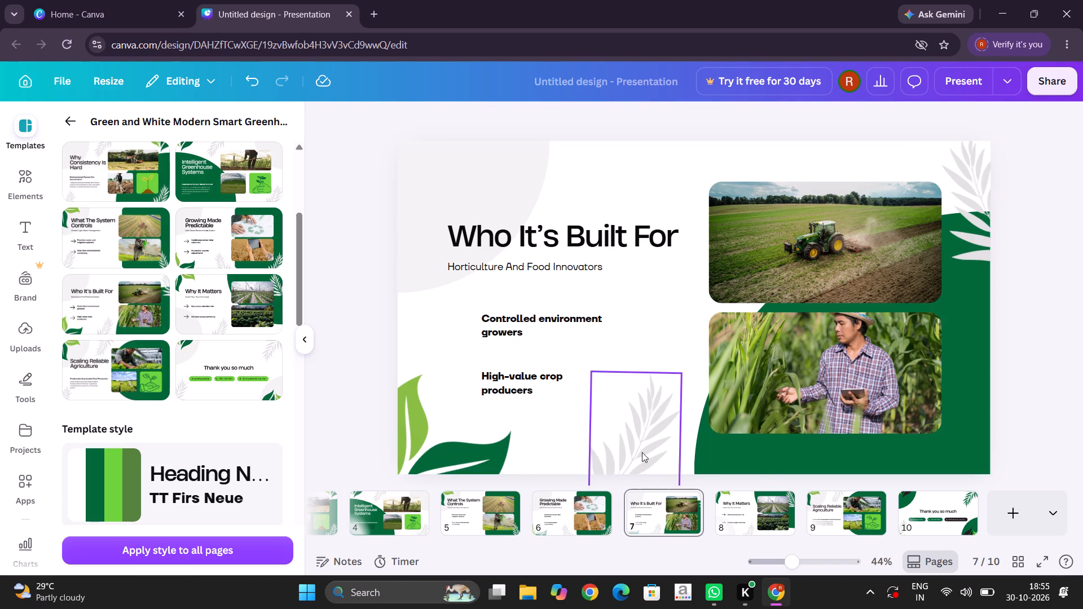
On page 8, "Why It Matters", delete both arrows beside the text points.
left_click(757, 503)
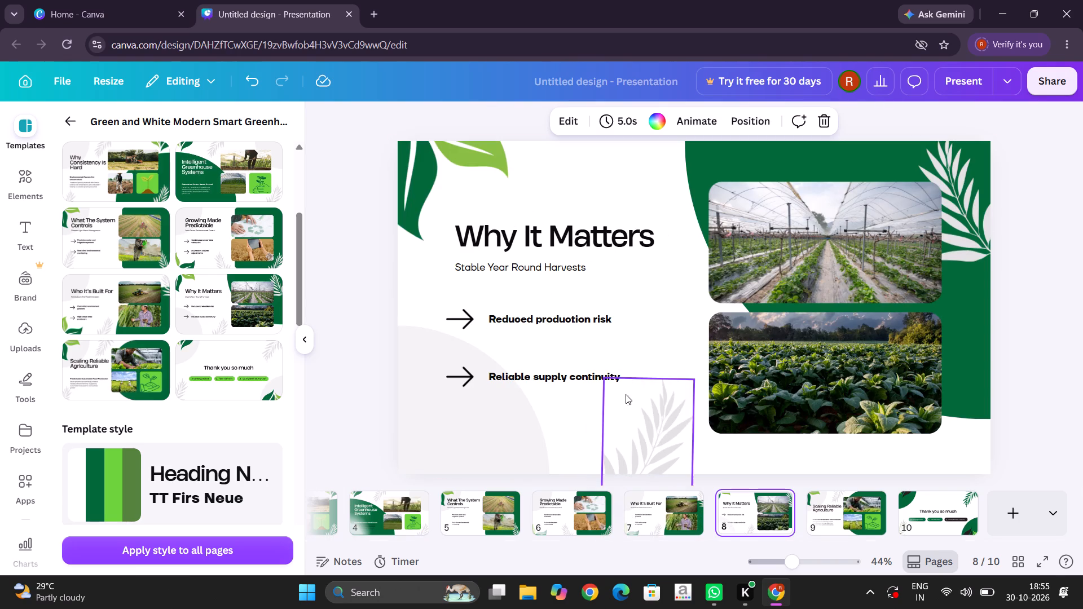
left_click(461, 323)
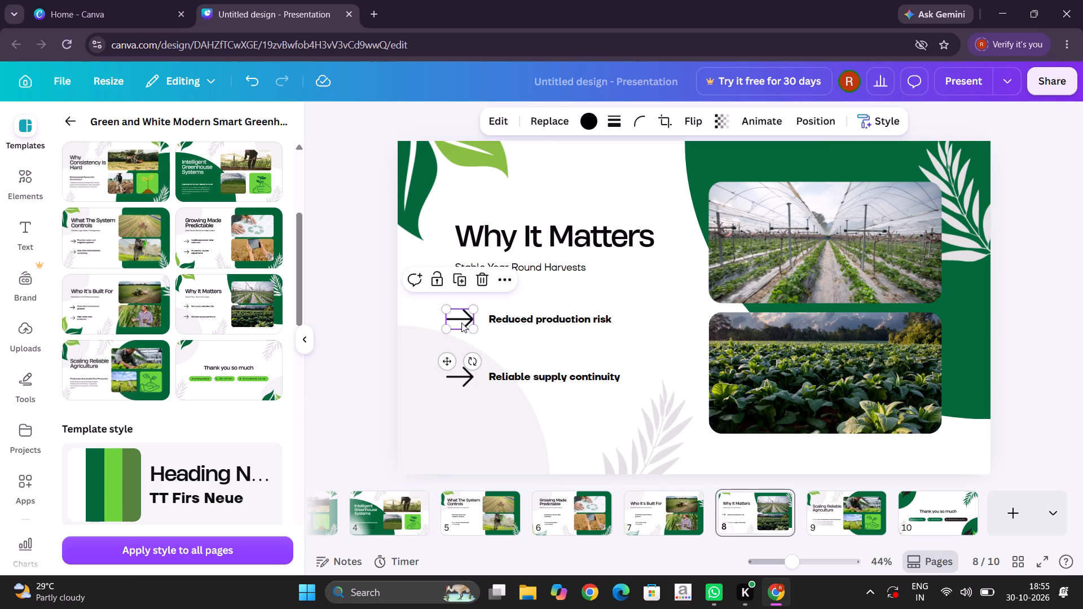
left_click(480, 288)
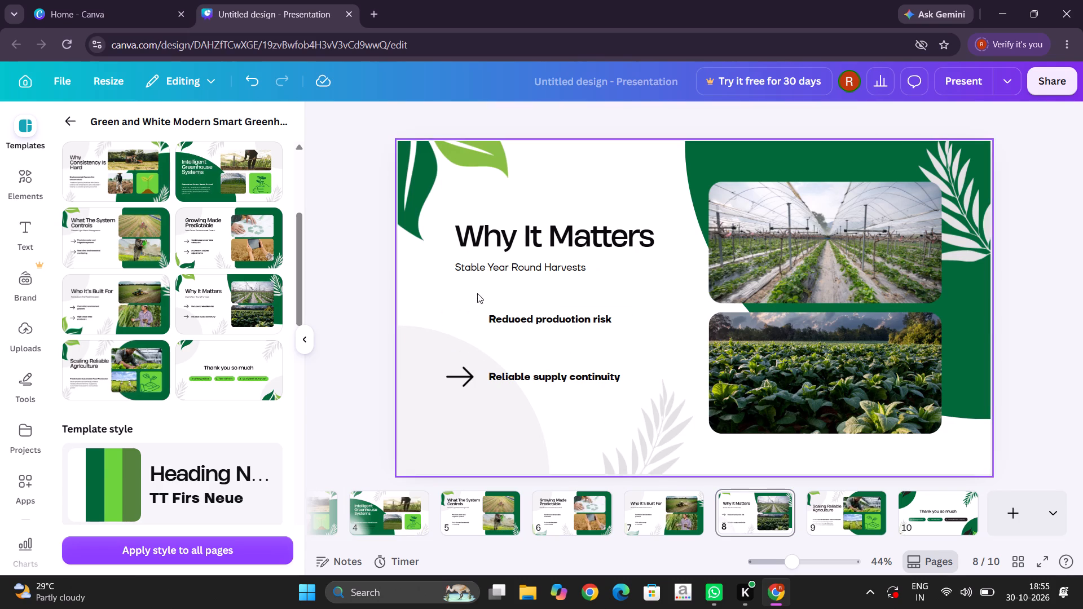
left_click(458, 378)
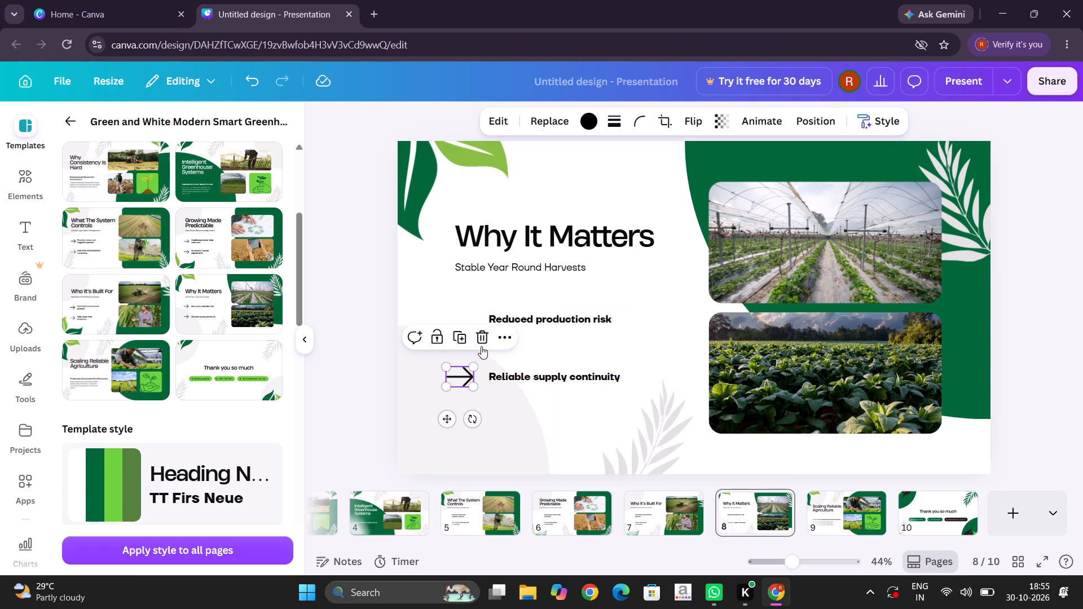
left_click(482, 339)
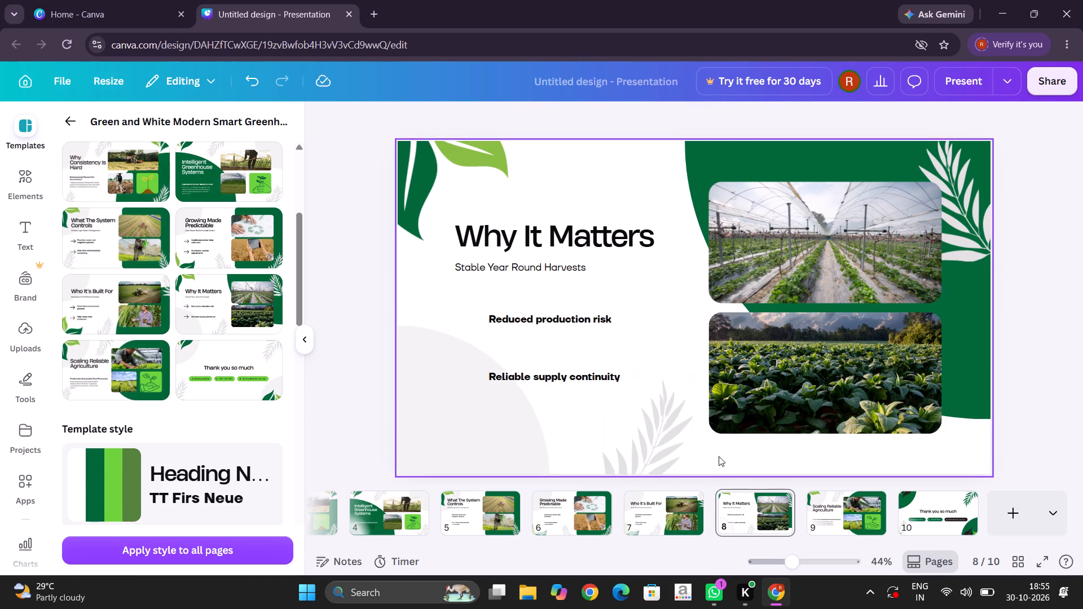
On page 9, recolour the paragraph under "Predictable Sustainable Food Production" with the reddish-brown already used in the design.
left_click(835, 503)
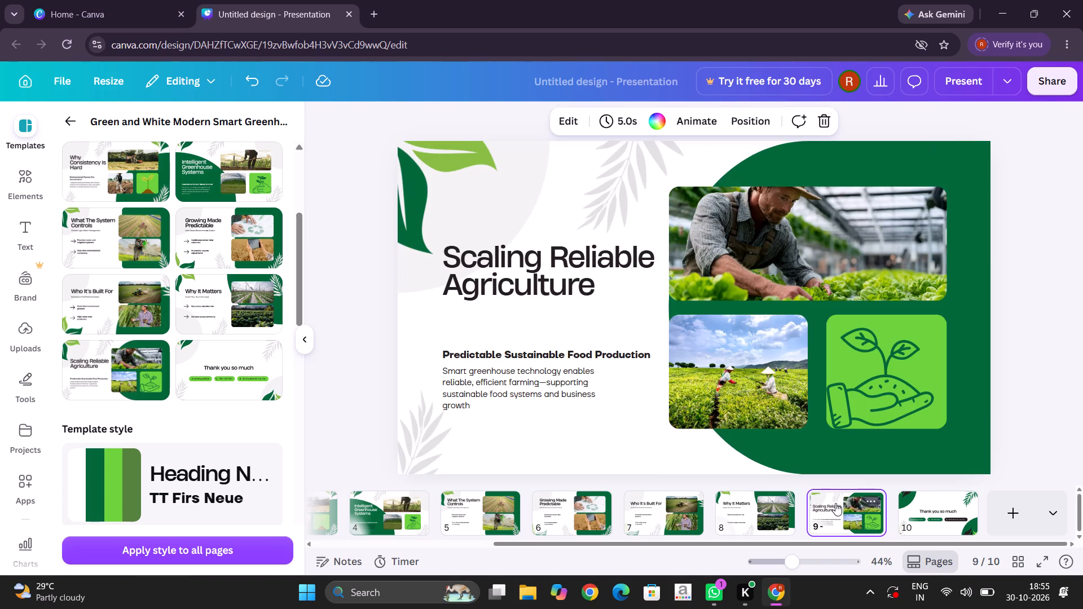
left_click(545, 369)
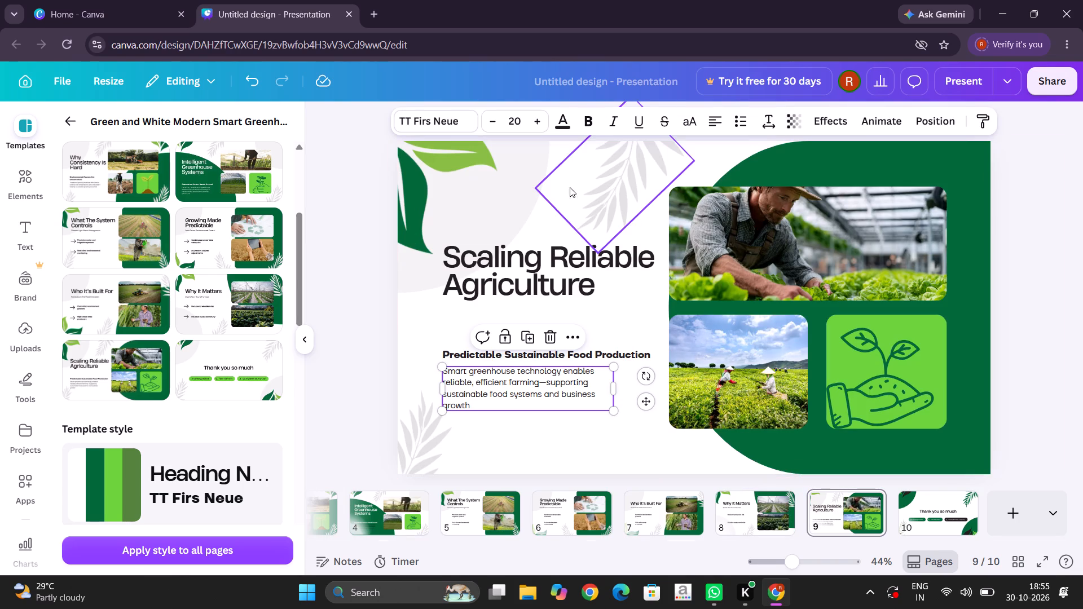
left_click(558, 124)
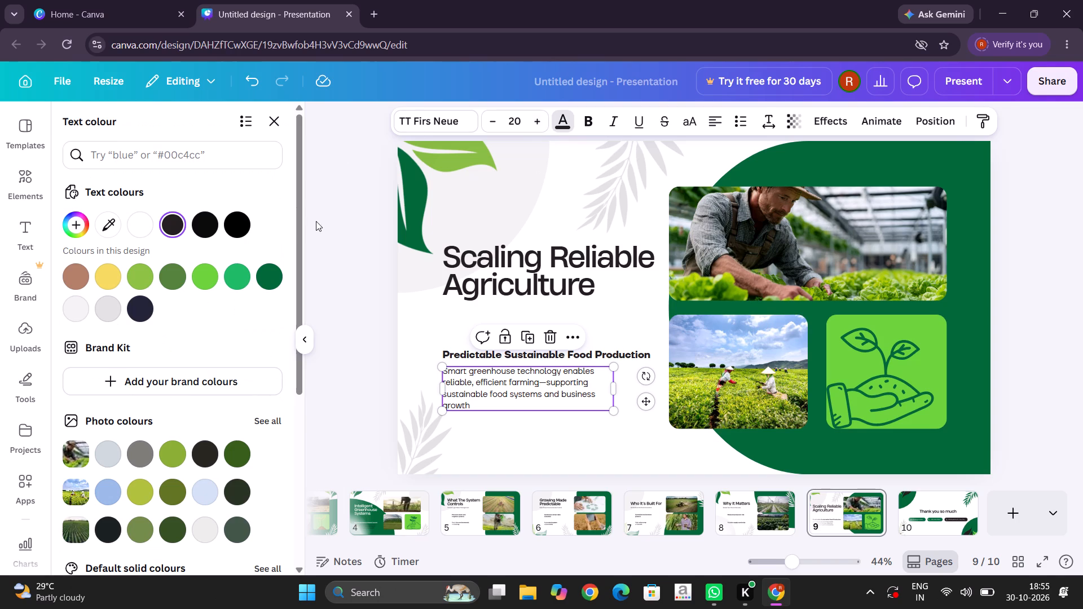
left_click(241, 268)
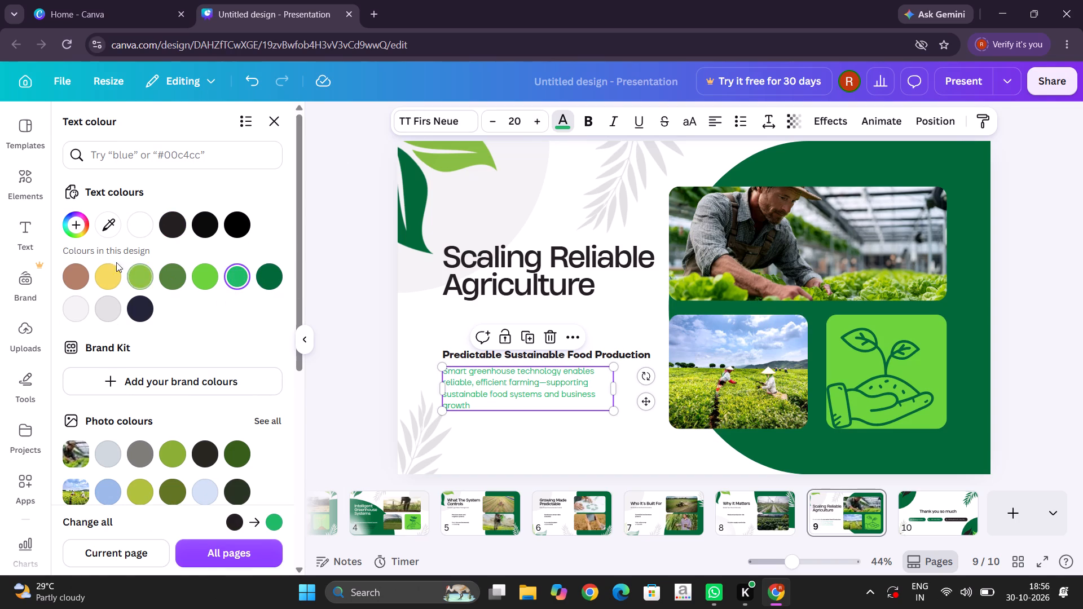
left_click(70, 271)
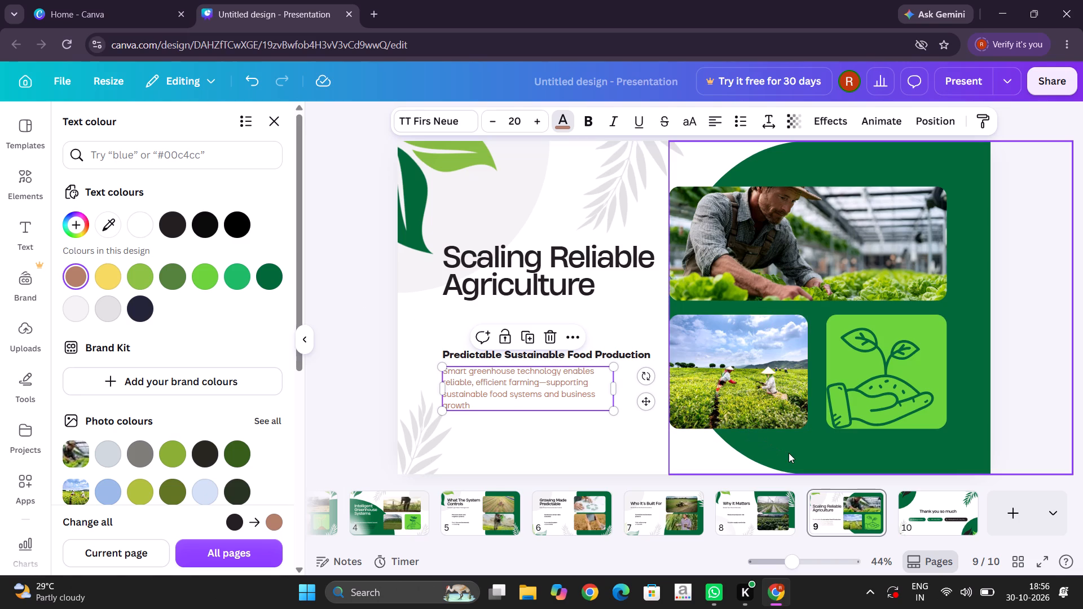
On page 10, delete the website handle, phone and address placeholders together with their rounded backgrounds.
left_click(918, 514)
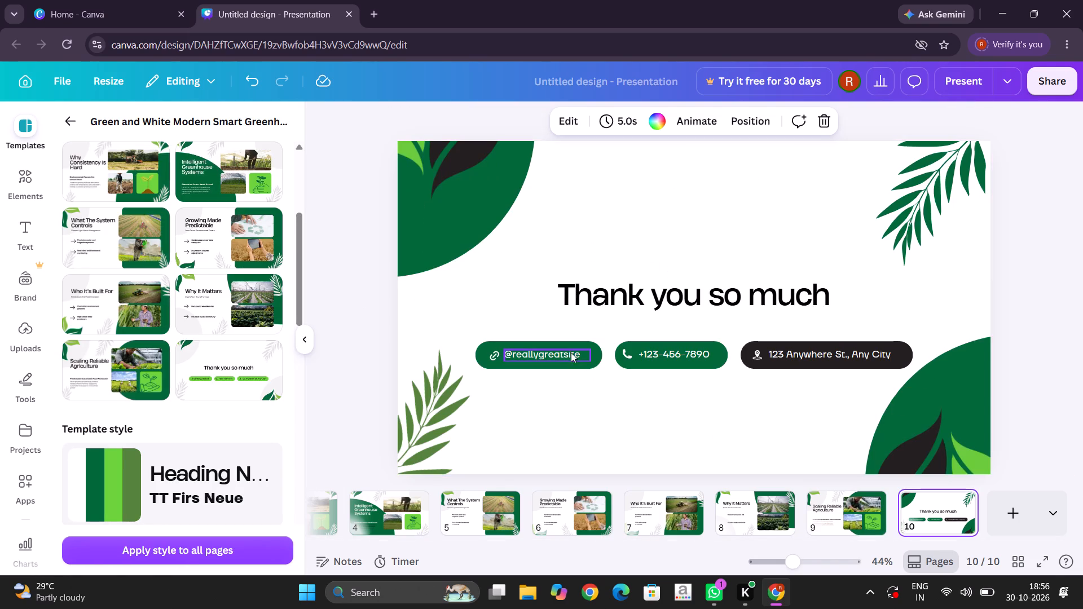
left_click(569, 351)
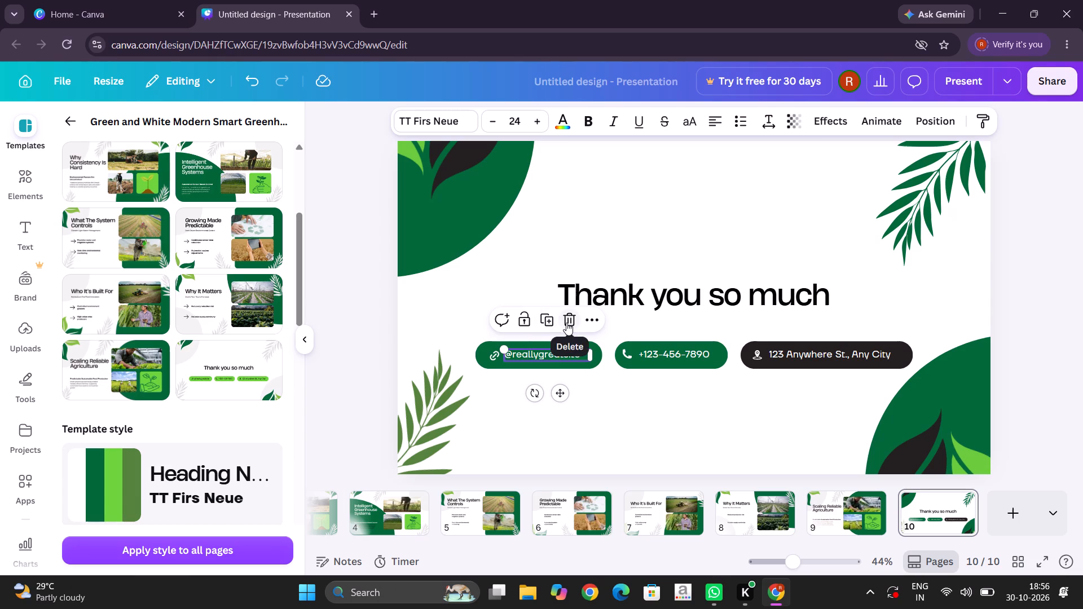
left_click(566, 323)
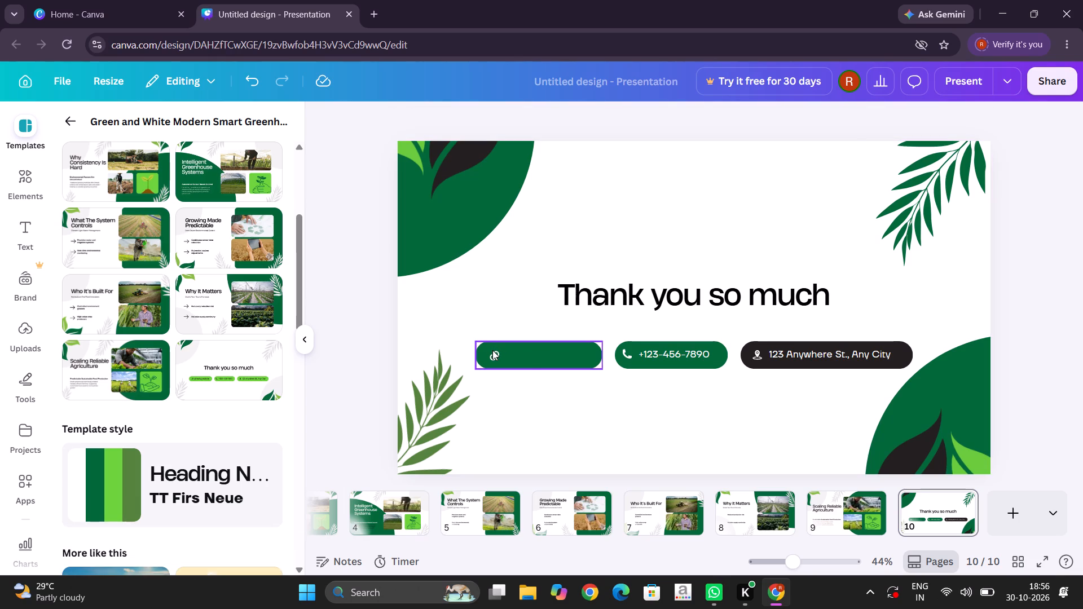
left_click(492, 350)
left_click(561, 310)
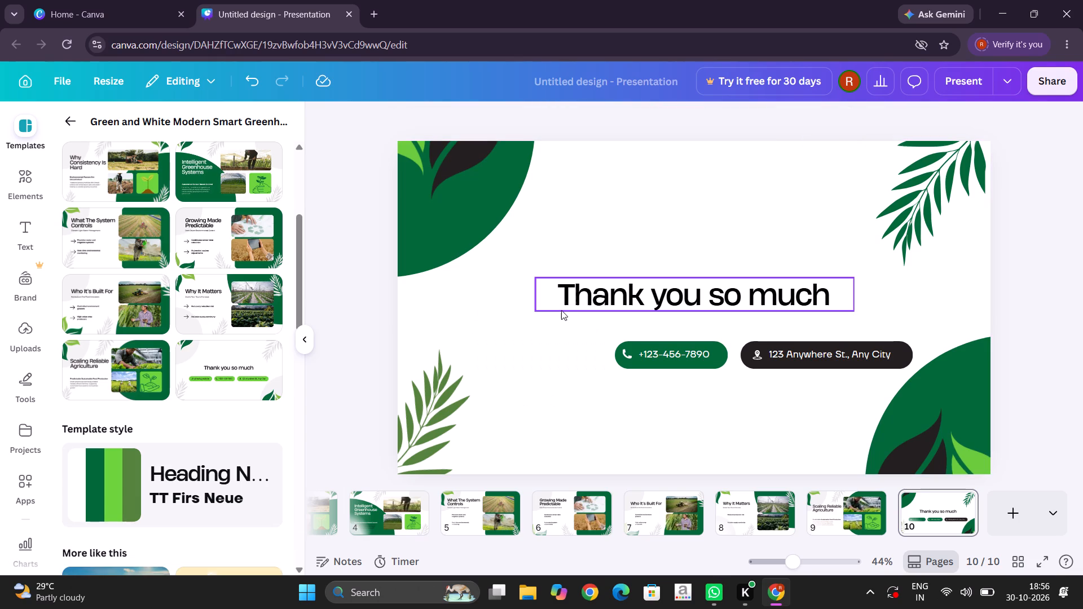
left_click(650, 350)
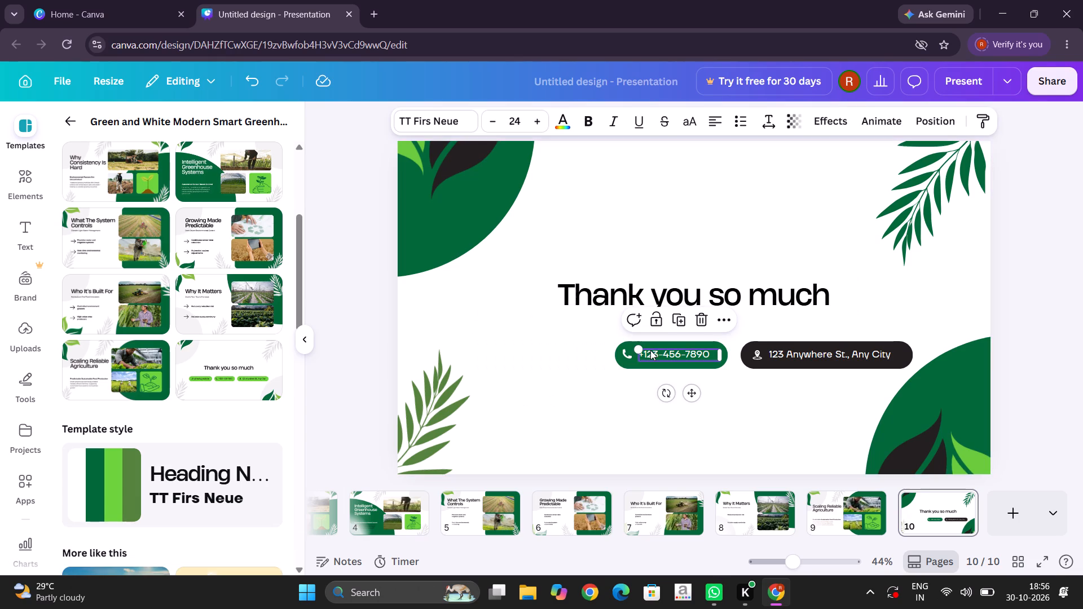
left_click(701, 317)
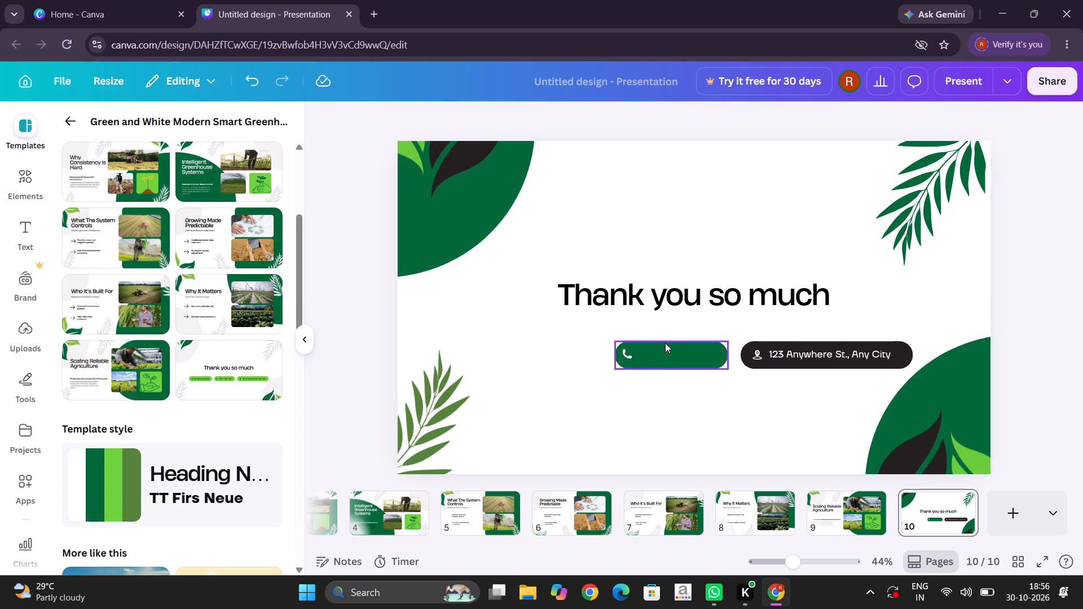
left_click(656, 352)
left_click(698, 313)
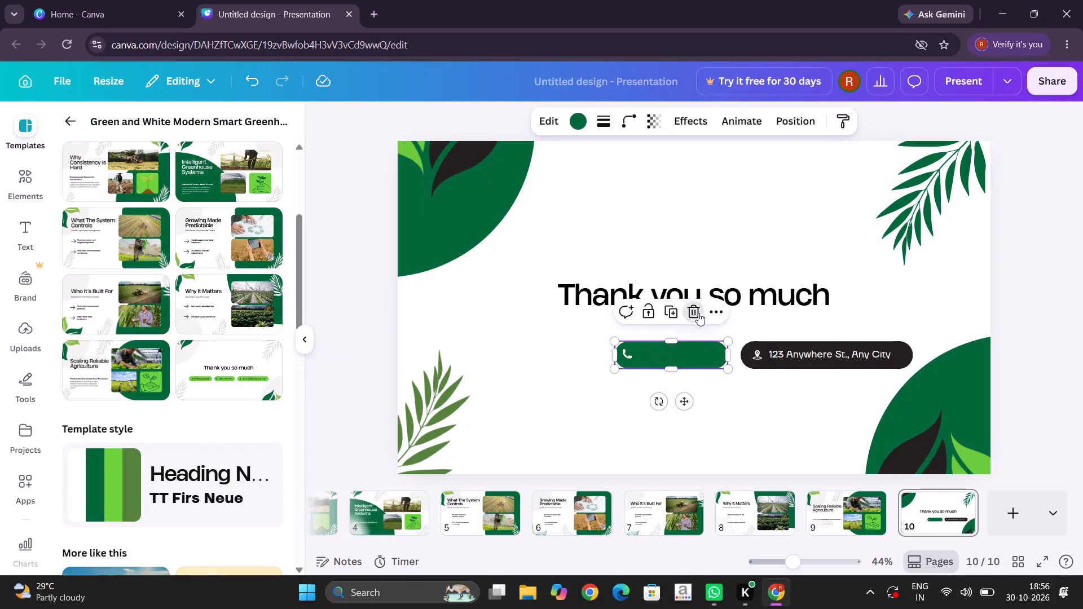
left_click(801, 347)
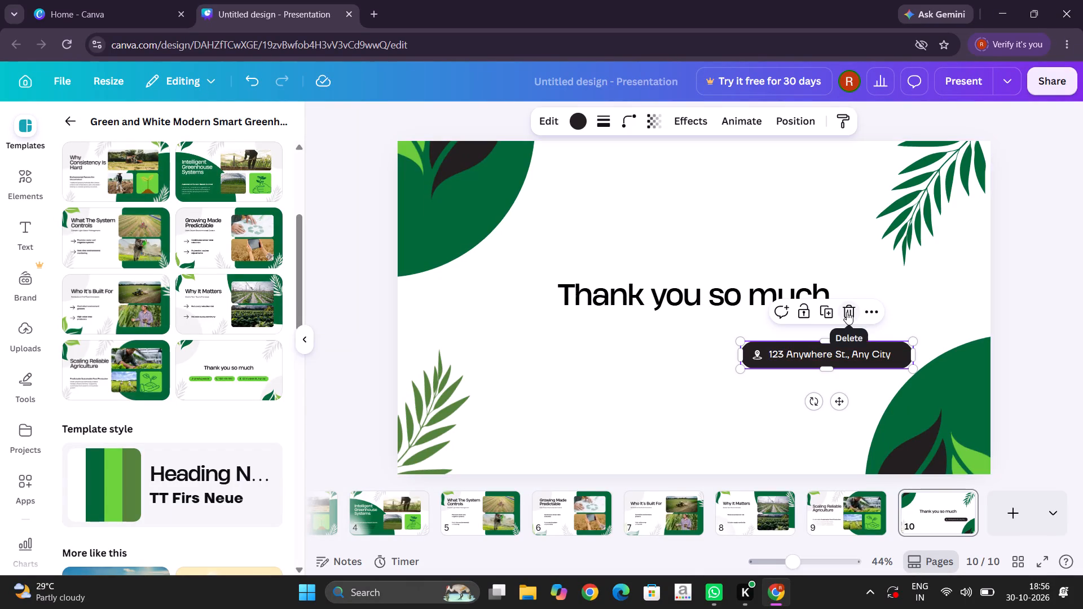
left_click(847, 312)
Replace the "Thank you so much" text on page 10 with a new heading reading "THANK YOU".
left_click(782, 297)
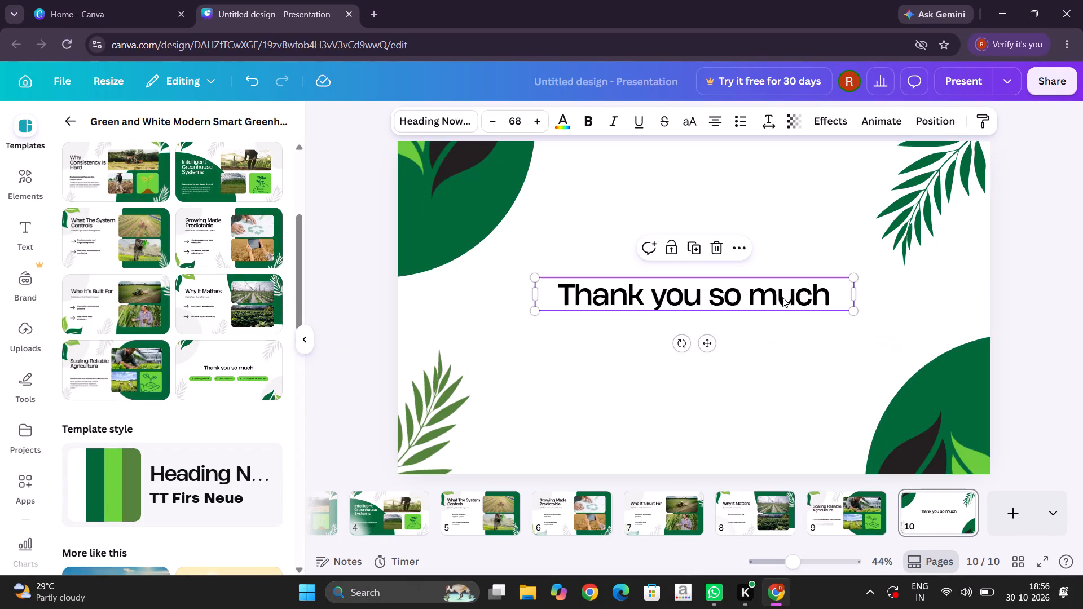
left_click(717, 248)
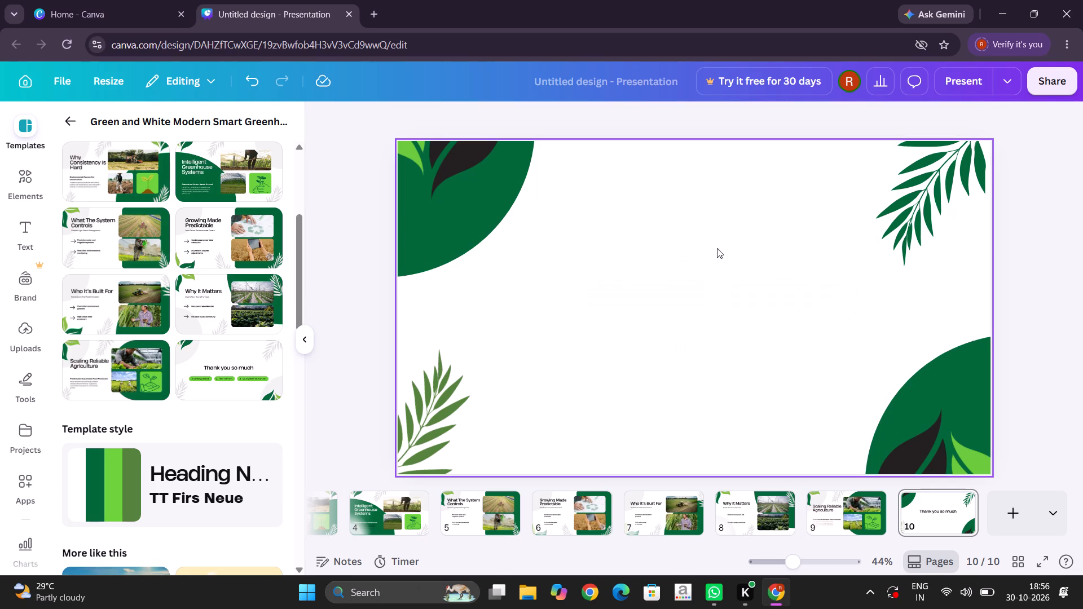
left_click(626, 236)
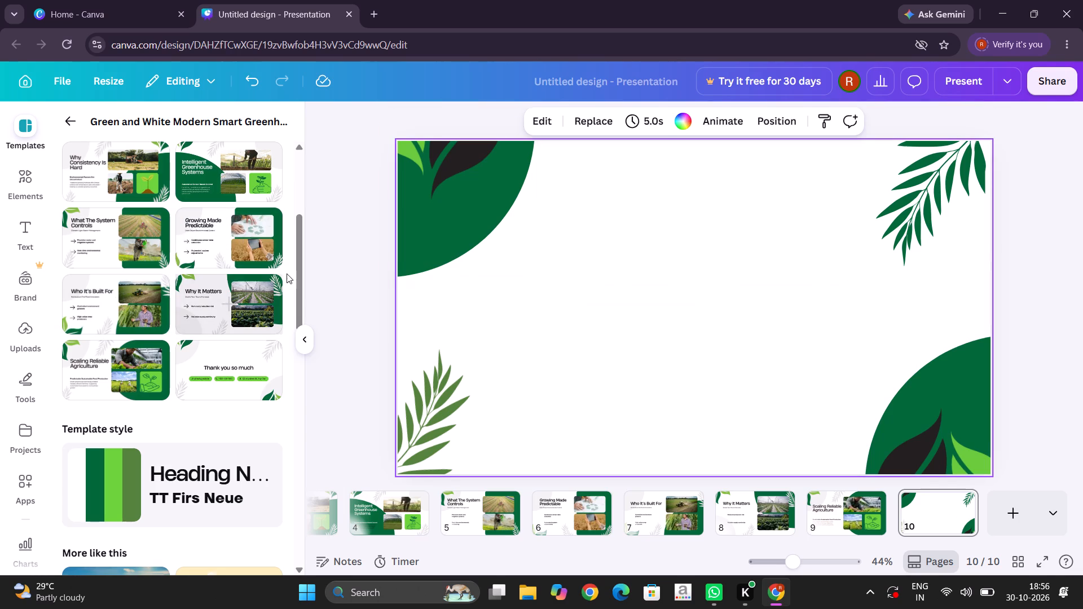
left_click(27, 234)
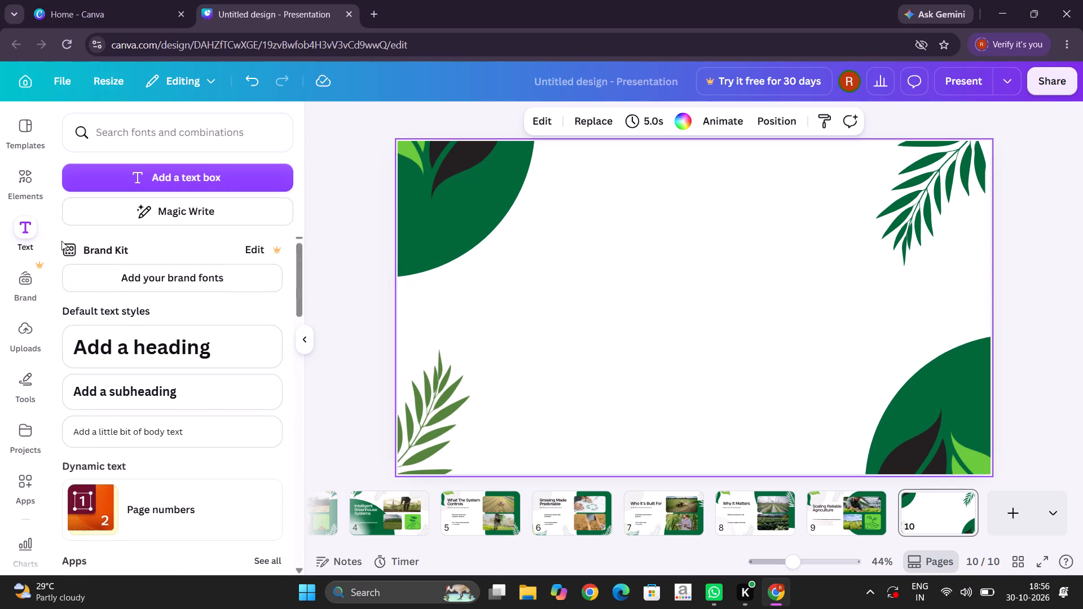
left_click(134, 348)
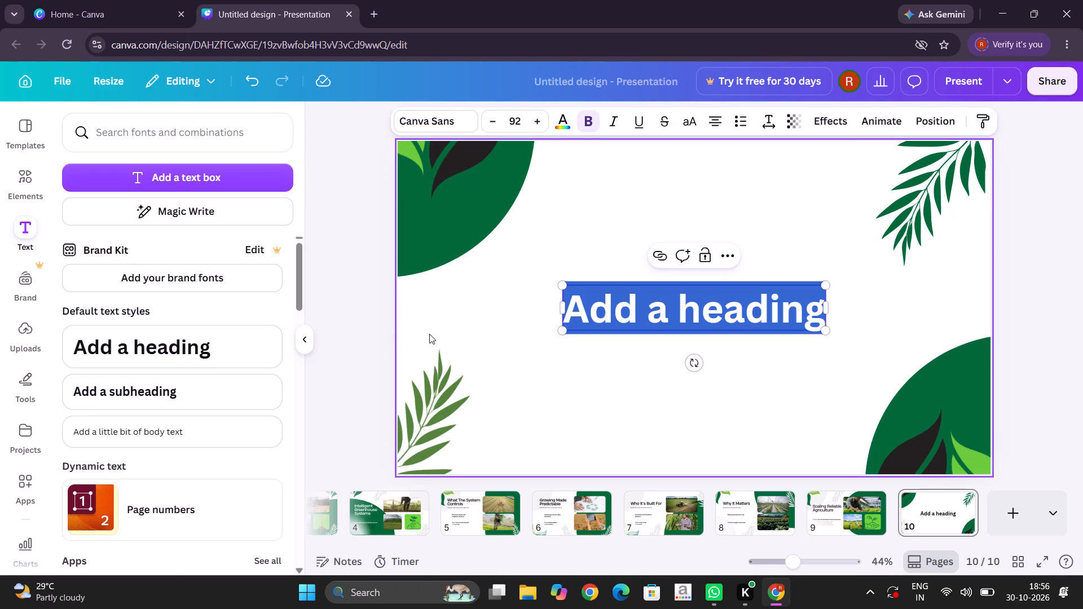
type("THA")
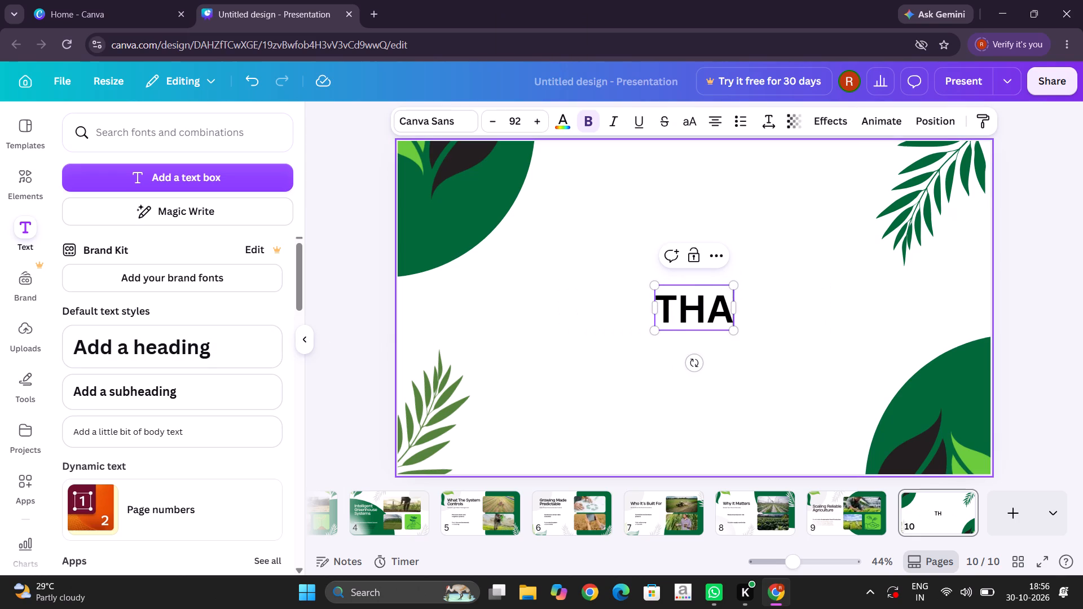
type("NK")
key("space")
type("YOU")
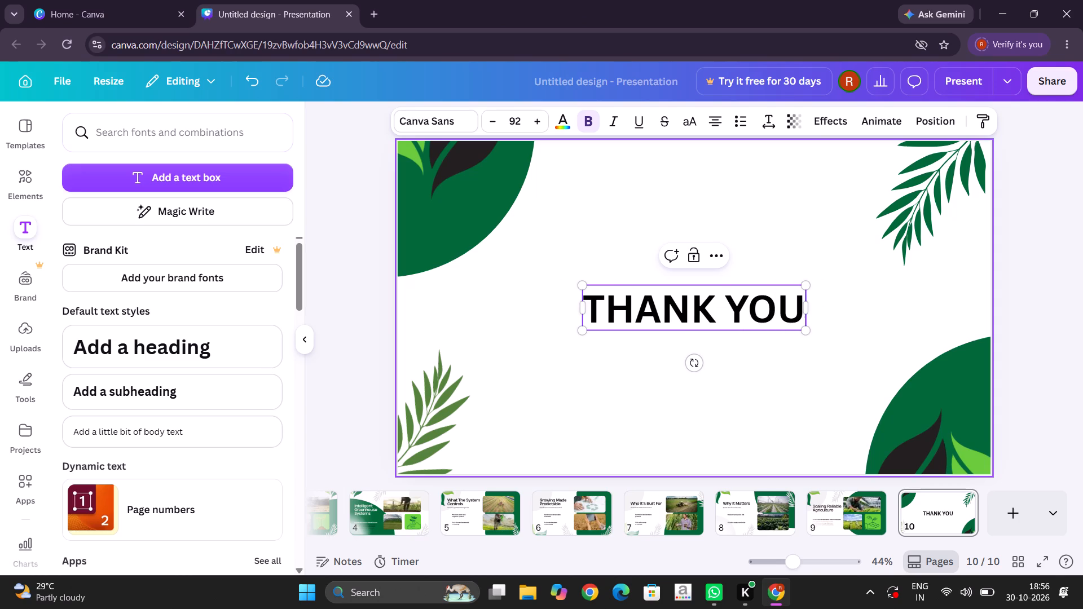
Turn off bold on the "THANK YOU" heading and enlarge it across the page to a font size of about 183.
left_click(579, 126)
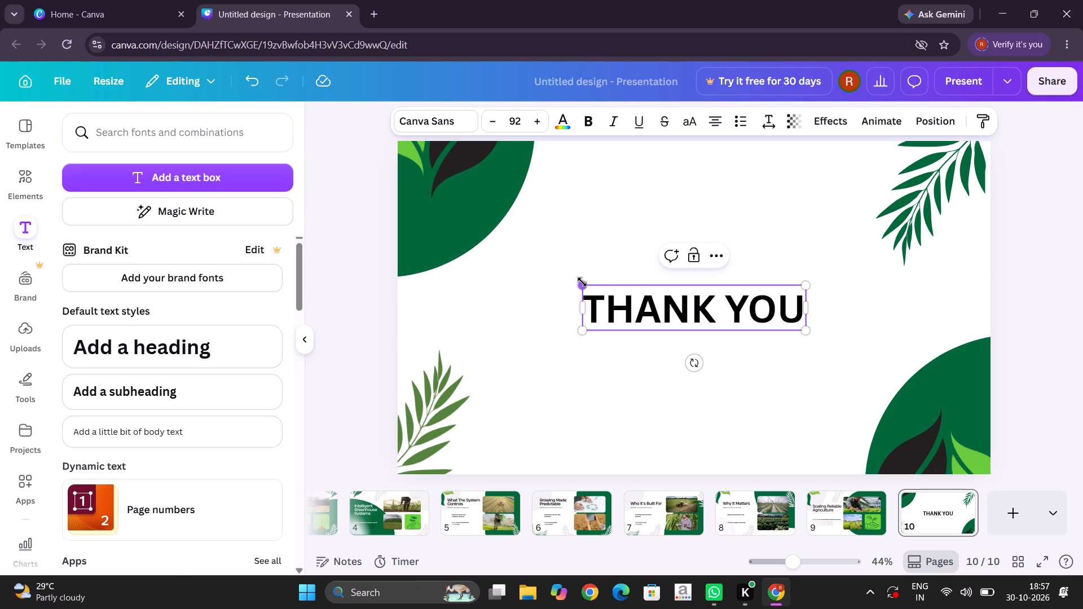
left_click_drag(582, 283, 510, 224)
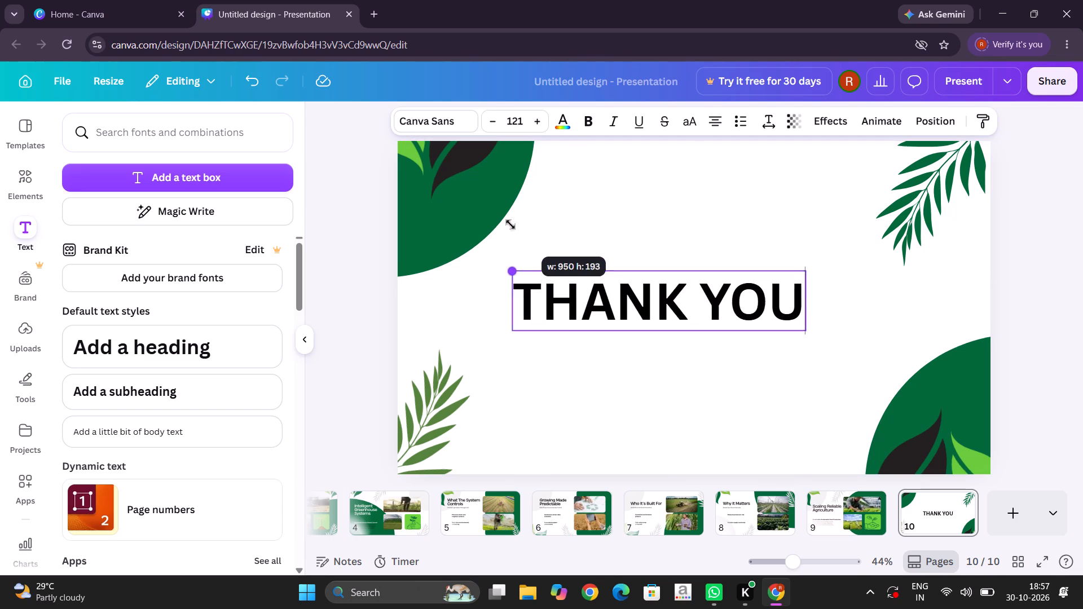
left_click_drag(510, 224, 468, 195)
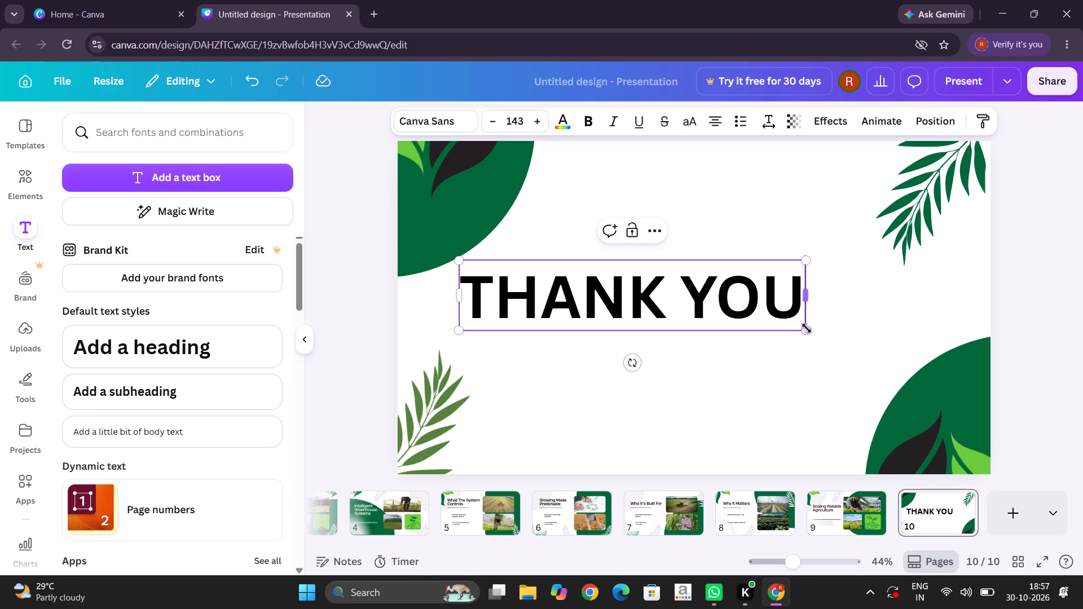
left_click_drag(807, 336, 825, 344)
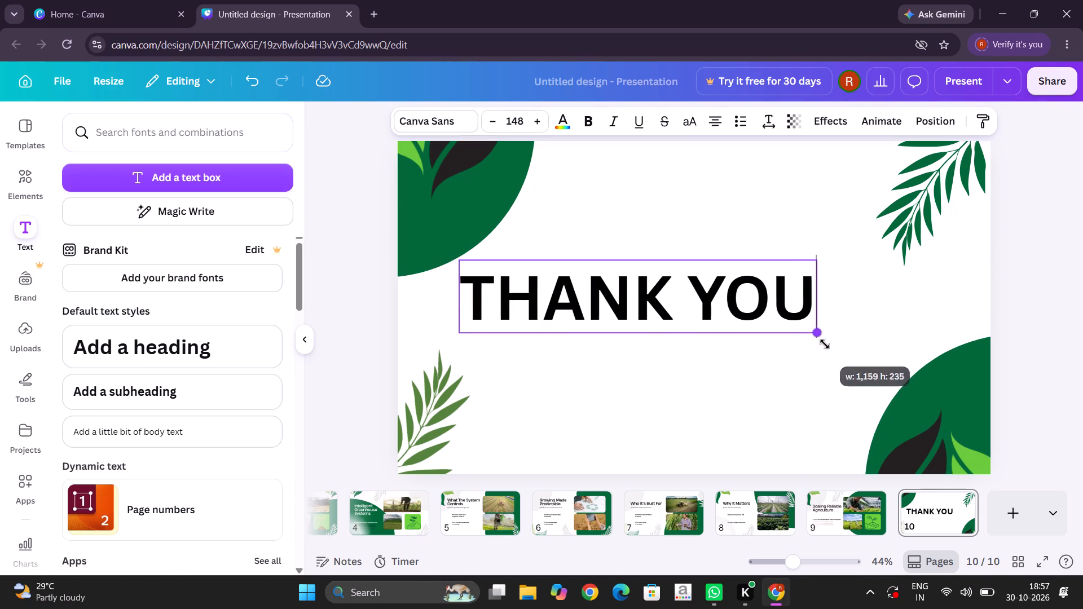
left_click_drag(825, 344, 904, 360)
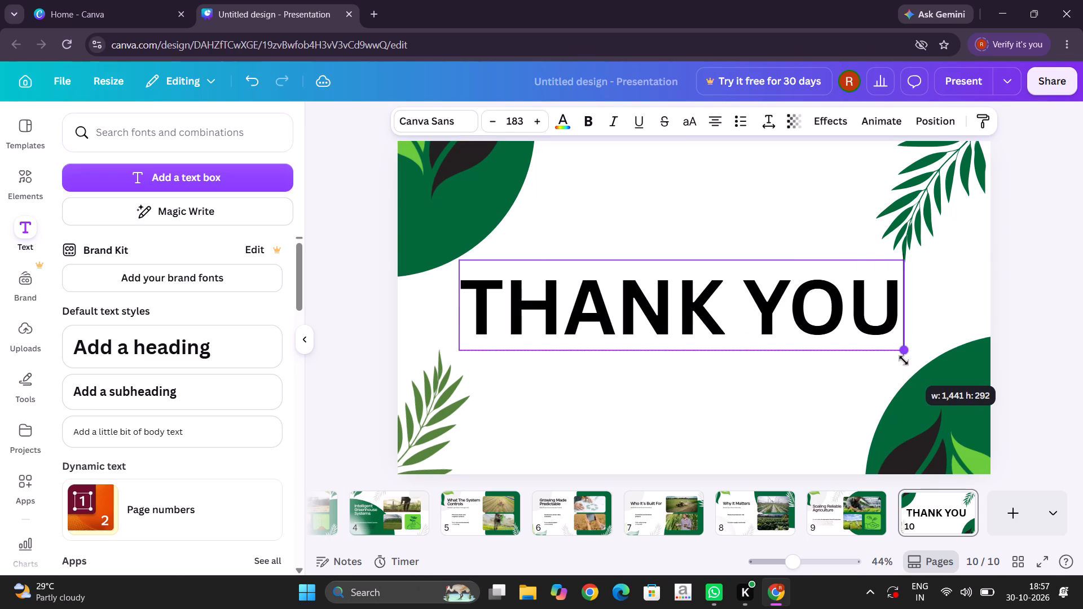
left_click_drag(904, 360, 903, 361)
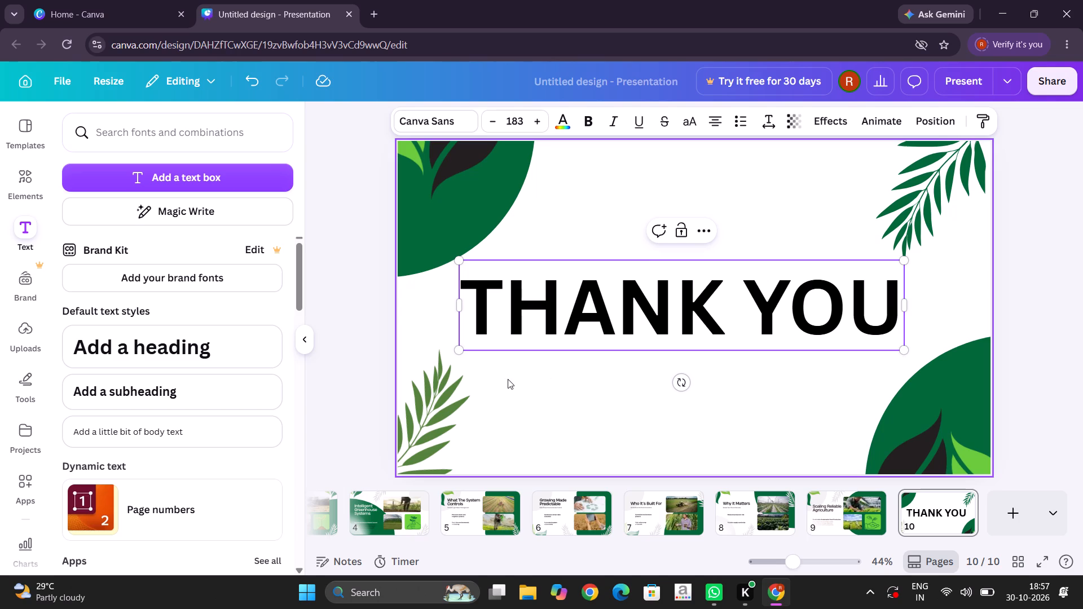
Add page numbers to all pages of the presentation.
left_click(161, 500)
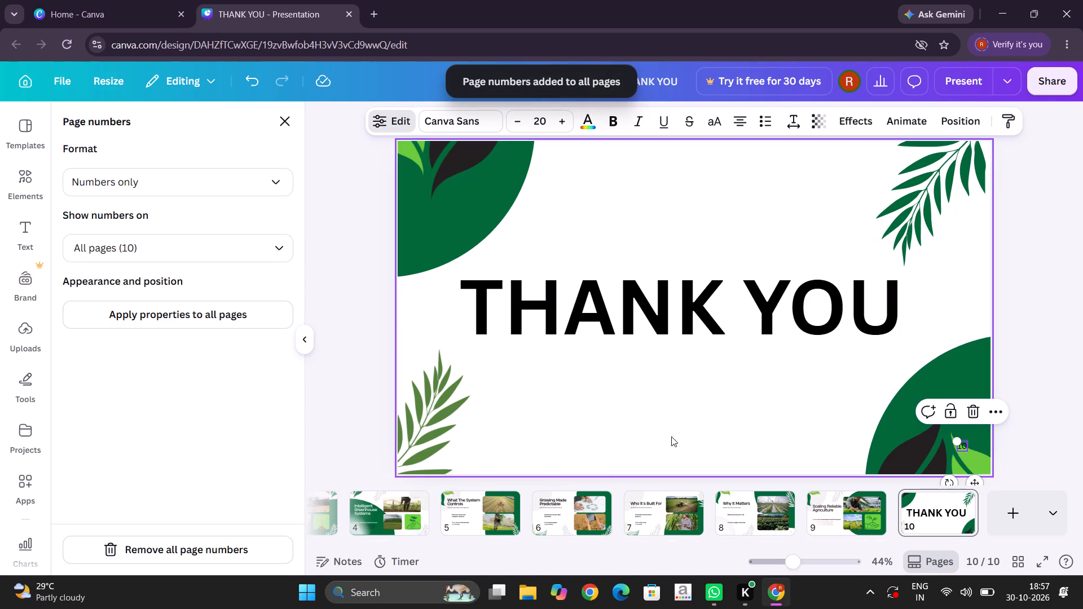
On page 1, make the page number bold and recolour it with the very light grey already used in the design.
left_click(450, 528)
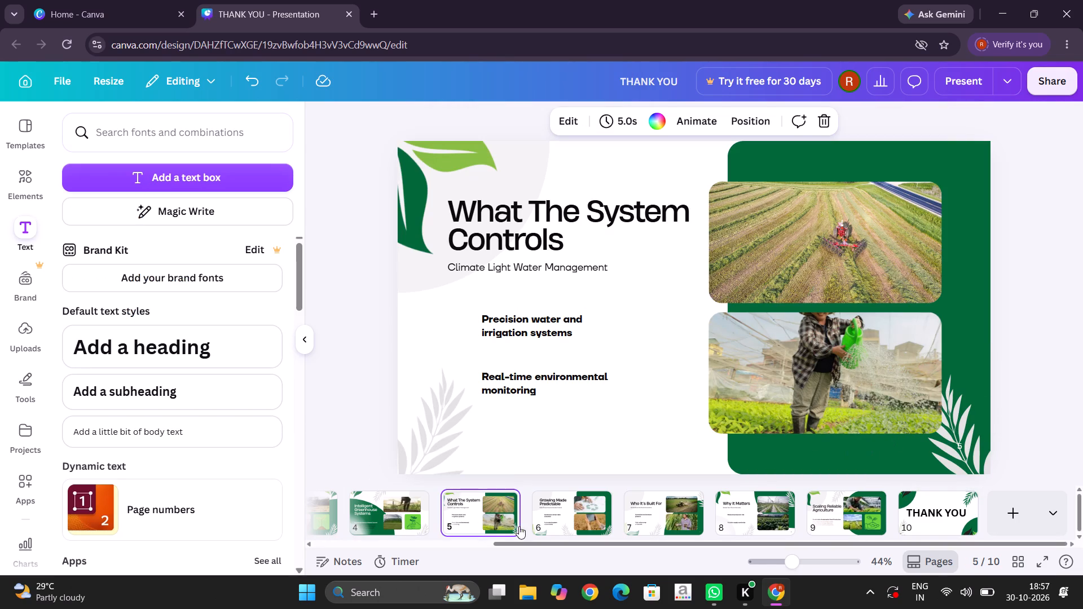
scroll(395, 516, "right", 9)
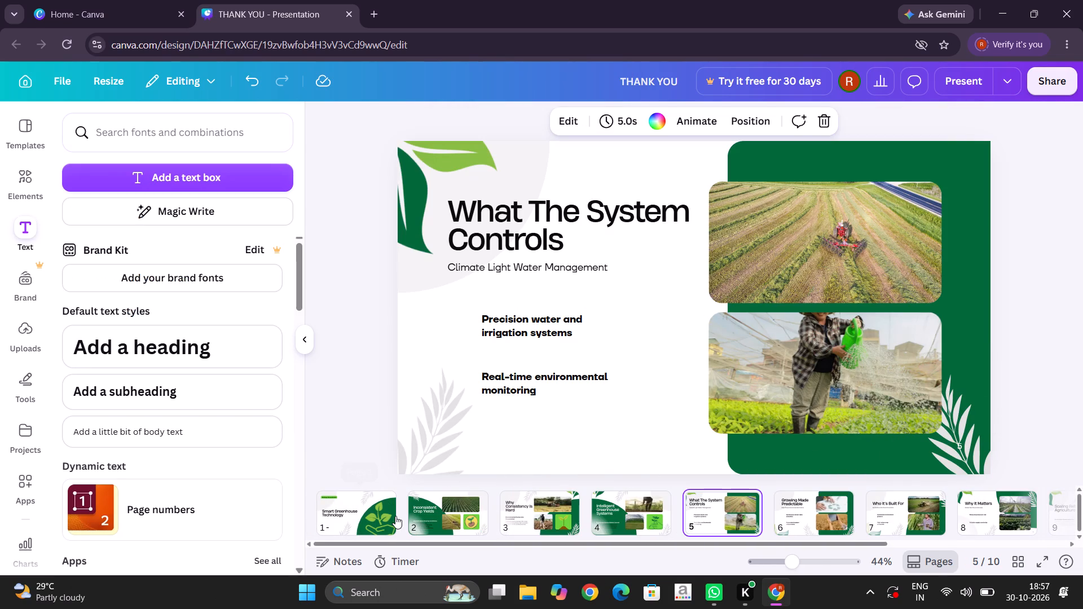
left_click(343, 506)
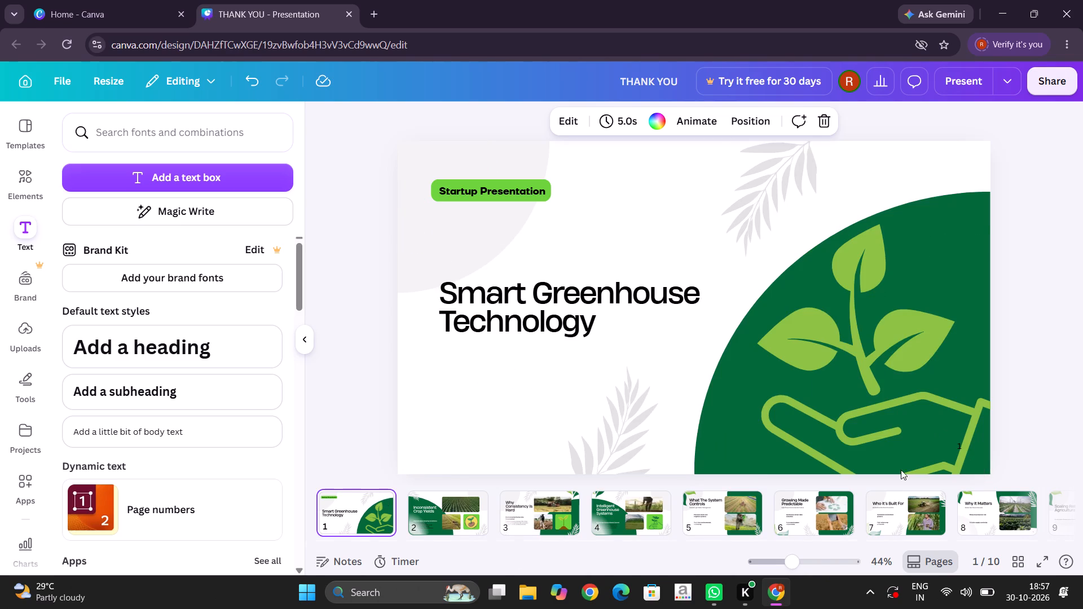
left_click(958, 447)
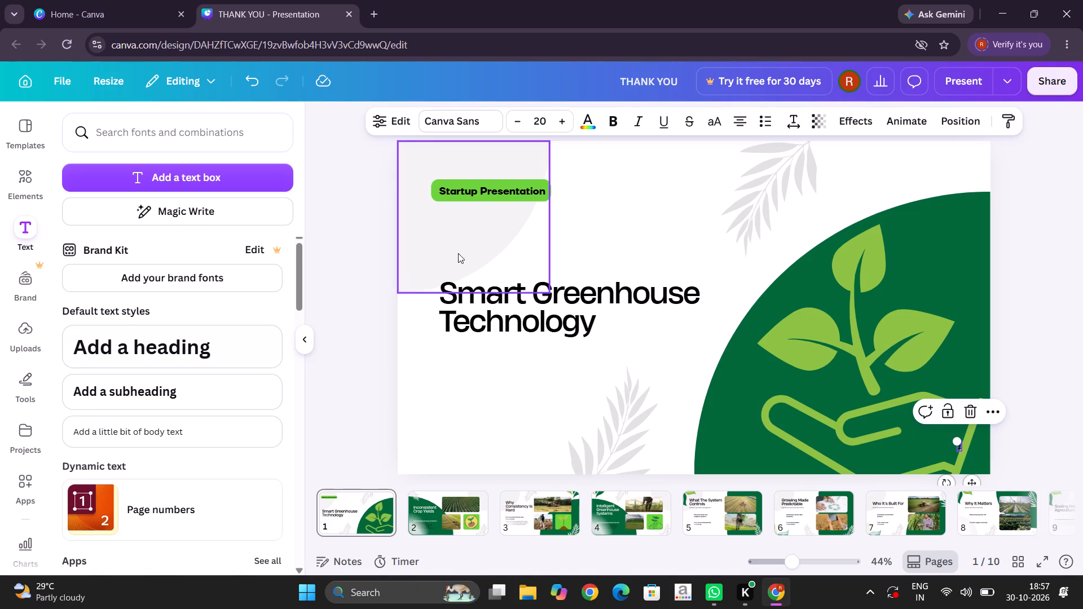
left_click(609, 118)
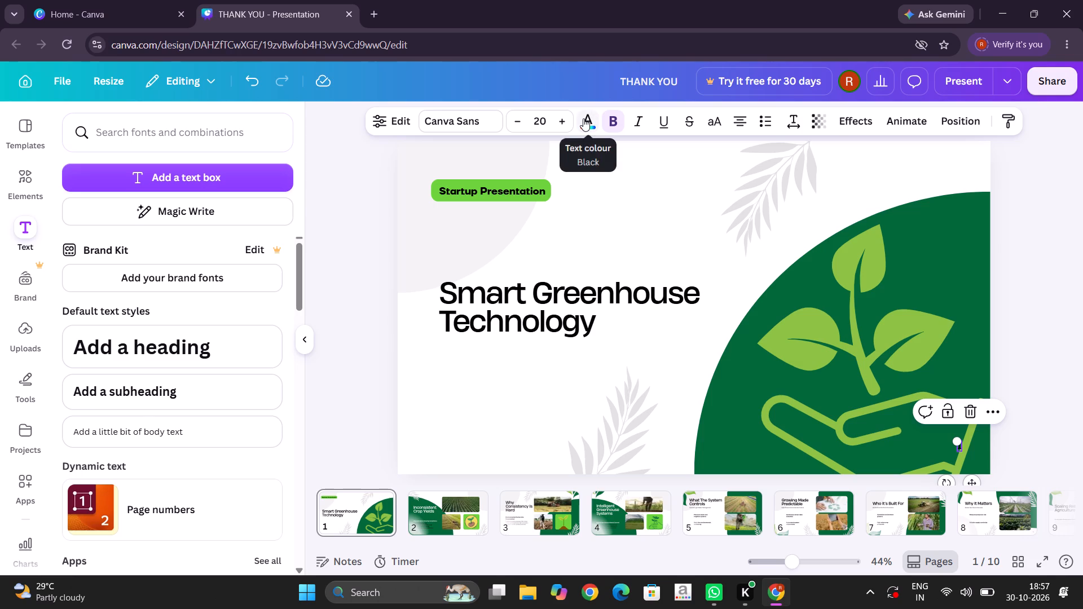
left_click(583, 118)
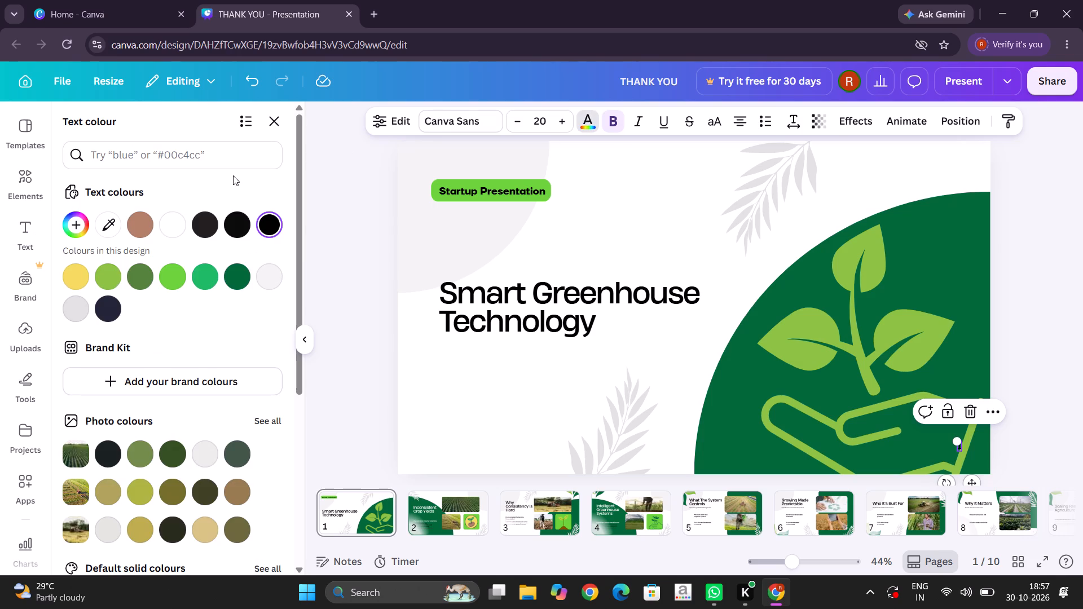
left_click(270, 271)
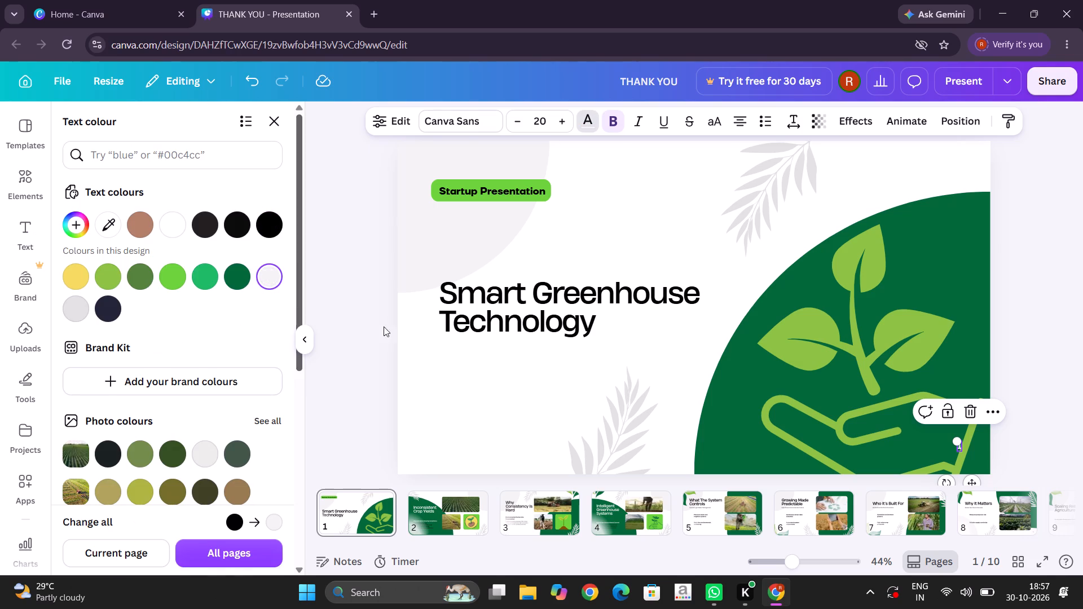
On page 2, make the page number bold and set its text colour to dark grey #231f20.
left_click(439, 518)
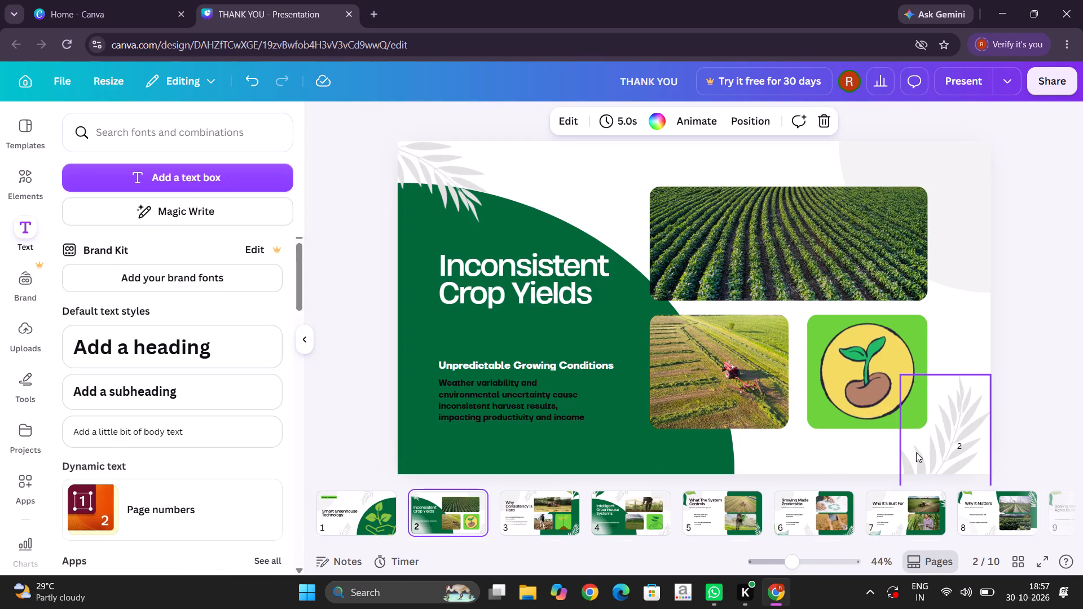
left_click(959, 444)
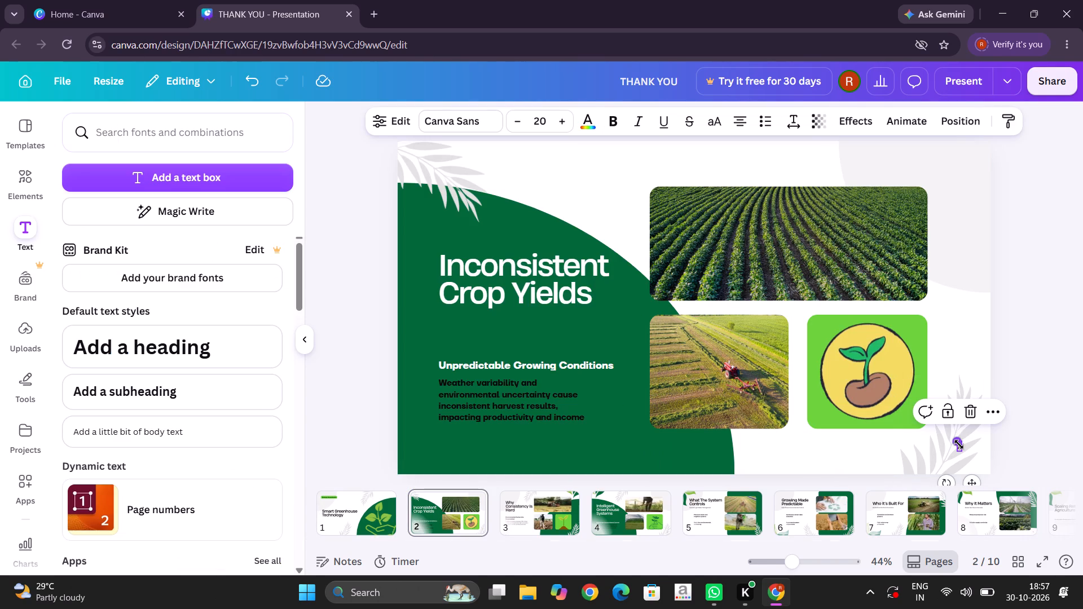
key("ctrl+b")
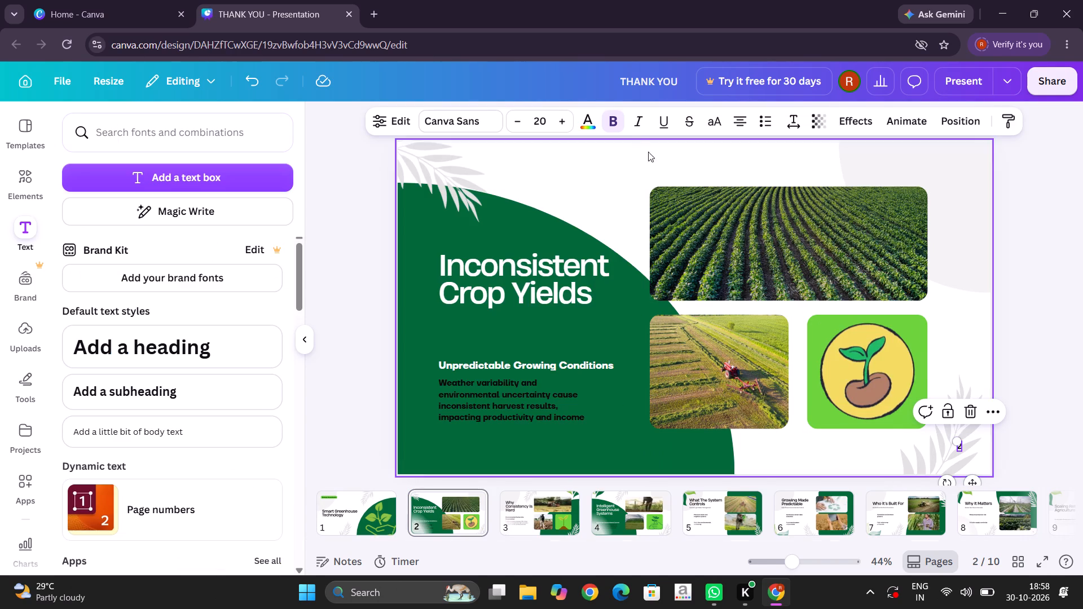
left_click(591, 121)
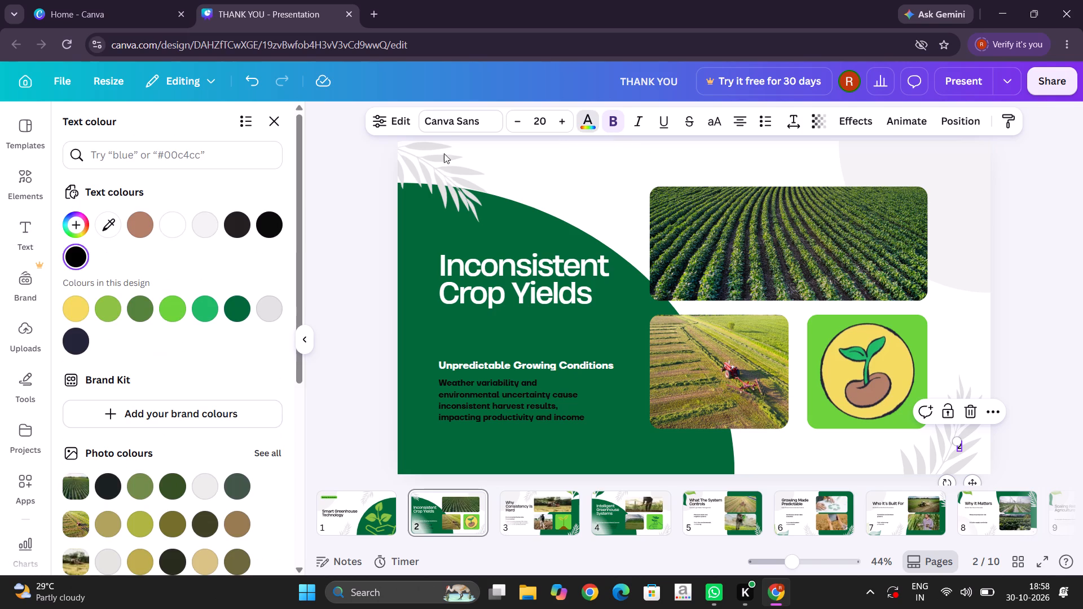
left_click(172, 228)
left_click(239, 224)
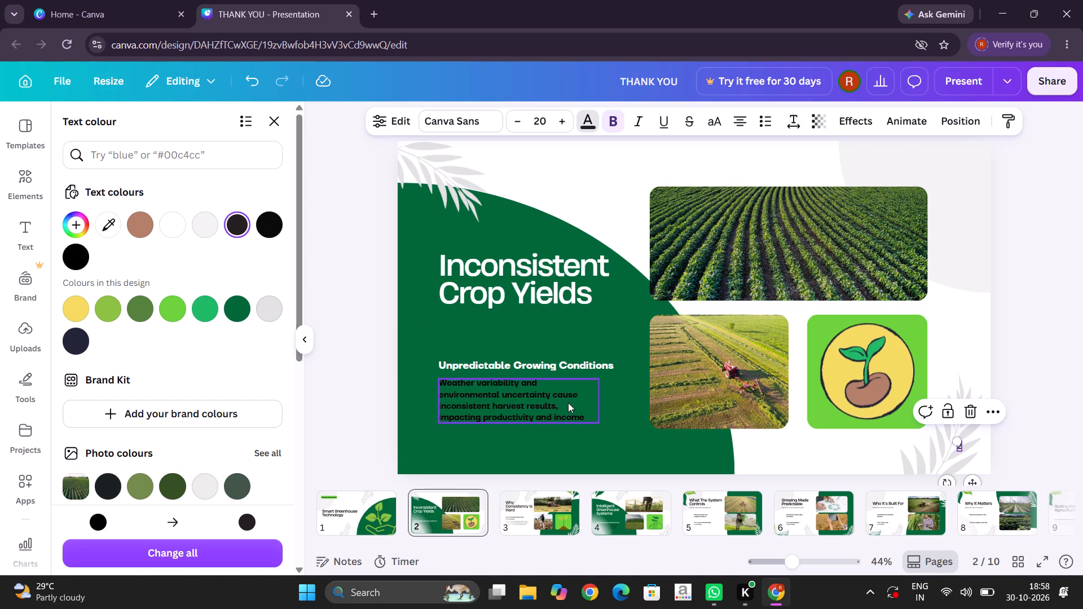
On page 3, make the page number bold and set its text colour to dark grey #0b0a0a.
left_click(536, 523)
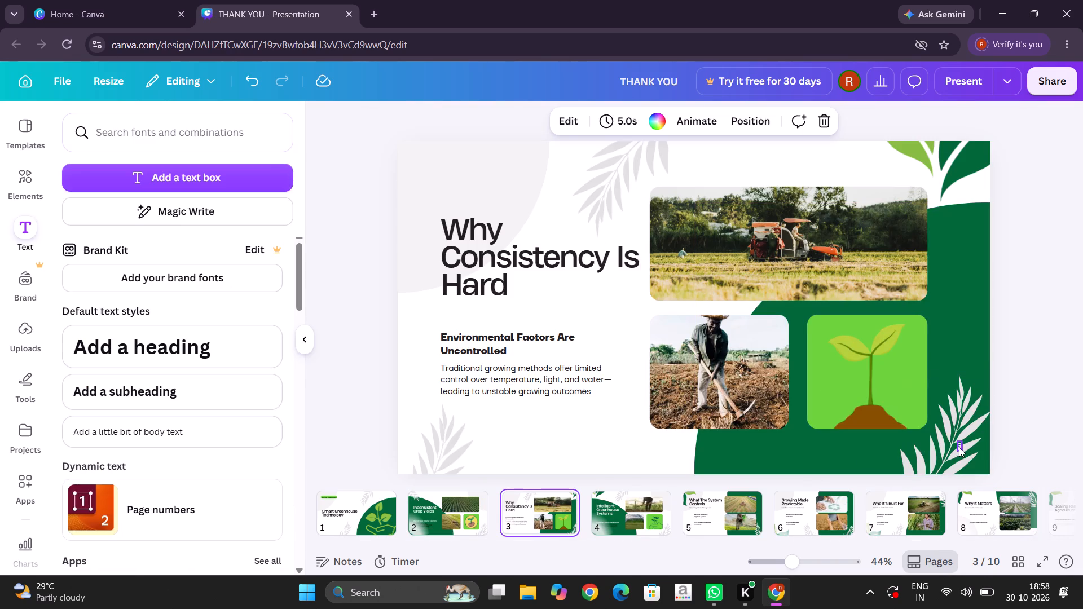
left_click(959, 447)
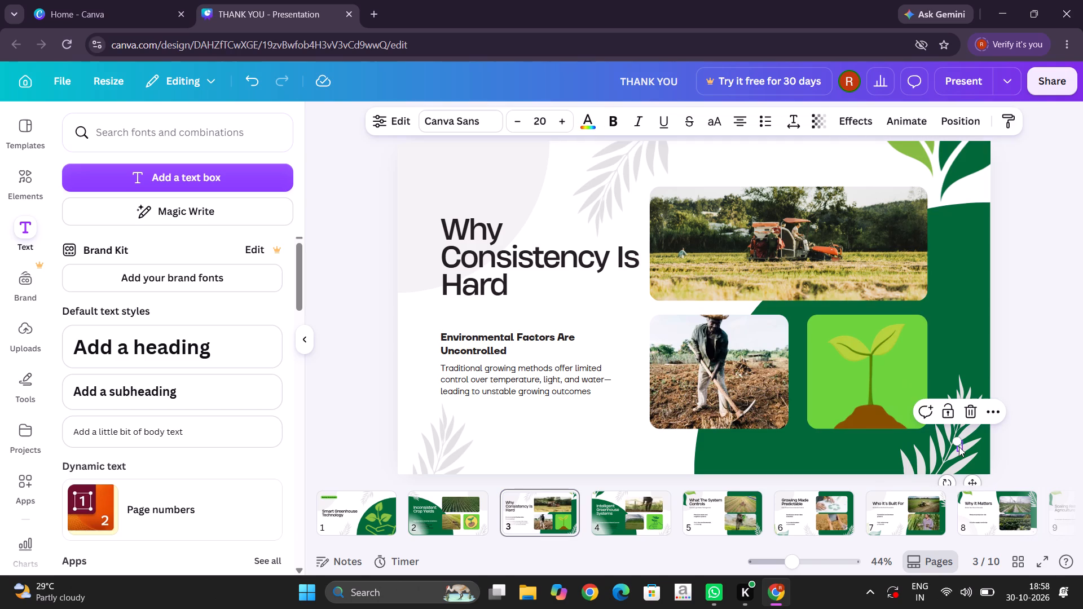
key("ctrl+b")
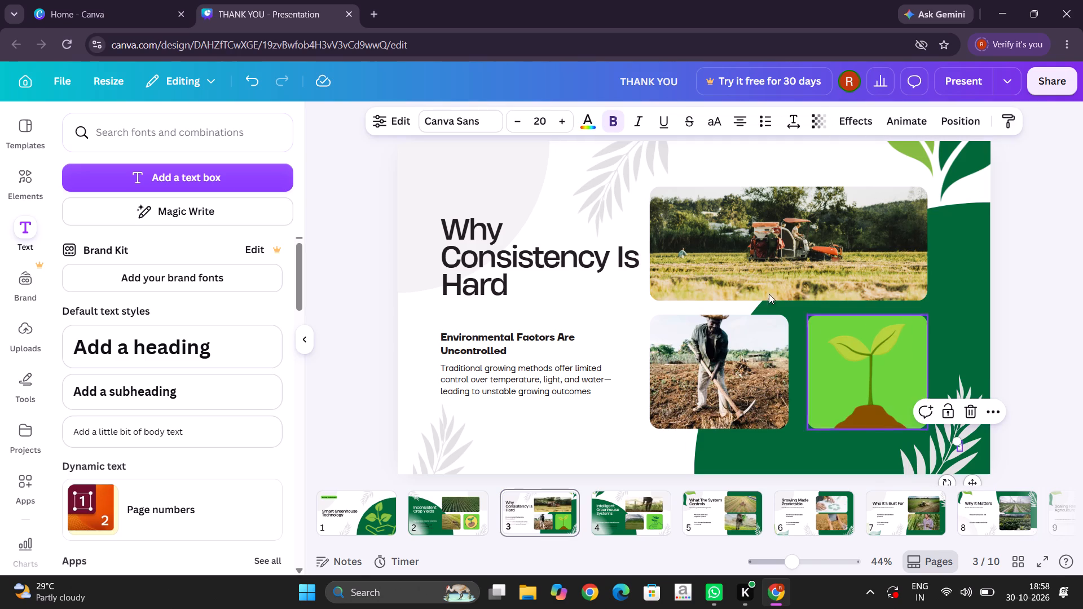
left_click(579, 121)
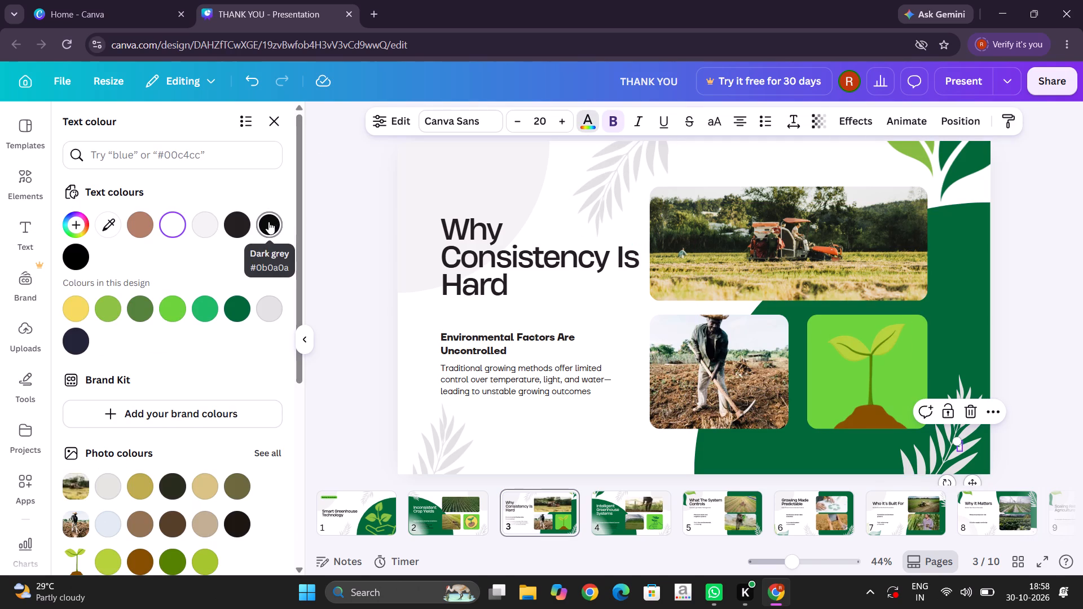
left_click(268, 222)
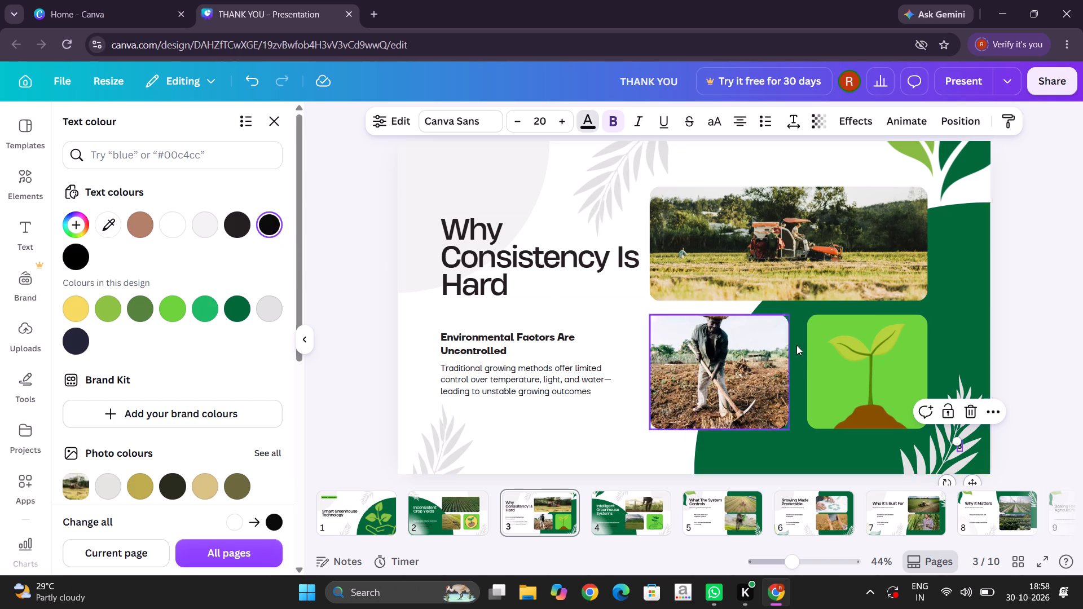
On page 5, make the page number bold and set its text colour to dark grey #231f20.
left_click(650, 499)
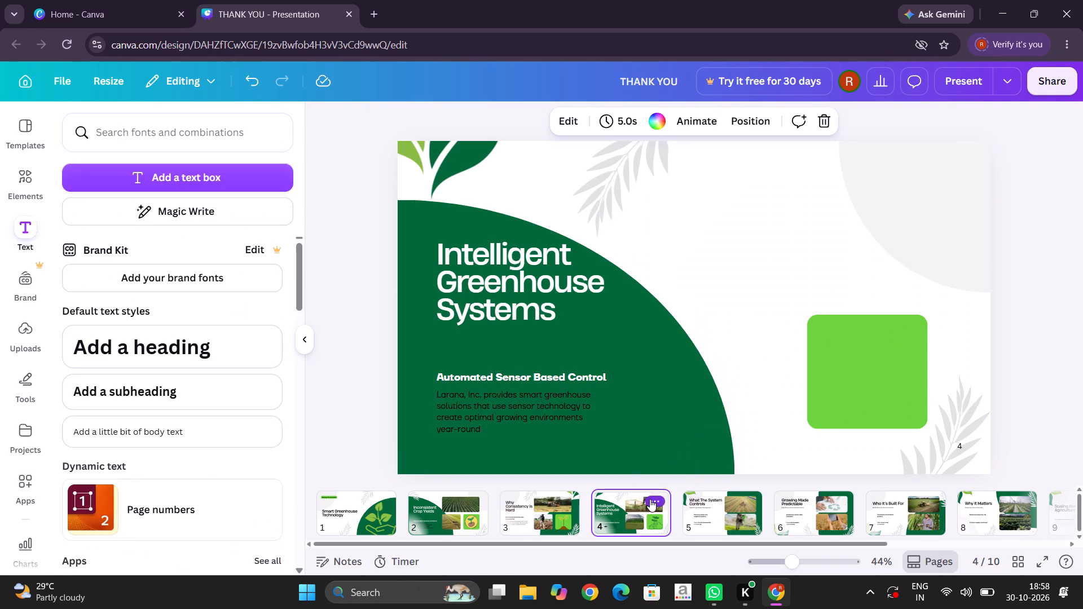
left_click(702, 532)
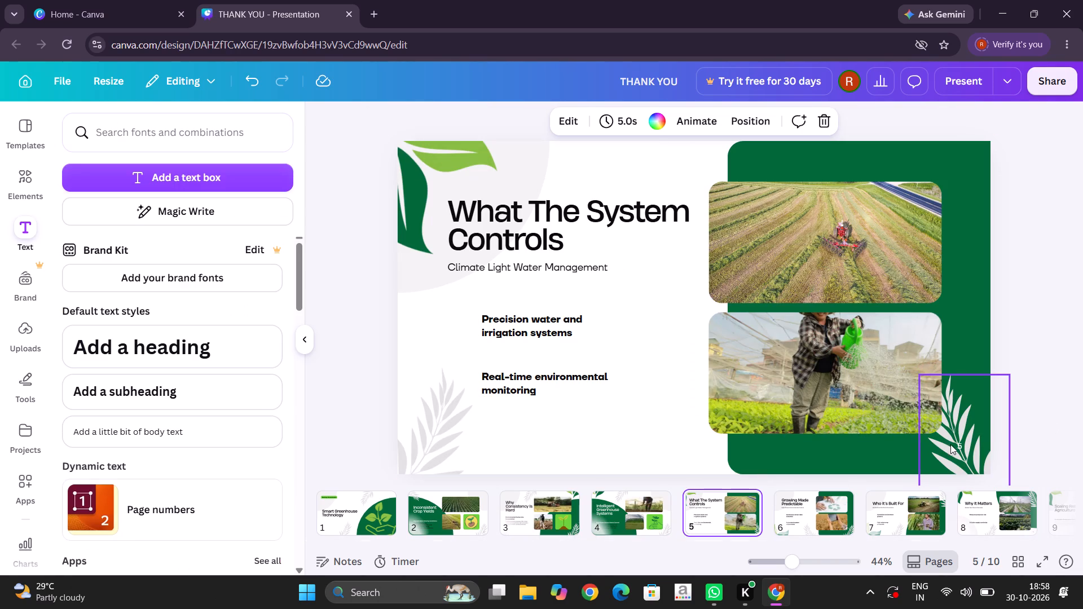
left_click(960, 444)
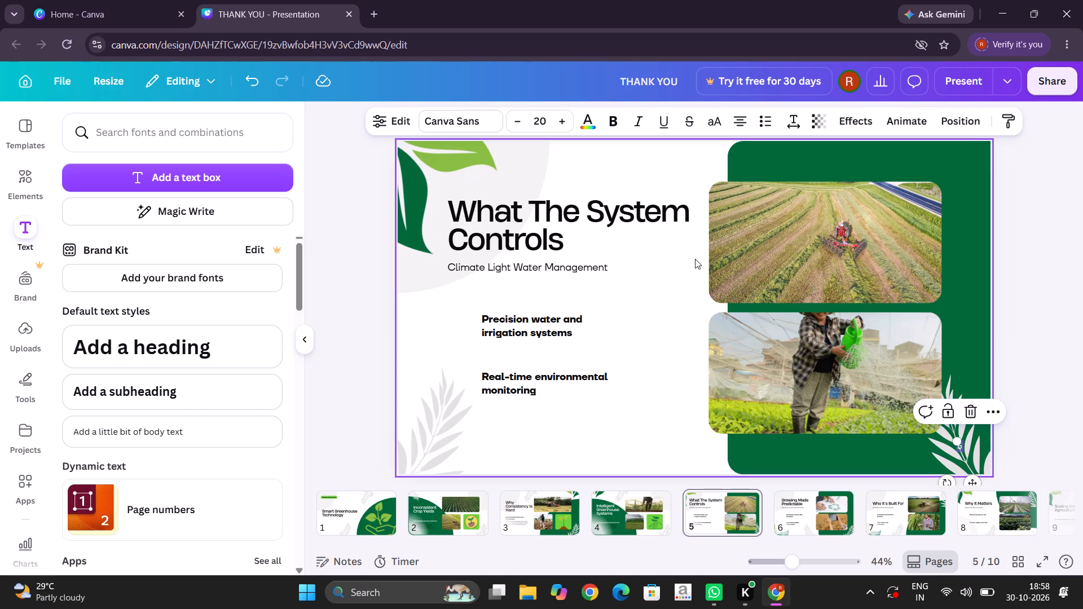
key("ctrl+b")
left_click(591, 117)
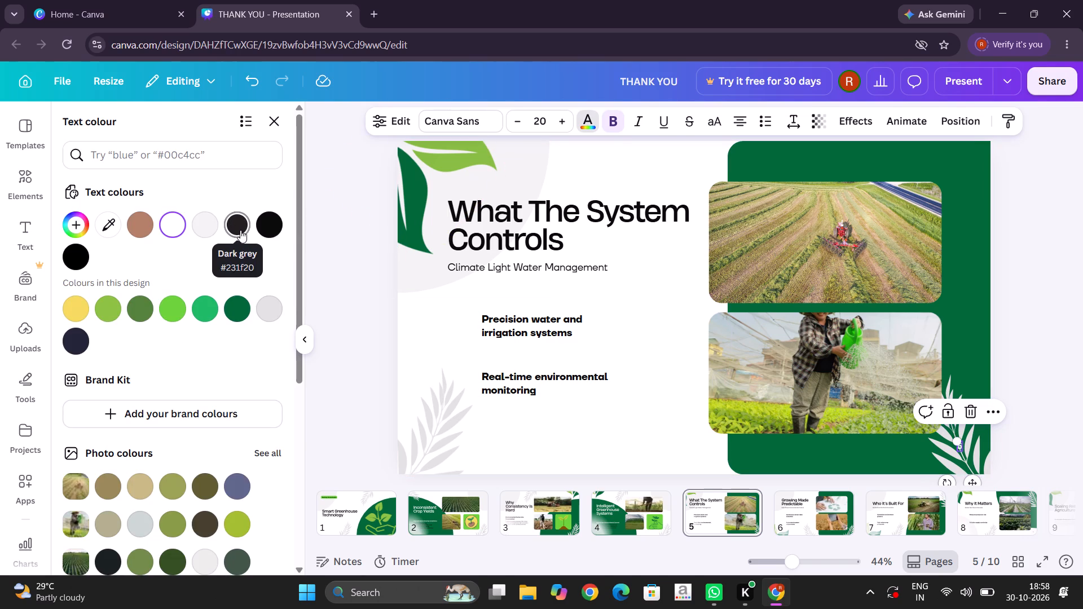
left_click(240, 230)
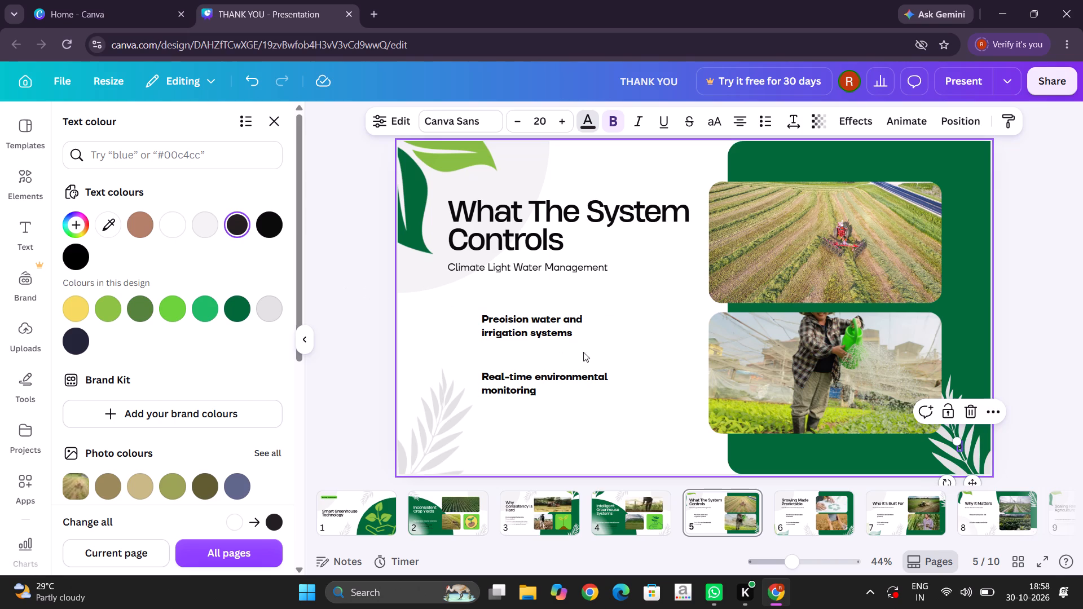
left_click(843, 514)
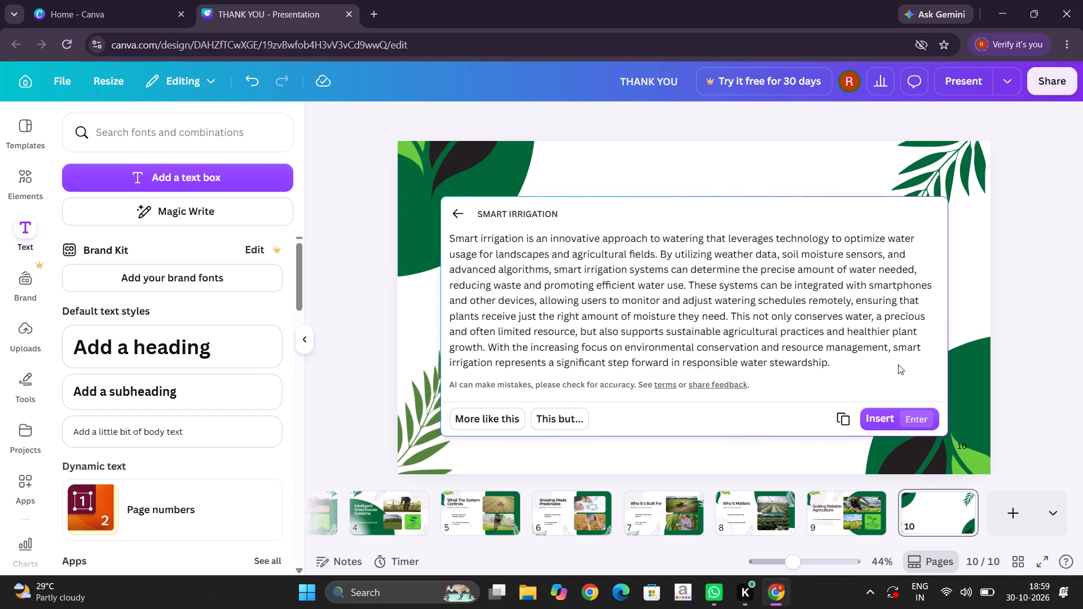
left_click(878, 418)
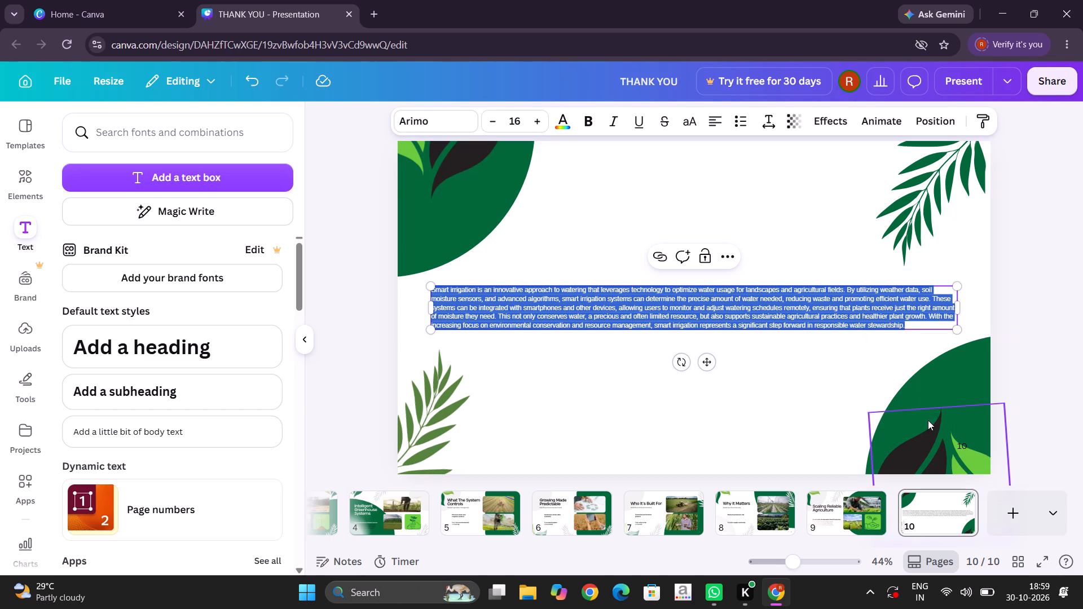
On page 10, make the page number bold and set its text colour to white.
left_click(963, 445)
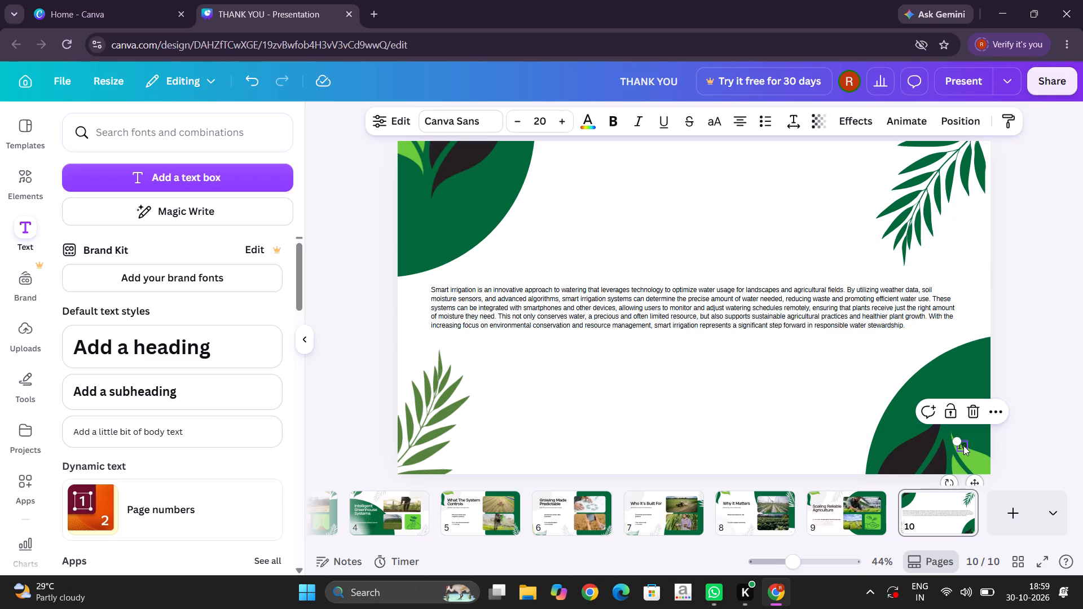
key("ctrl+b")
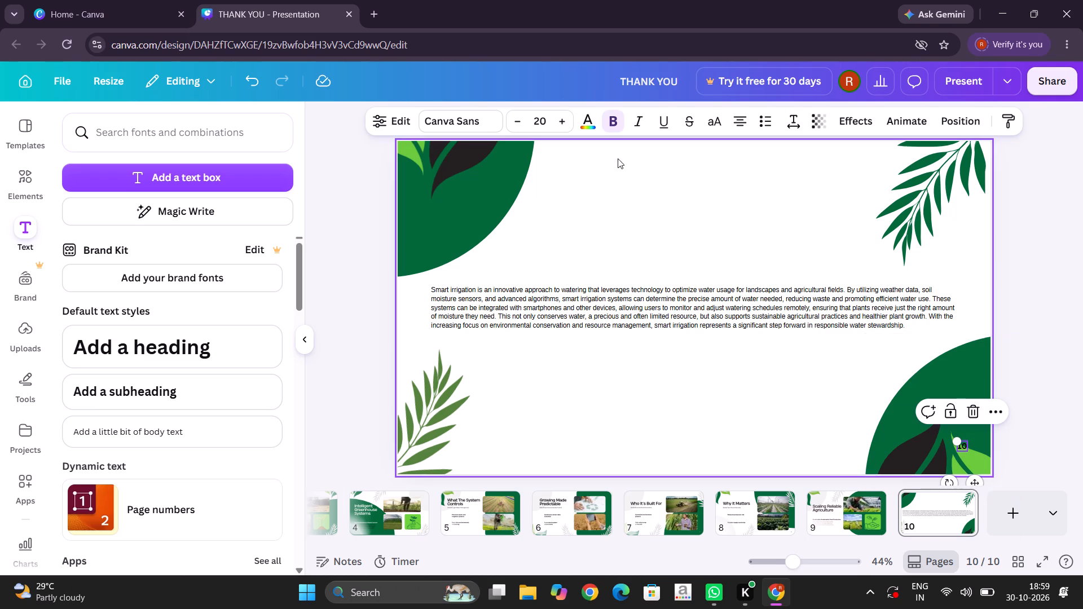
left_click(576, 125)
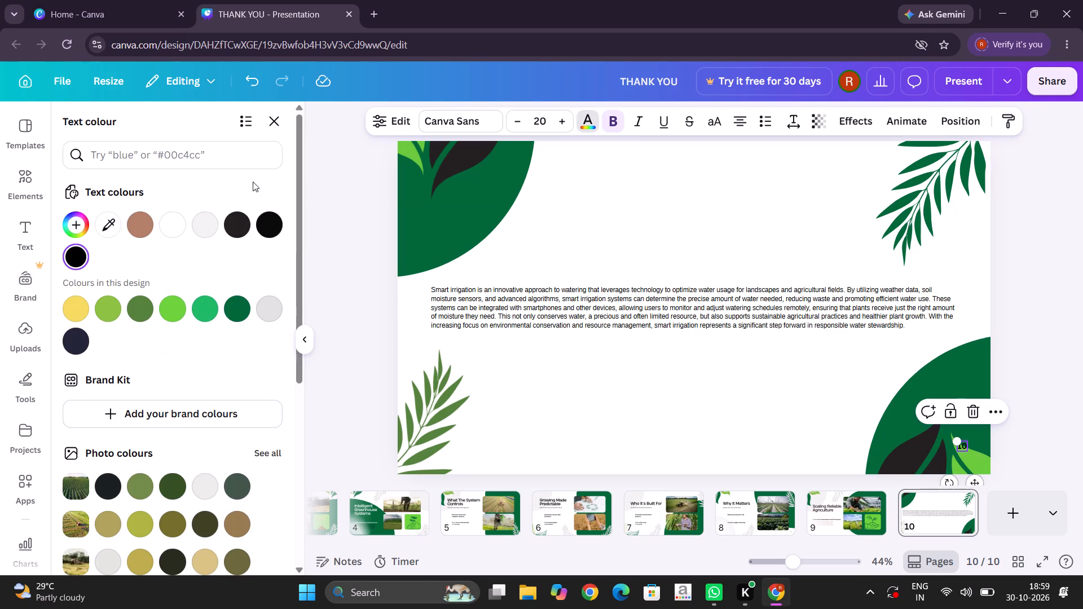
left_click(179, 231)
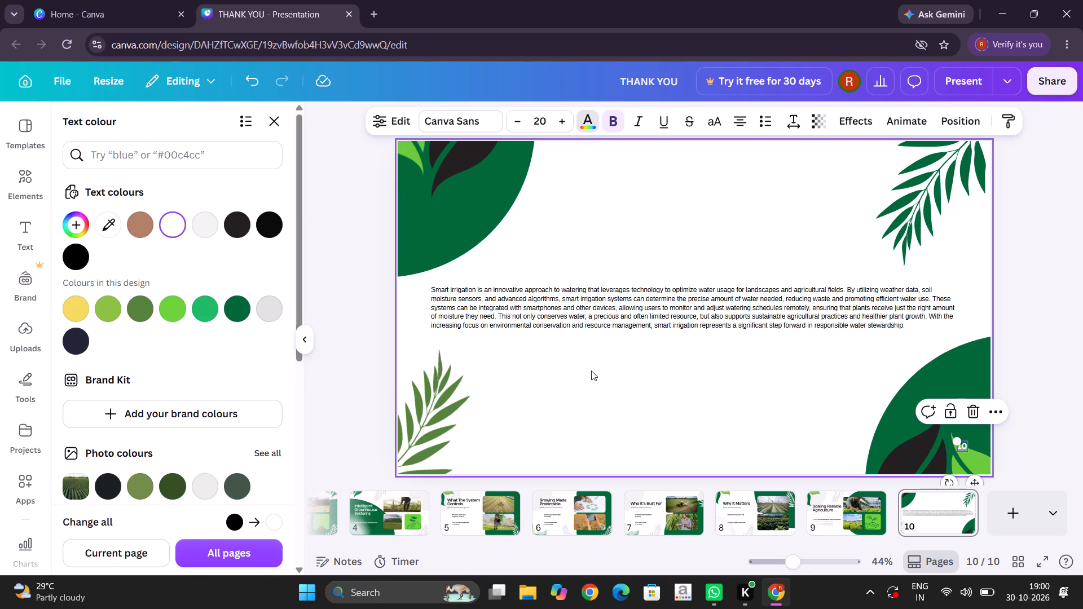
Enlarge the smart irrigation paragraph on page 10 to span nearly the full page width, at a font size of about 17.8.
left_click(448, 295)
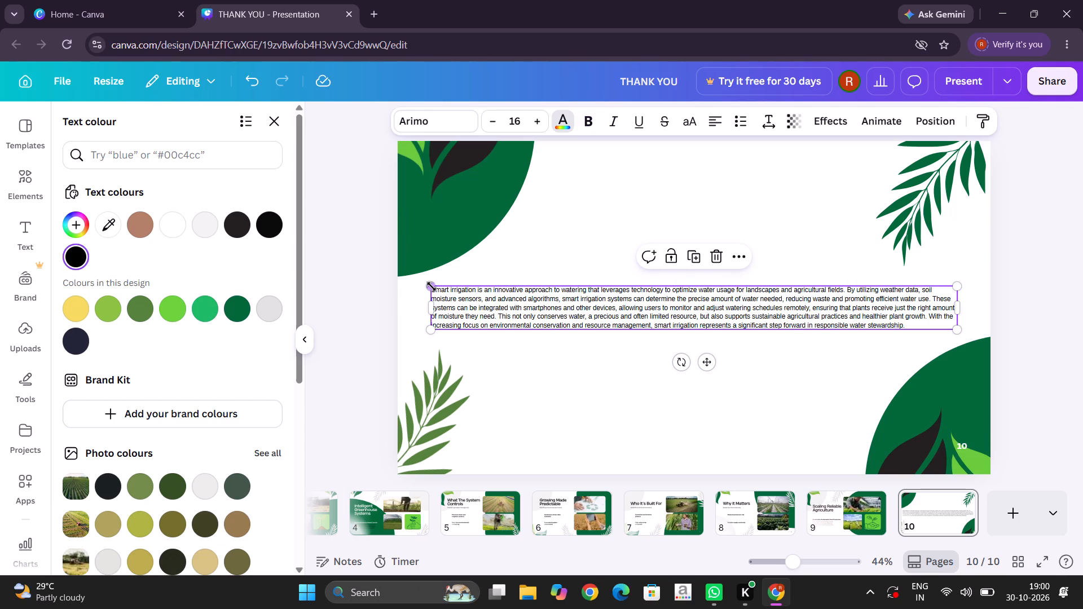
left_click_drag(432, 286, 420, 277)
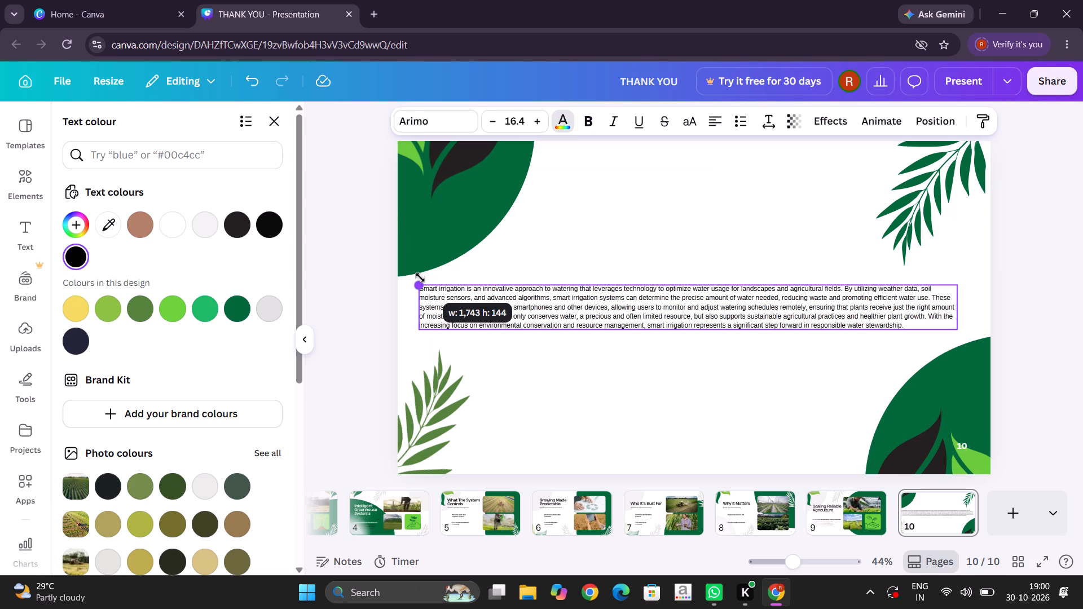
left_click_drag(420, 277, 414, 265)
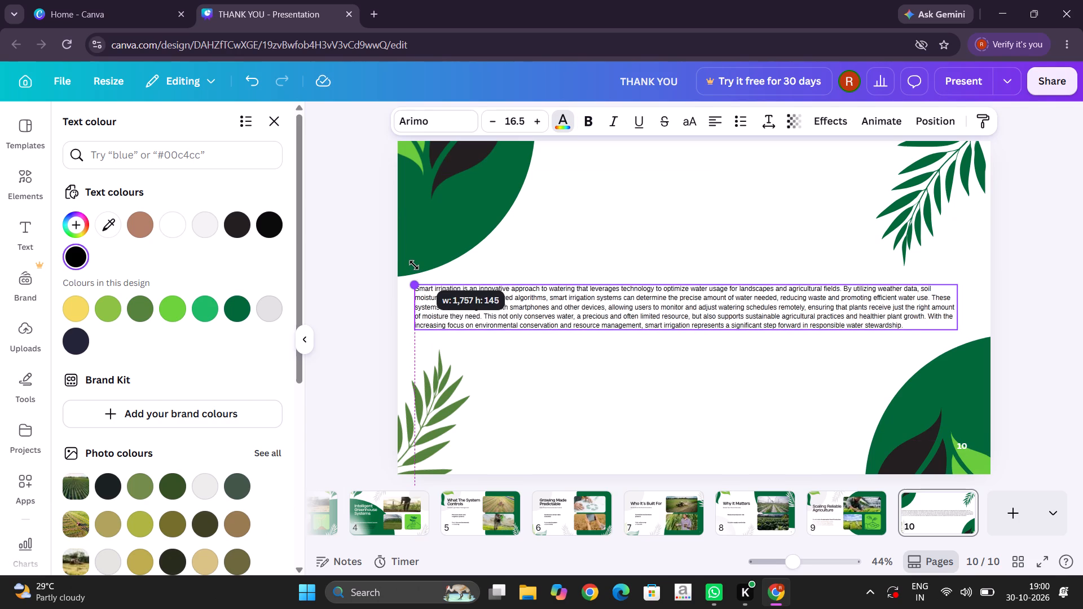
left_click_drag(414, 265, 406, 262)
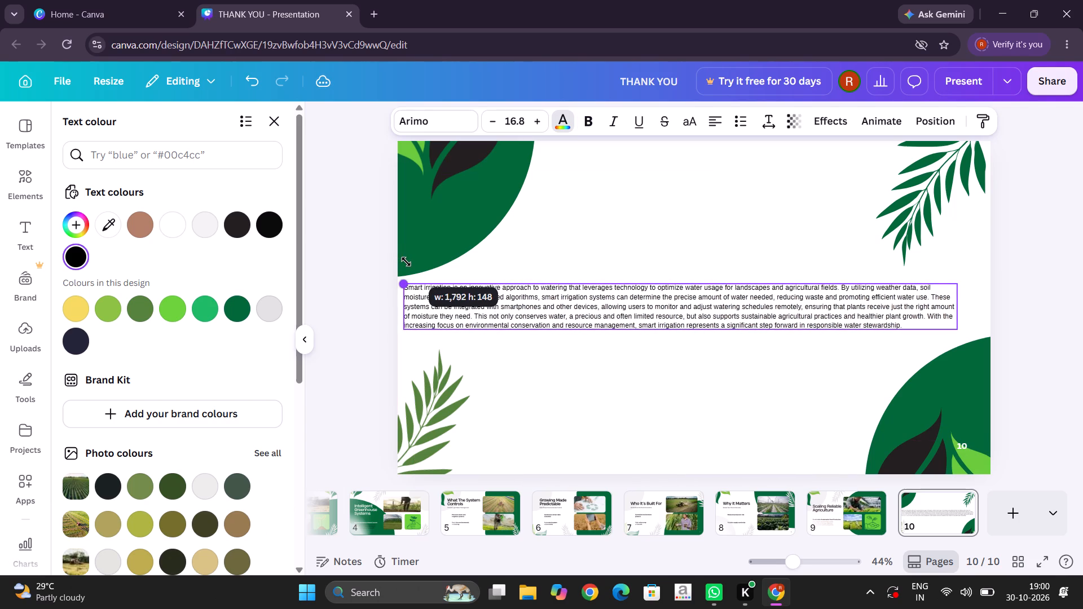
left_click_drag(406, 262, 408, 264)
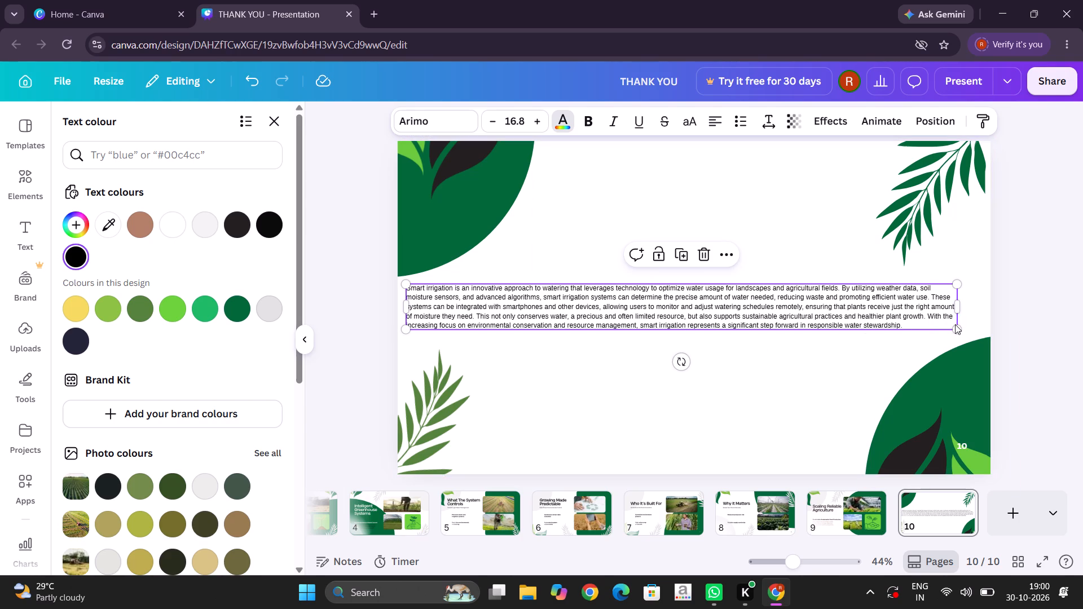
left_click_drag(955, 325, 967, 349)
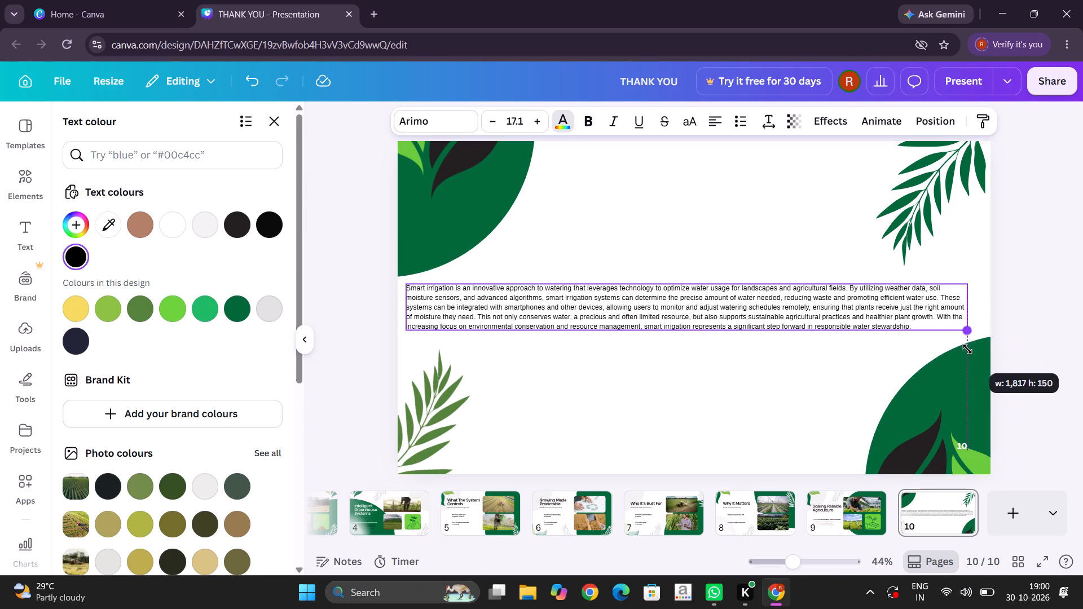
left_click_drag(967, 349, 982, 370)
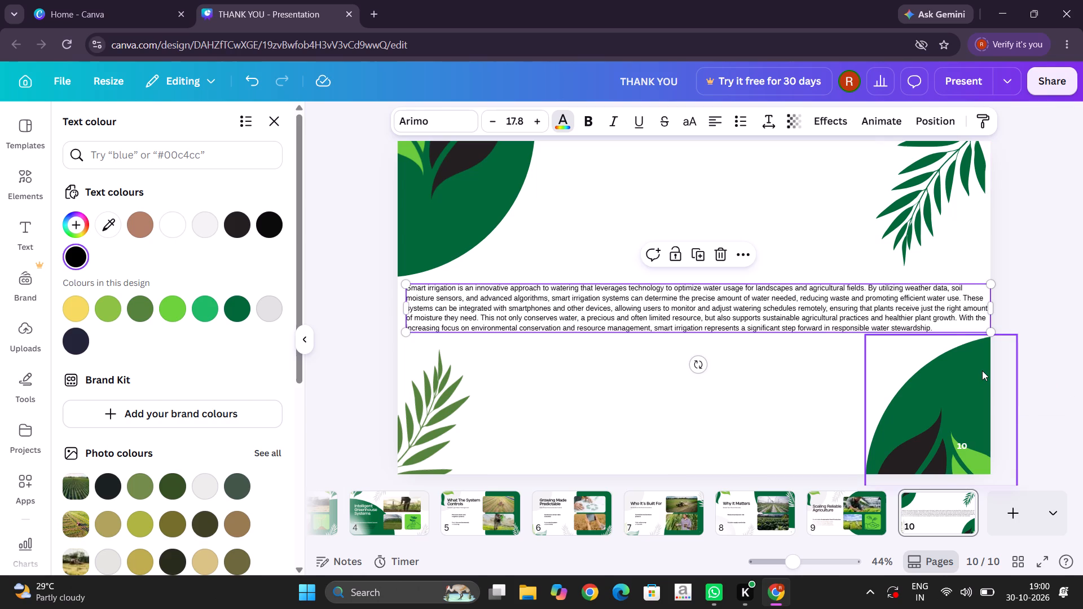
Add a blank page after page 10.
left_click(1019, 519)
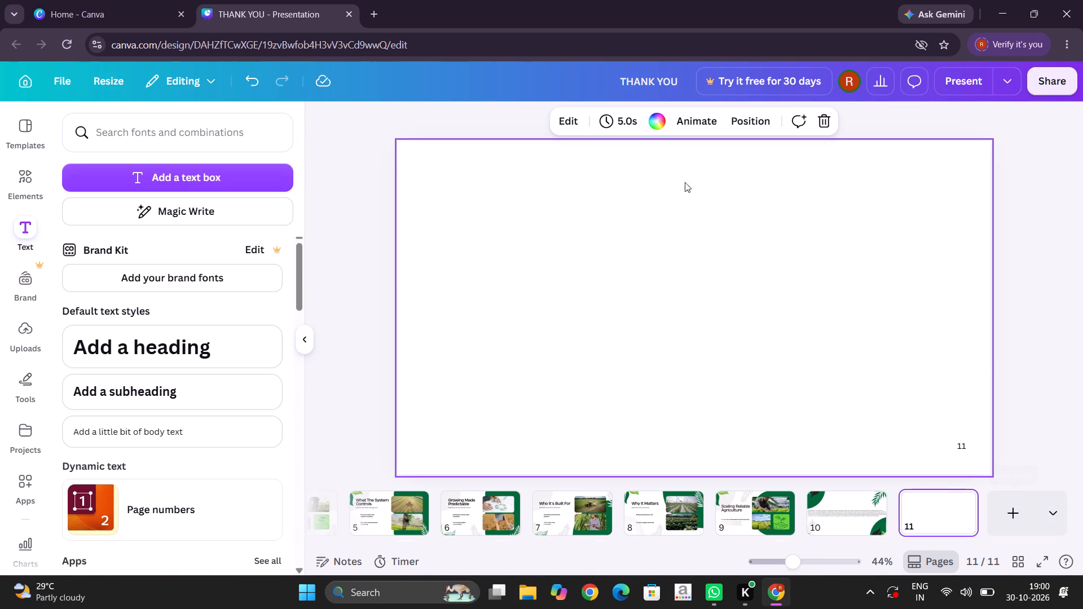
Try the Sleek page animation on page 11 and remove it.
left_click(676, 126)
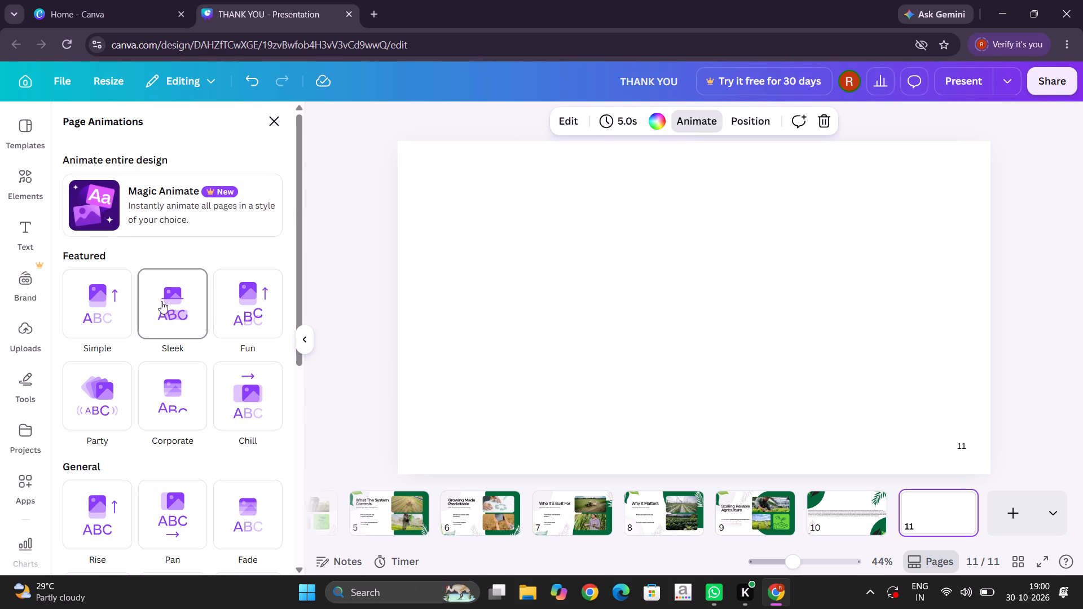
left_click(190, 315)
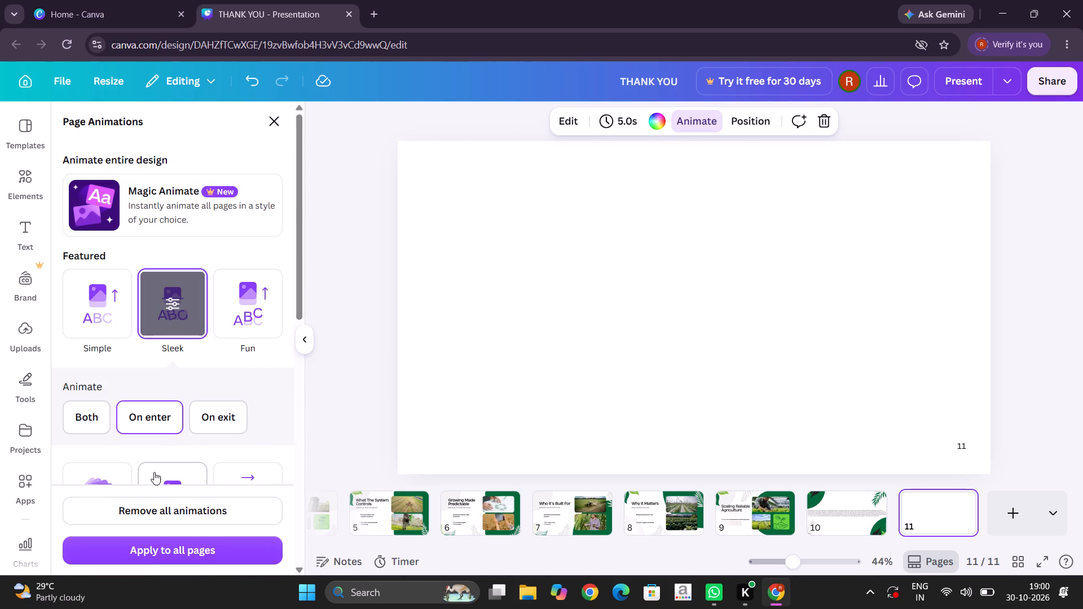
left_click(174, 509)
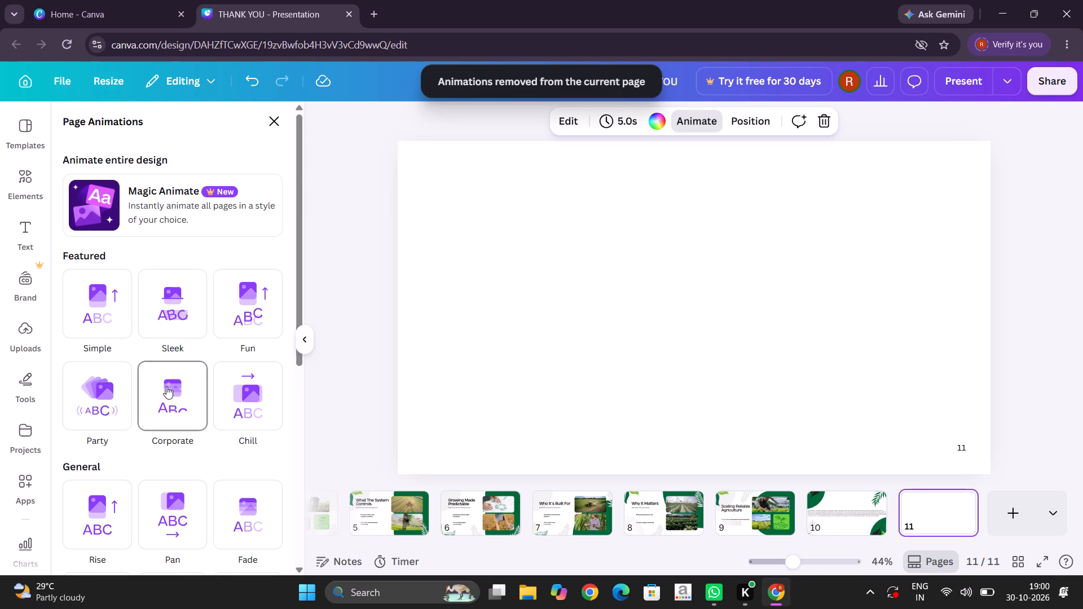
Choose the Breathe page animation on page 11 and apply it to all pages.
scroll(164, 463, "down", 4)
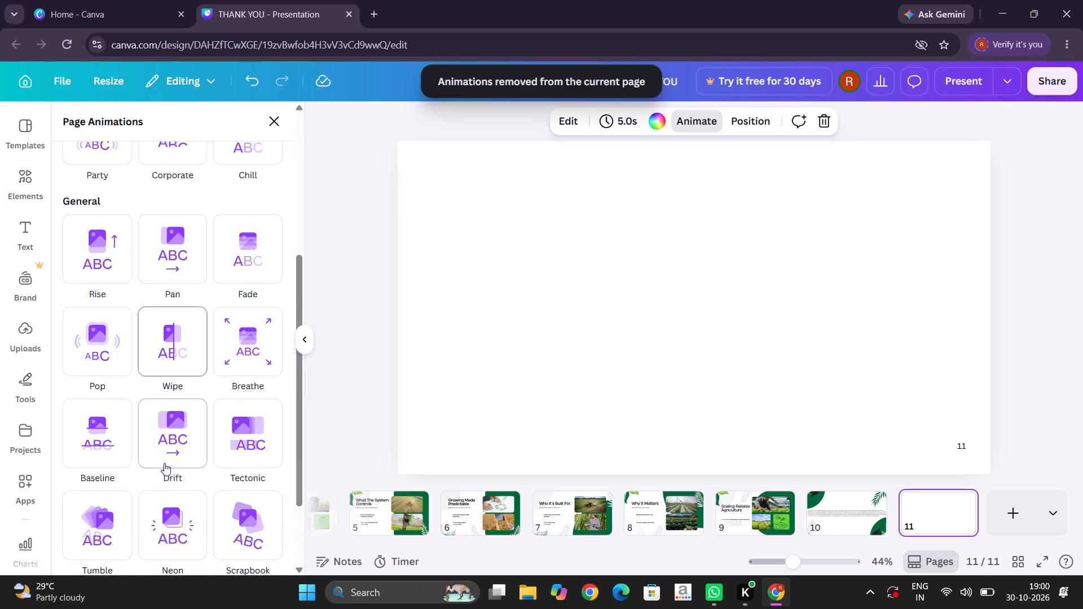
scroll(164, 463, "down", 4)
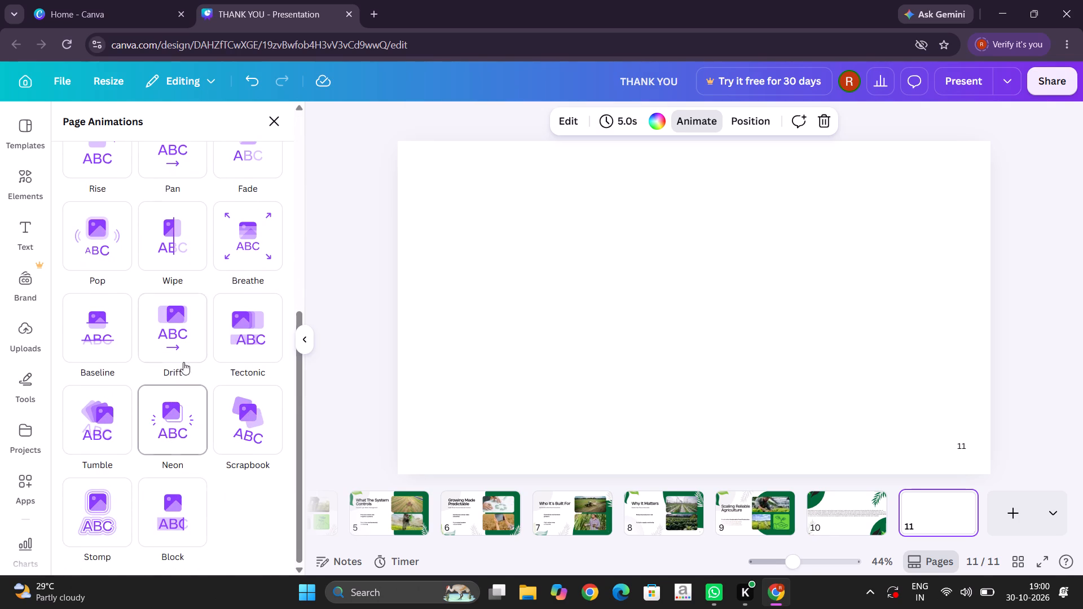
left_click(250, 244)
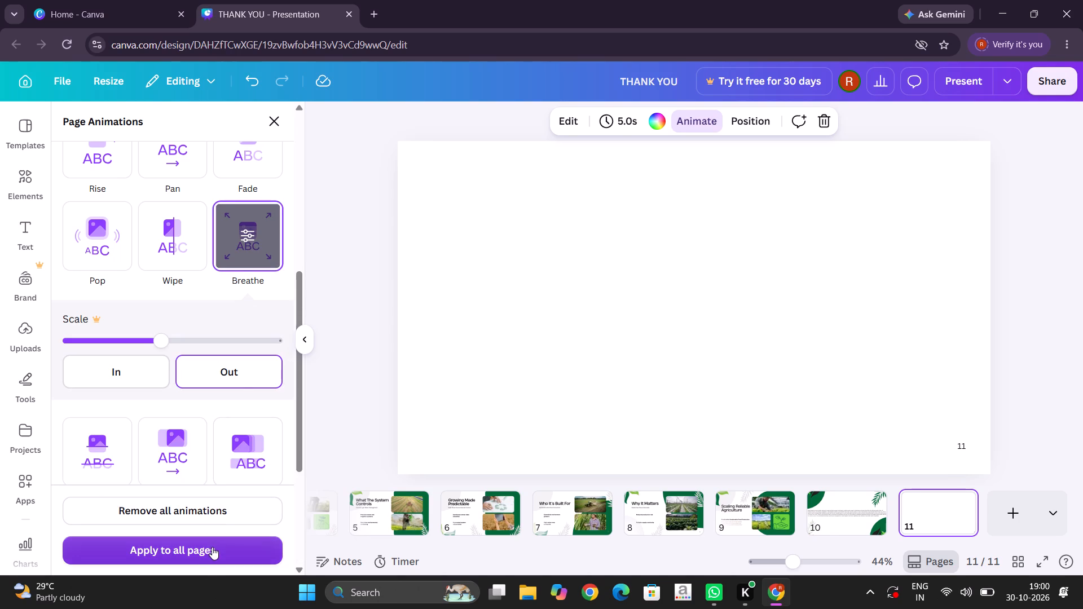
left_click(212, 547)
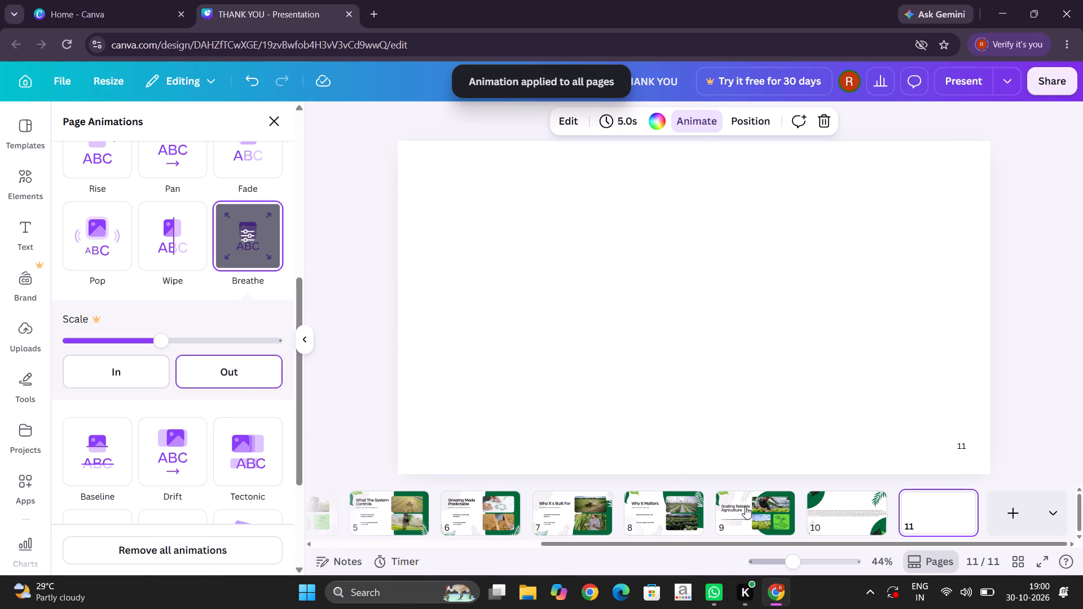
On page 1, try the Wipe page animation, switch to Pop and apply Pop to all pages.
scroll(478, 515, "right", 5)
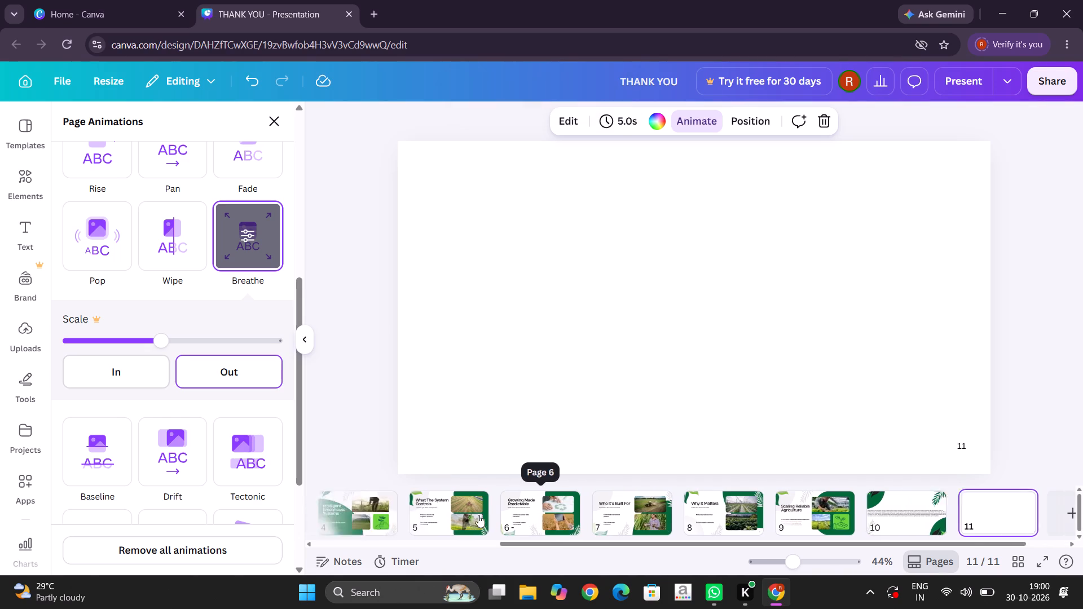
scroll(478, 515, "right", 7)
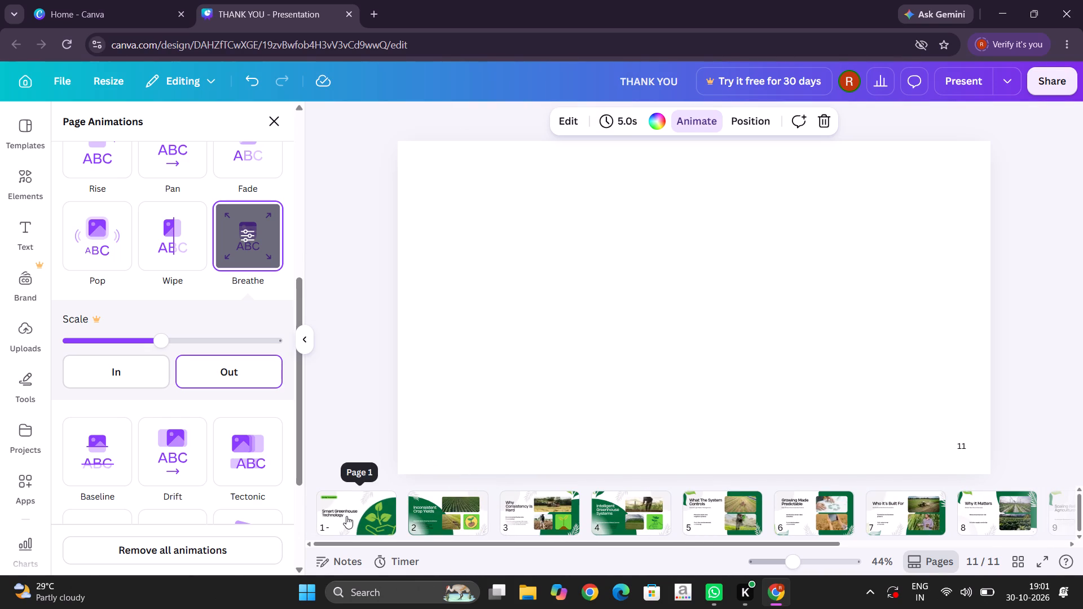
left_click(346, 516)
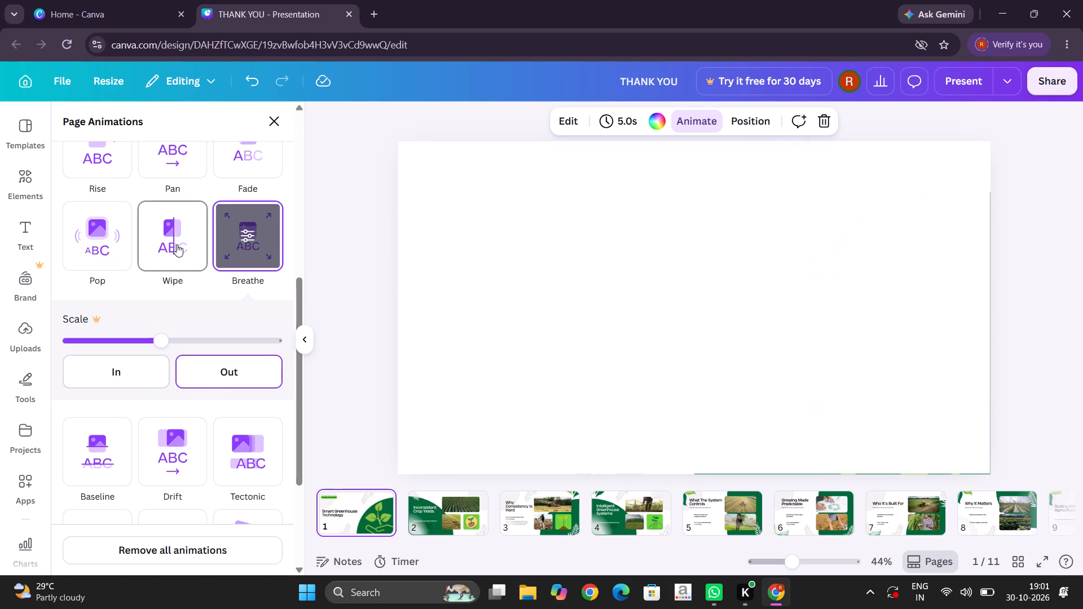
left_click(178, 242)
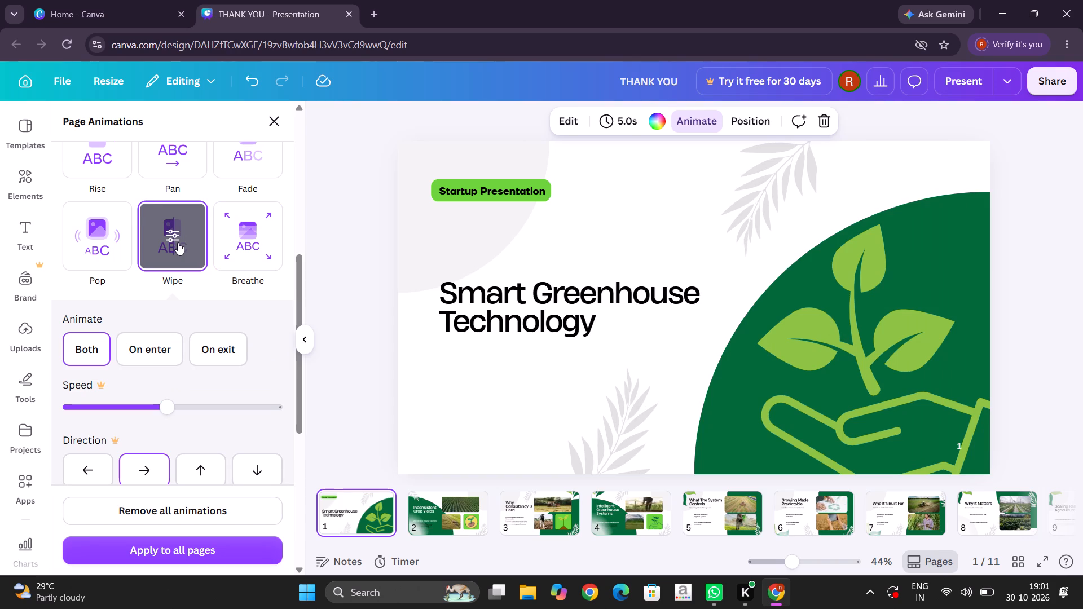
left_click(102, 213)
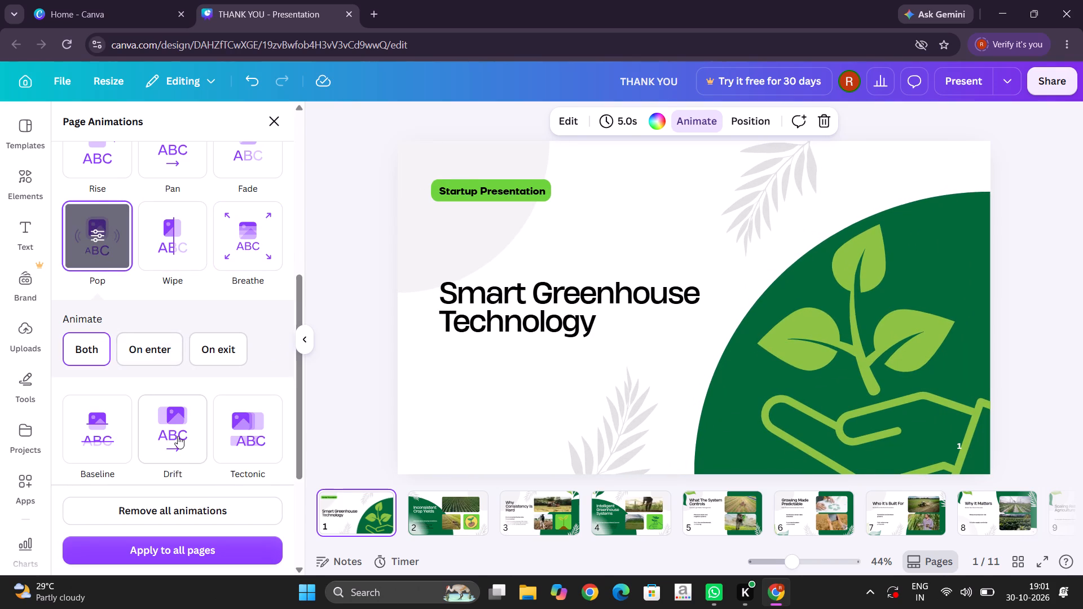
left_click(160, 551)
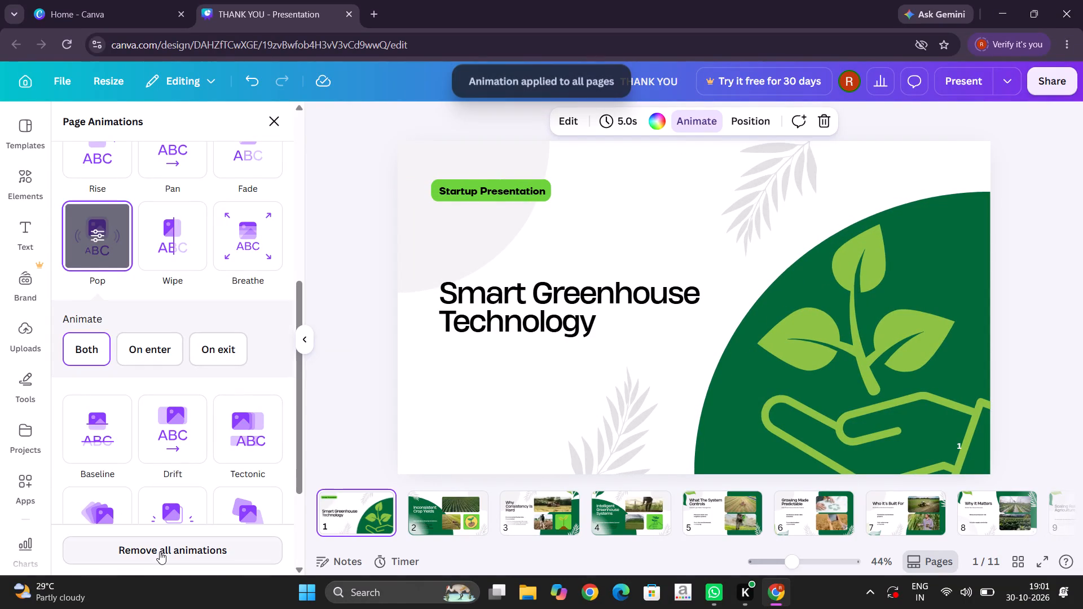
Review pages 1 through 7 with the Pop page animation applied.
left_click(362, 496)
left_click(444, 509)
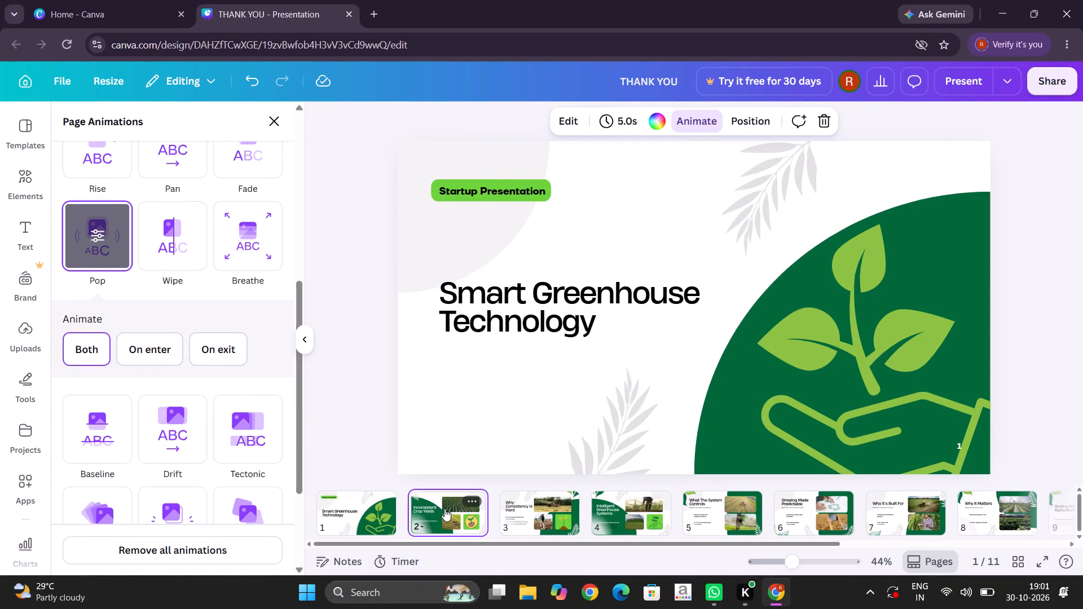
left_click(536, 522)
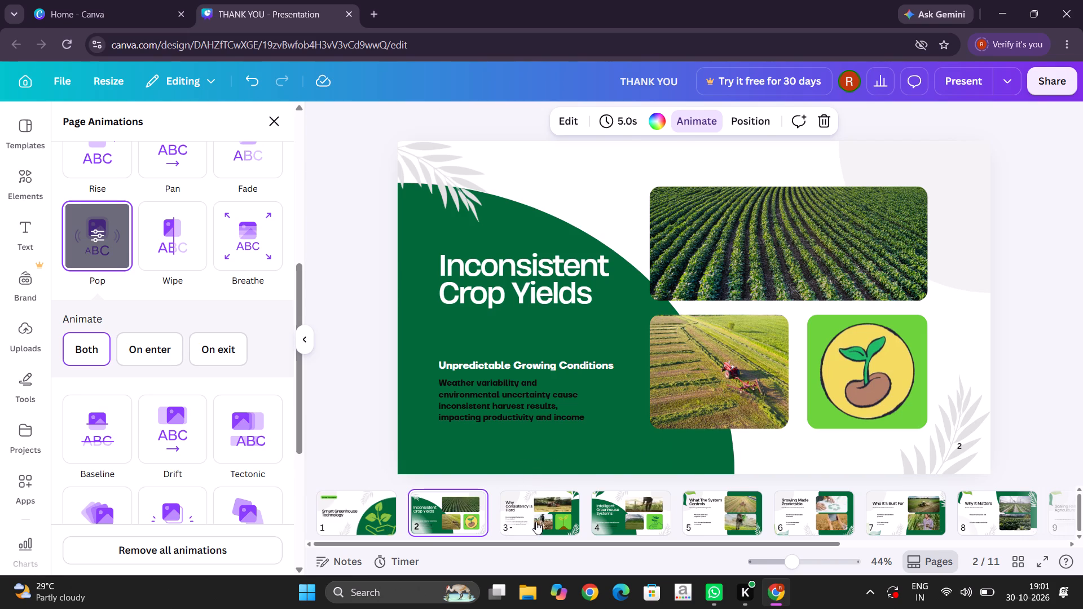
left_click(648, 522)
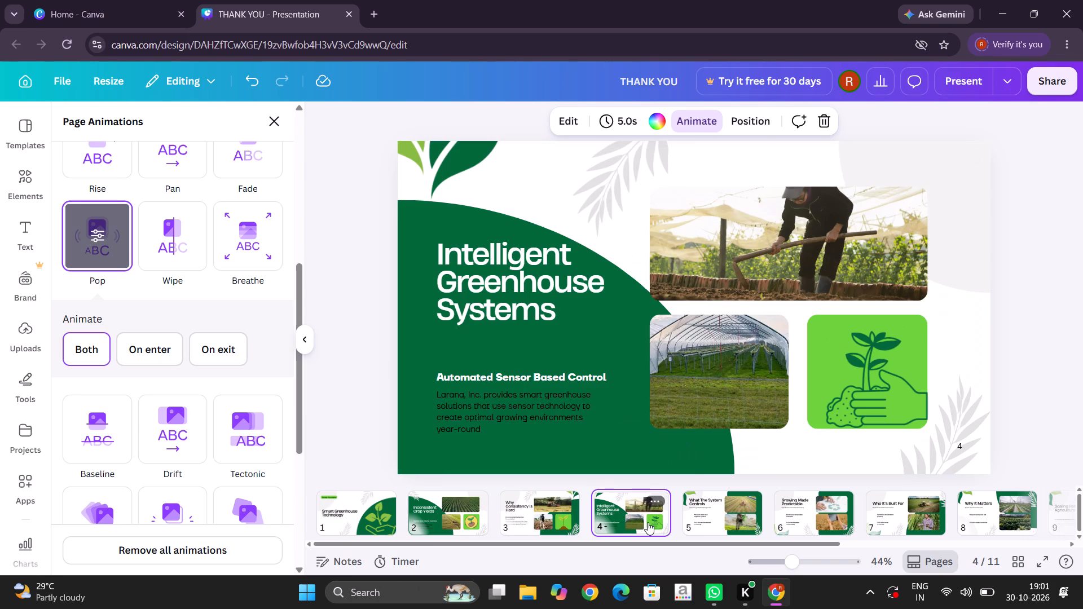
left_click(729, 523)
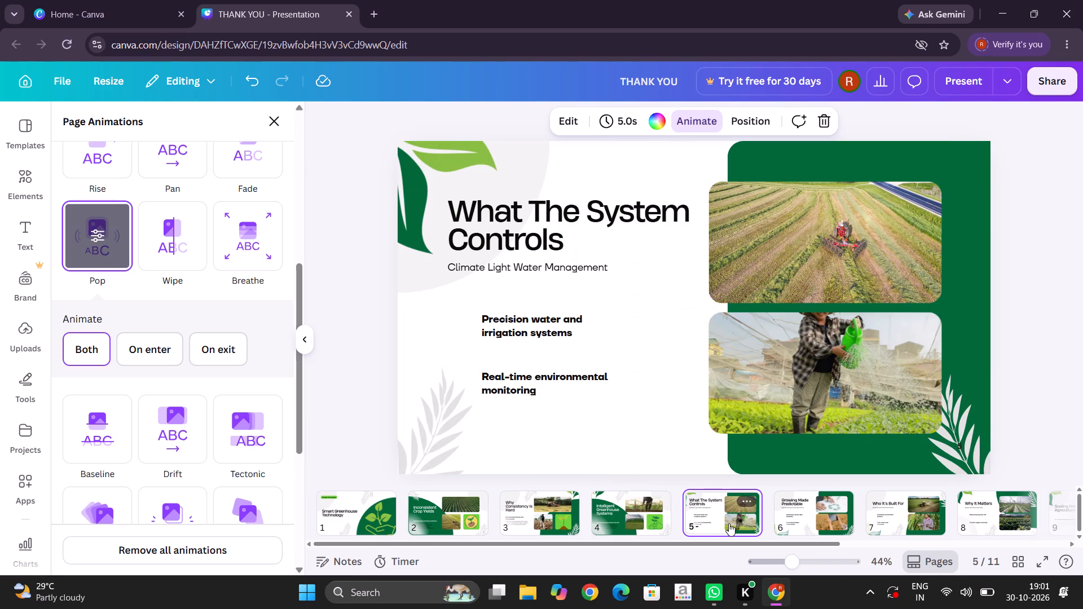
left_click(798, 513)
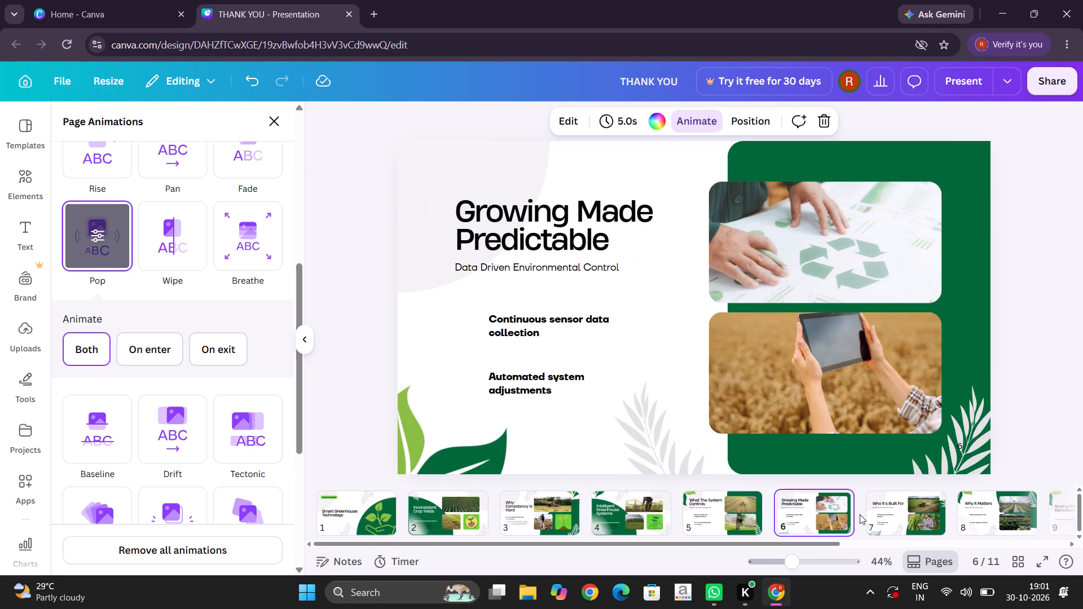
left_click(887, 513)
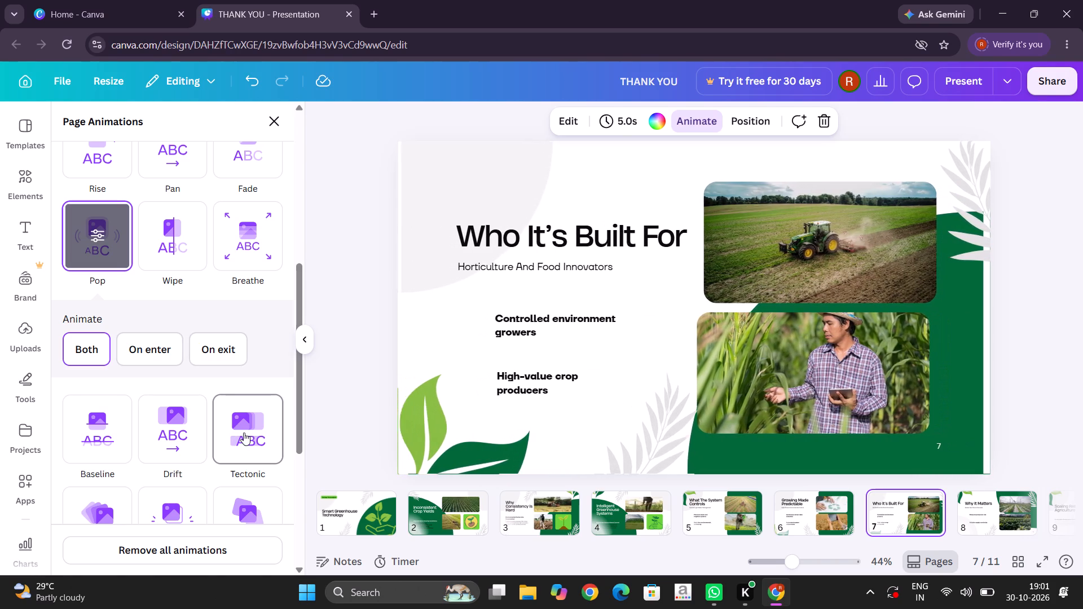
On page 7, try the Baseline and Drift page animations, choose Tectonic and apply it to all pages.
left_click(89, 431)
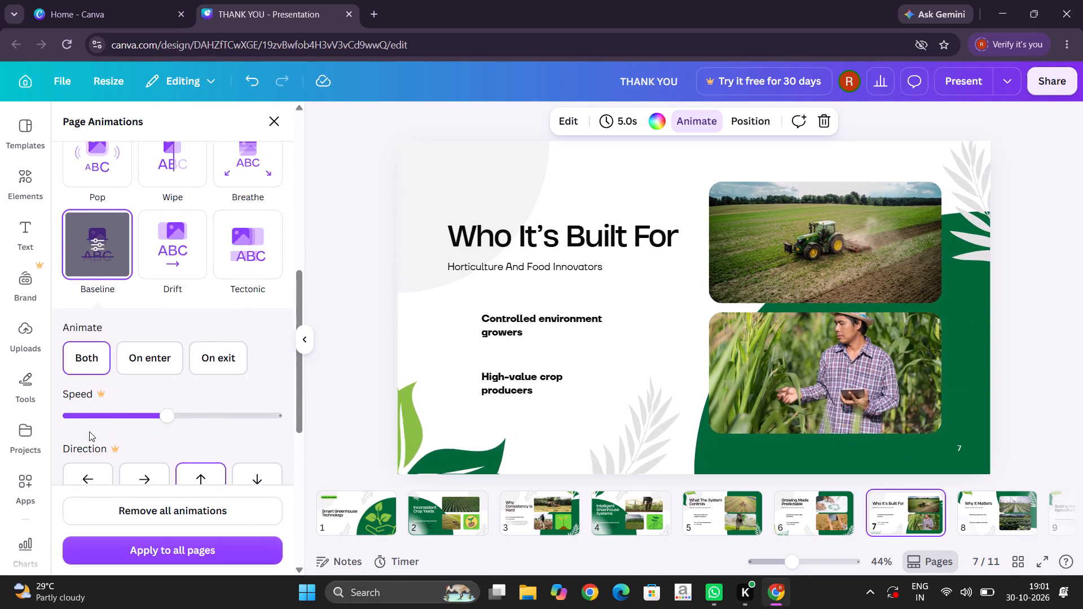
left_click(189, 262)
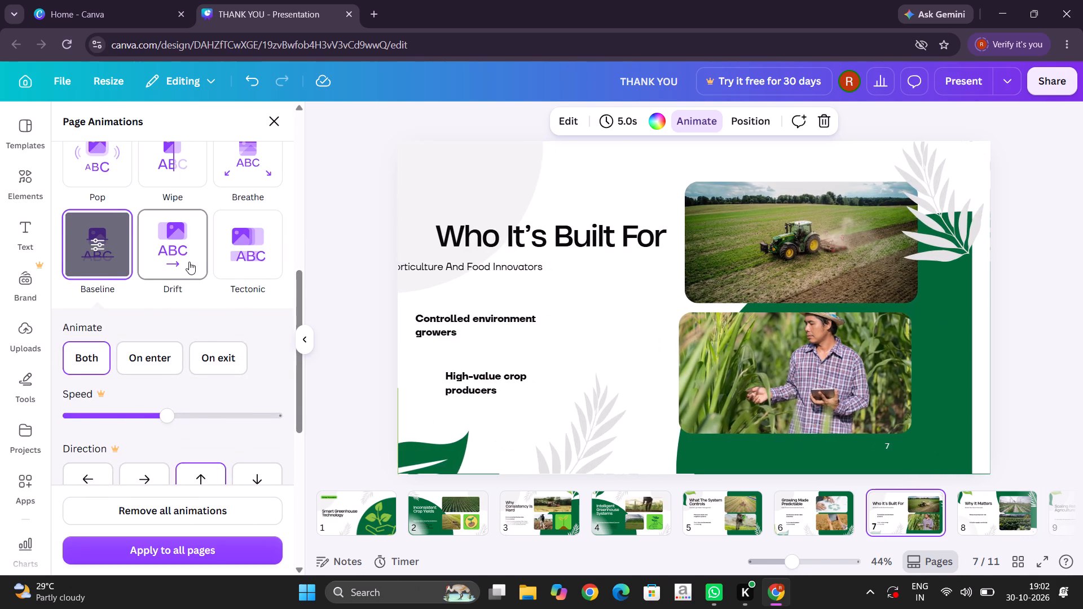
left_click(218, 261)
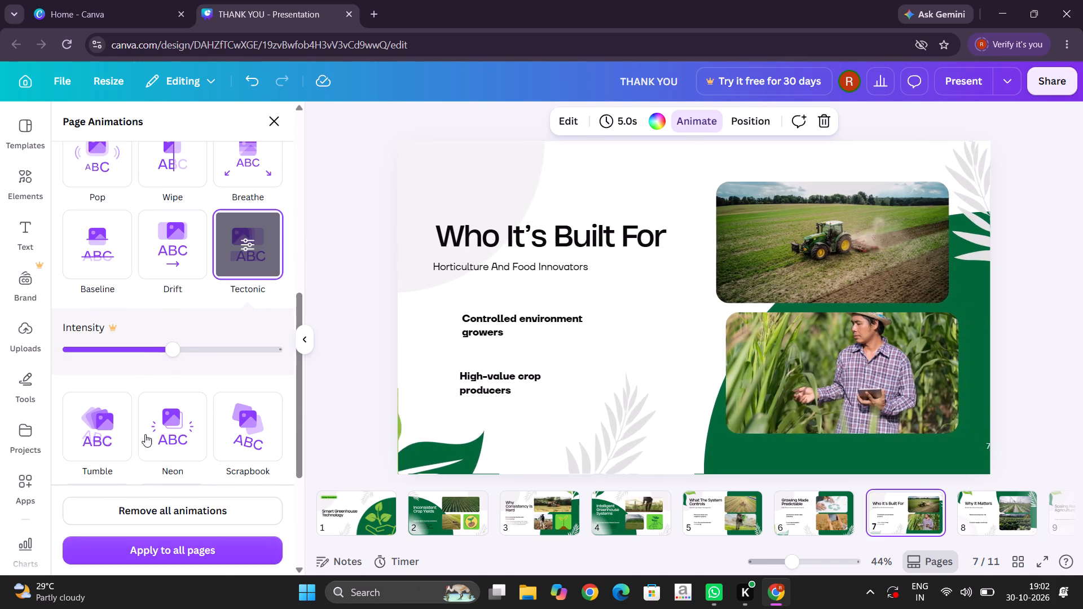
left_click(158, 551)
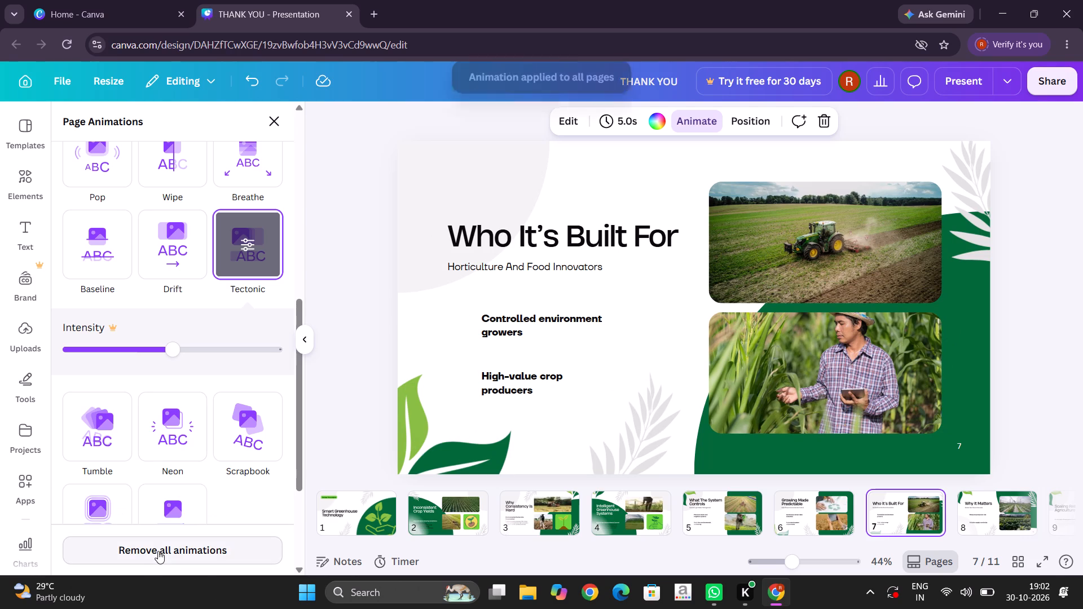
Check pages 1 and 2, choose the Sleek page animation on page 2 and apply it to all pages.
left_click(336, 511)
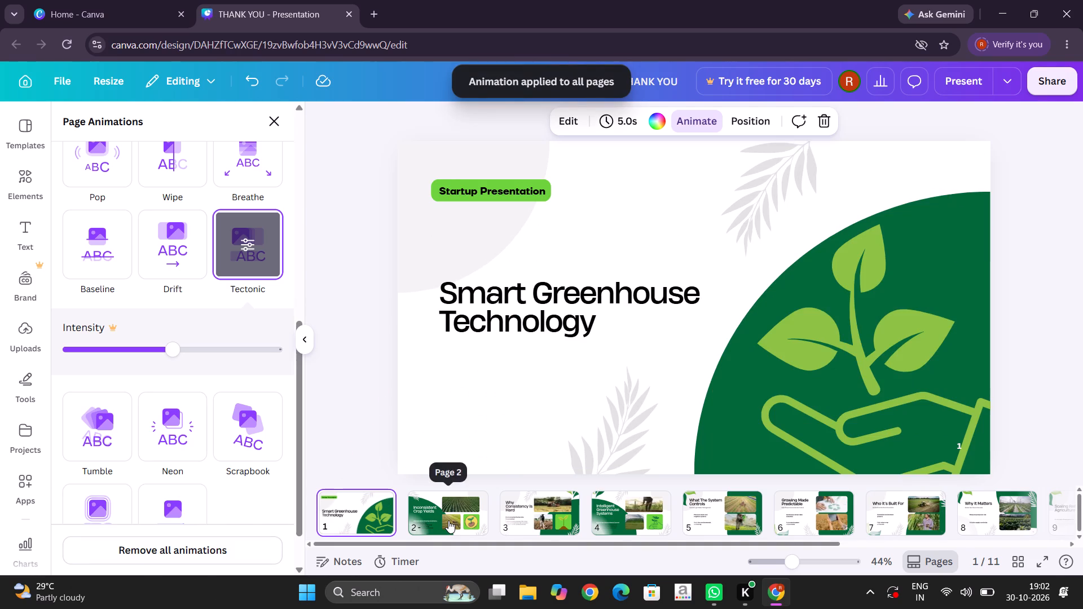
left_click(448, 520)
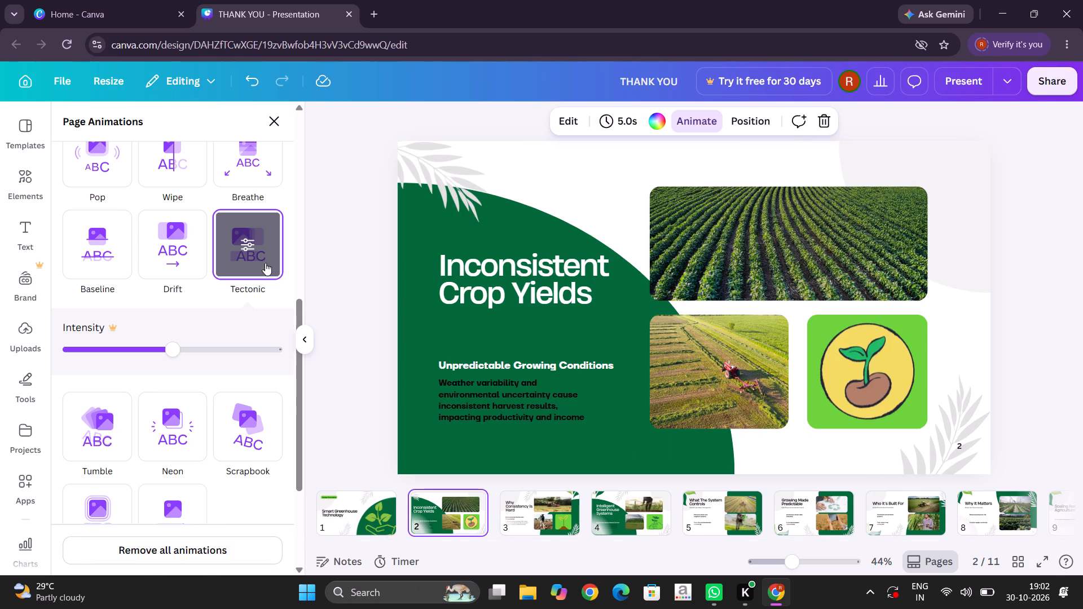
scroll(191, 192, "up", 5)
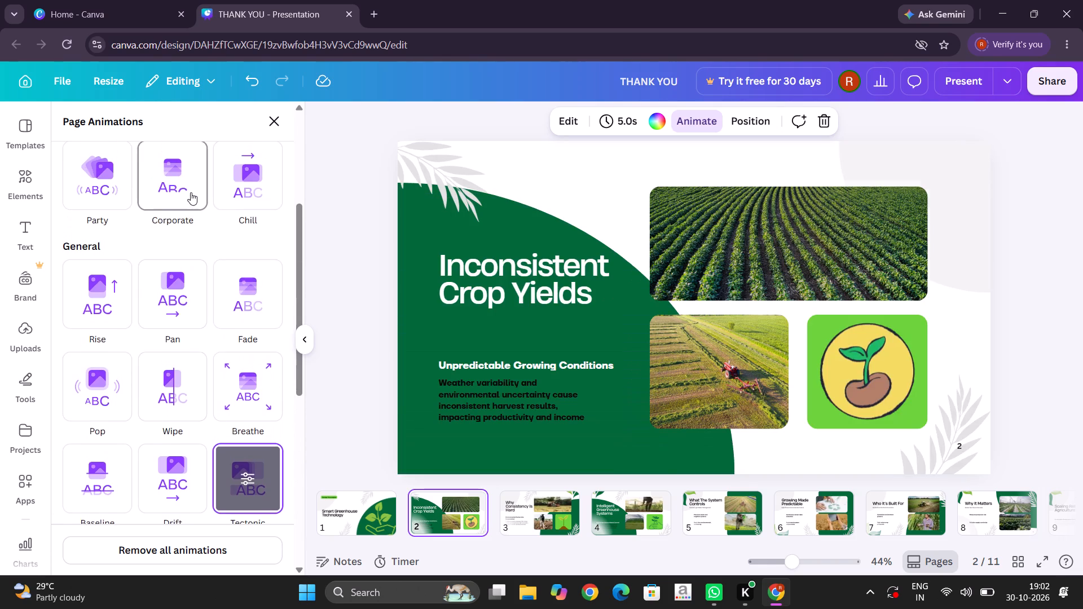
scroll(191, 192, "up", 6)
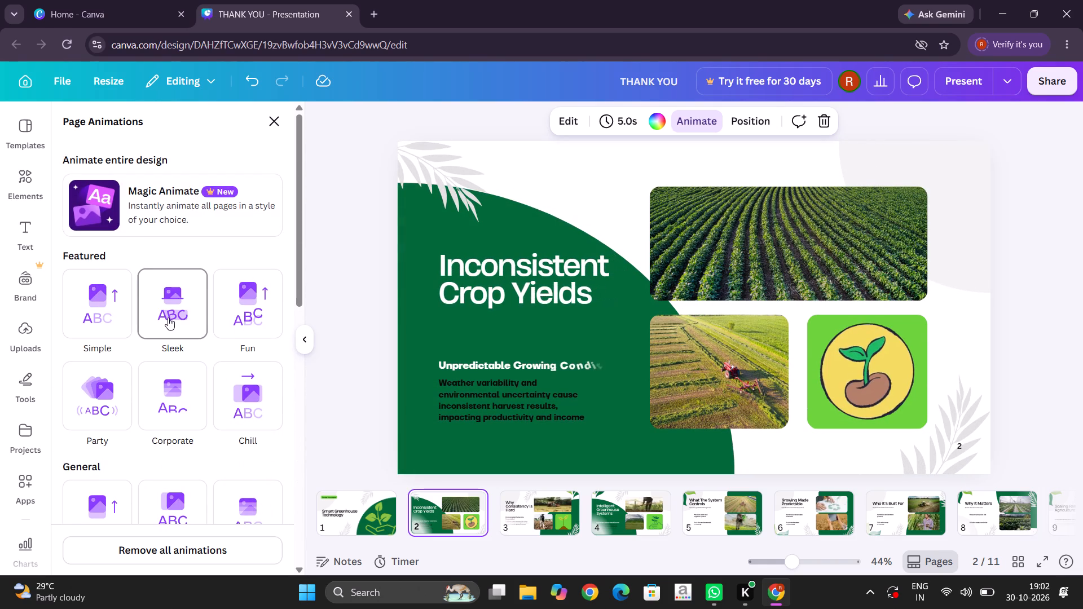
left_click(168, 317)
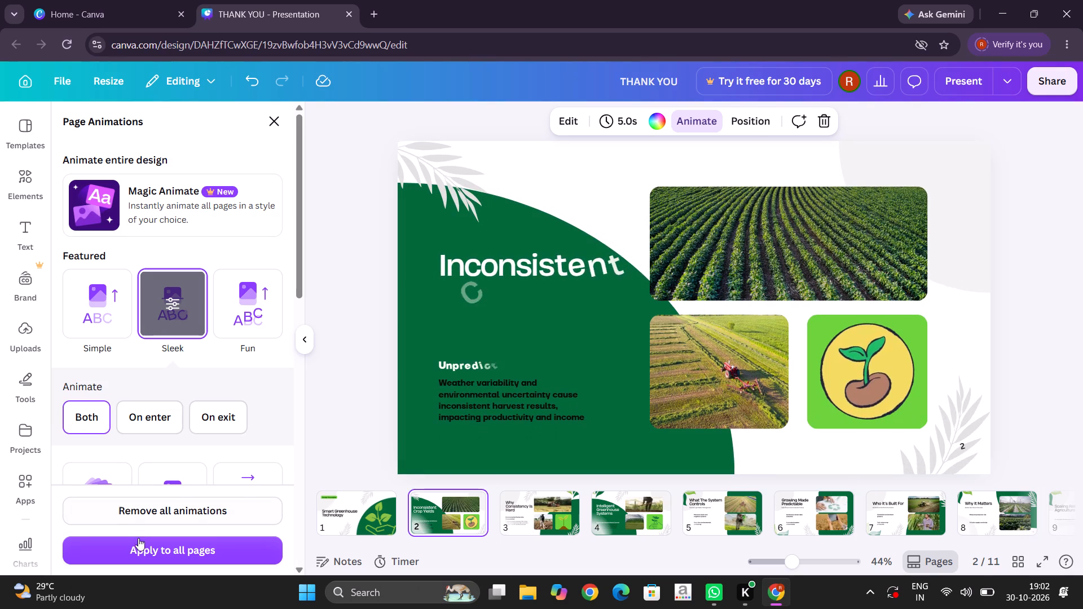
left_click(140, 546)
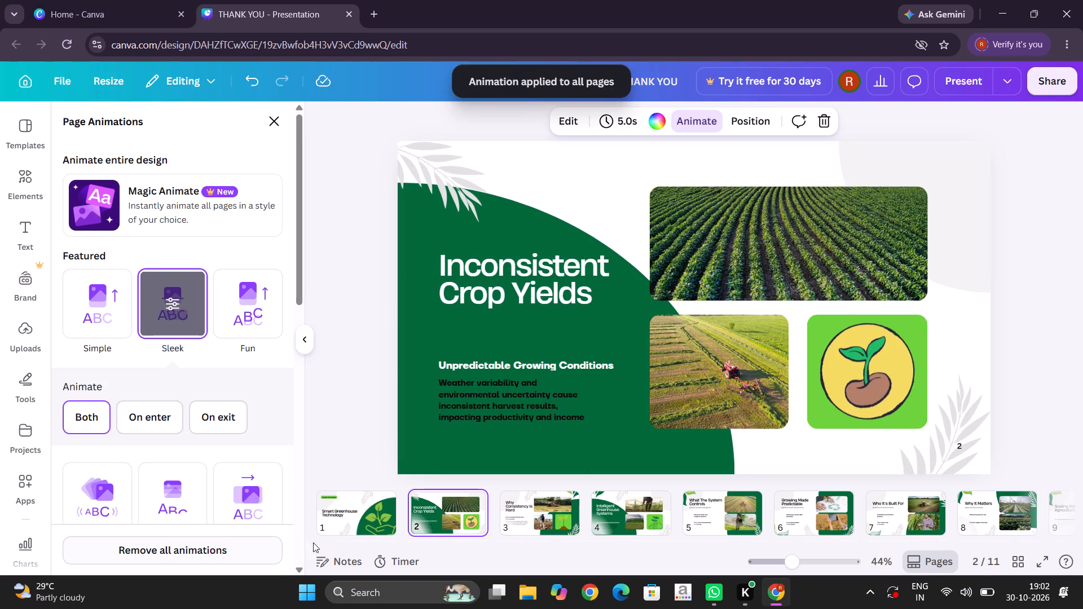
Review pages 1 through 4 with the Sleek page animation applied.
left_click(353, 513)
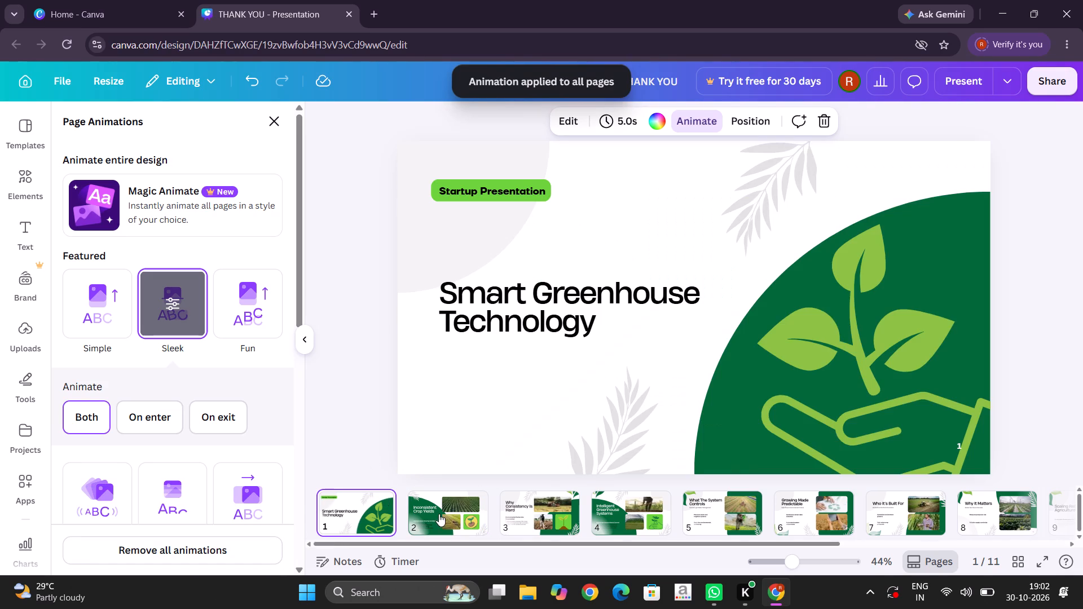
left_click(442, 514)
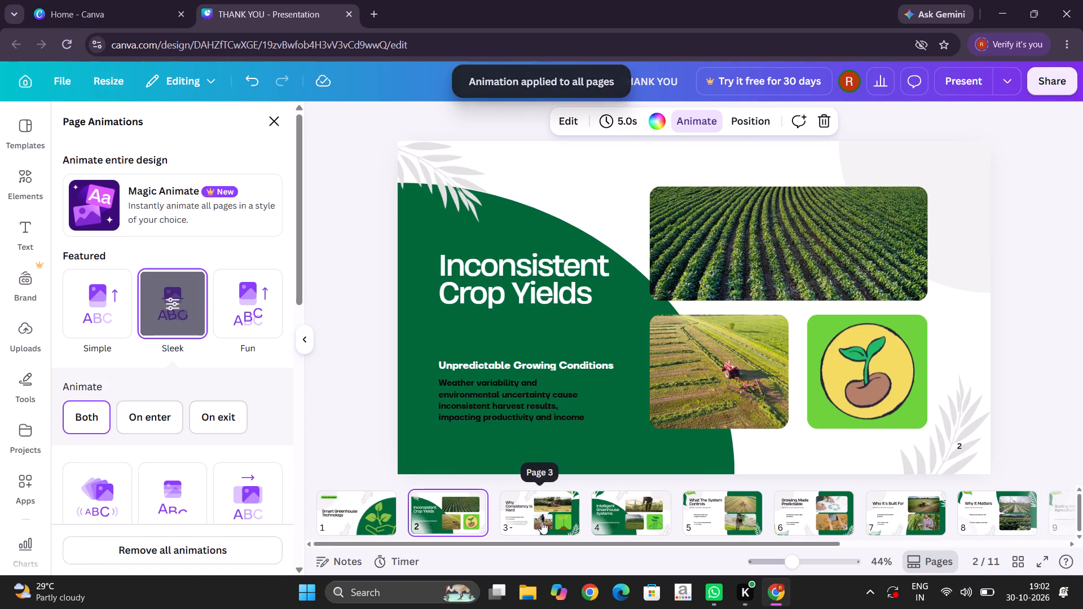
left_click(541, 522)
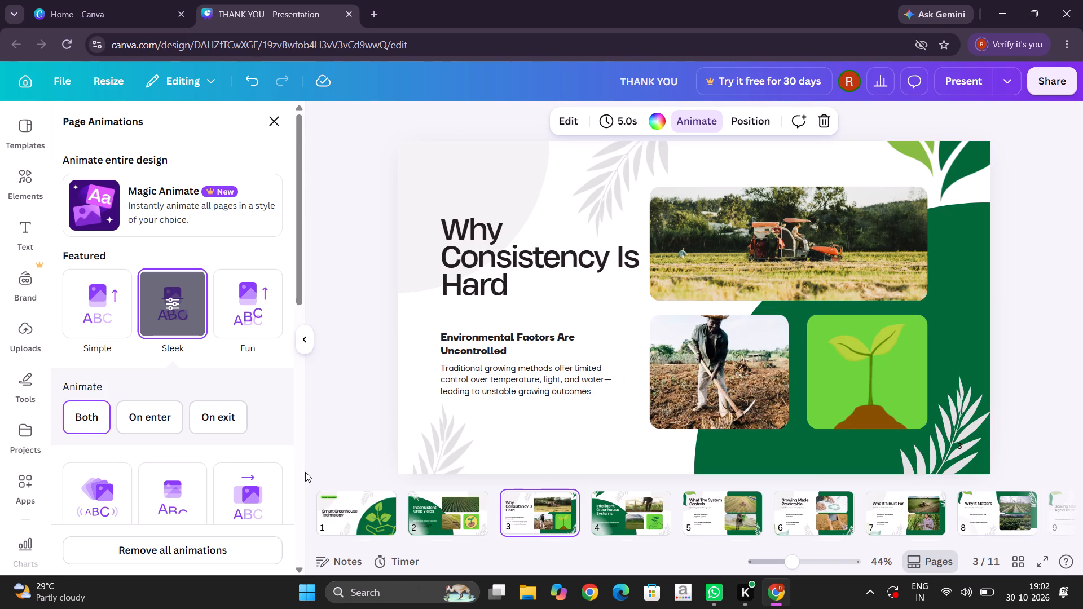
left_click(447, 520)
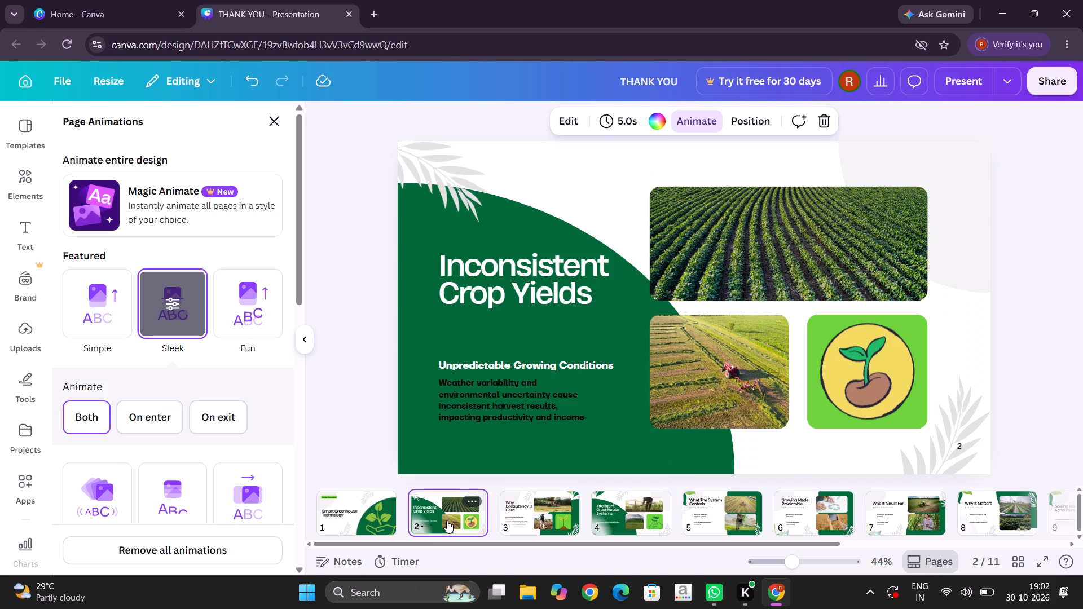
left_click(644, 514)
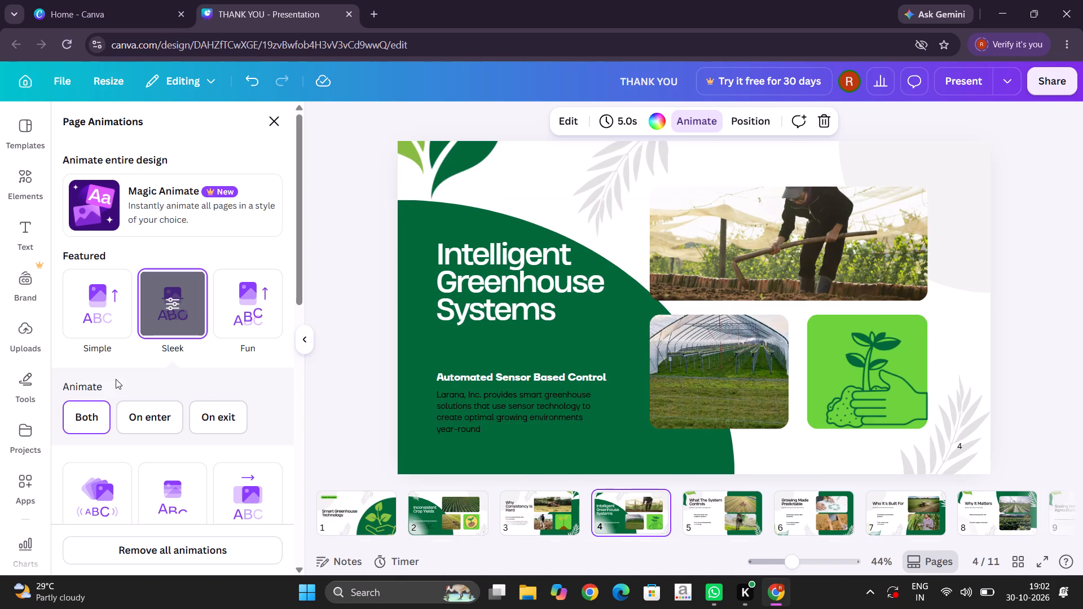
Add the recently used graphic of an eagle holding a ribbon banner to blank page 11.
left_click(25, 193)
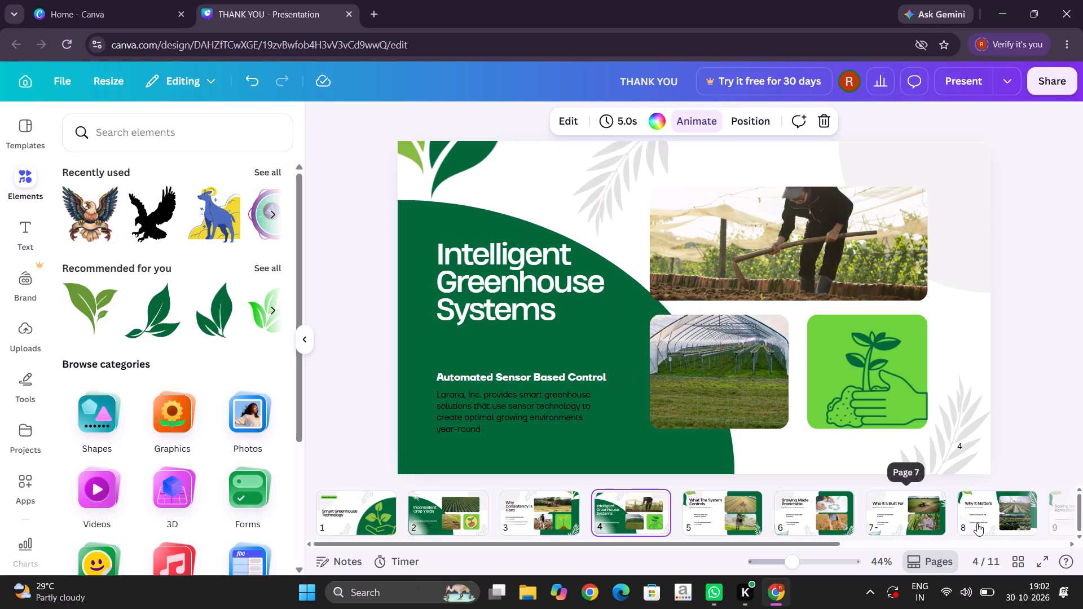
scroll(983, 509, "left", 16)
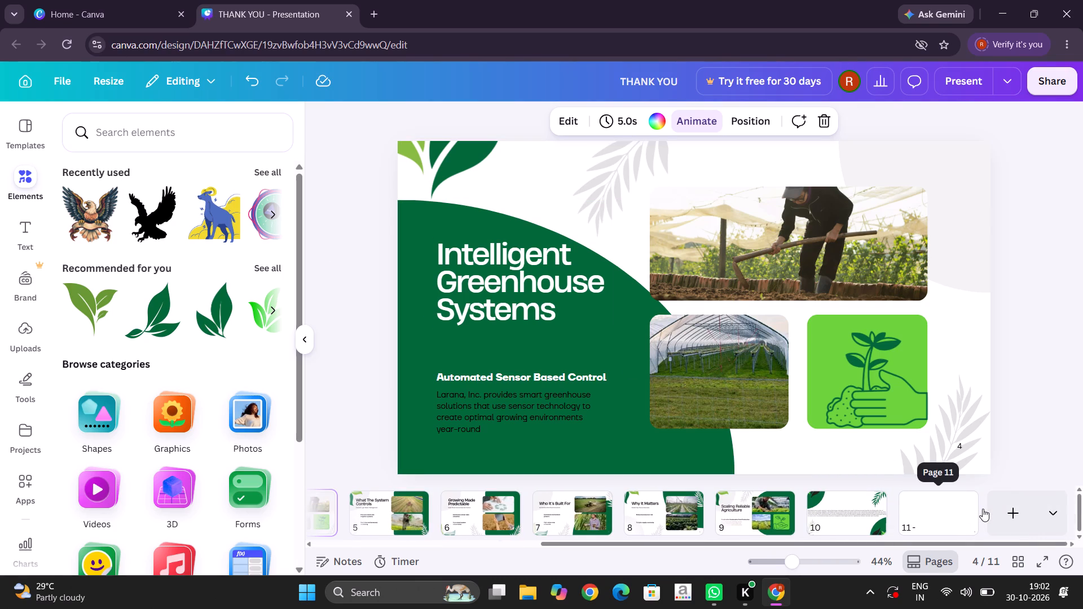
left_click(943, 520)
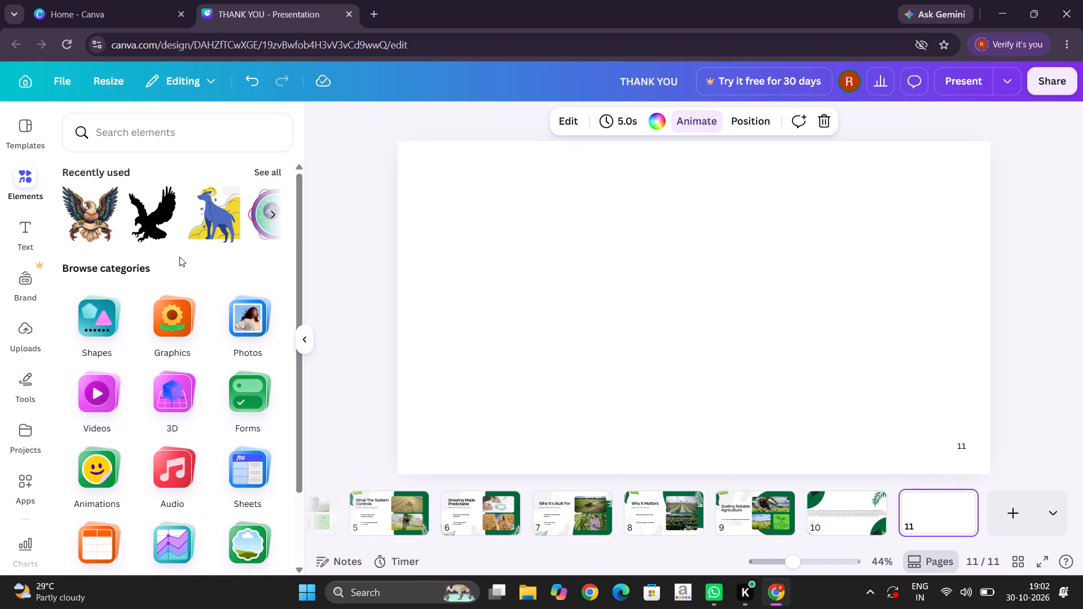
left_click(93, 221)
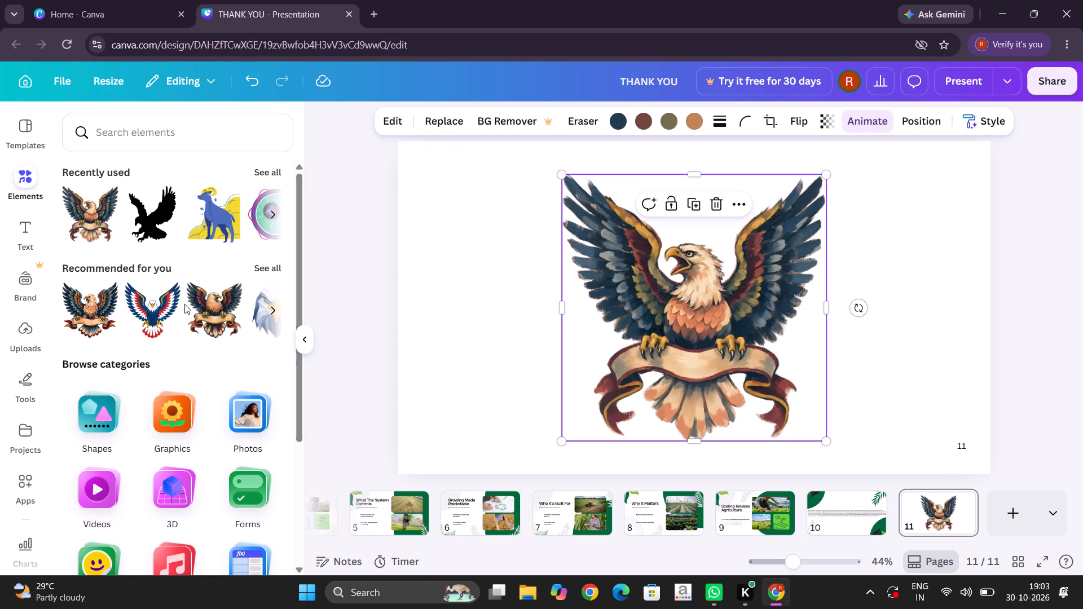
Browse the recommended graphics and add the eagle with spread orange and navy wings to page 11.
scroll(184, 304, "left", 4)
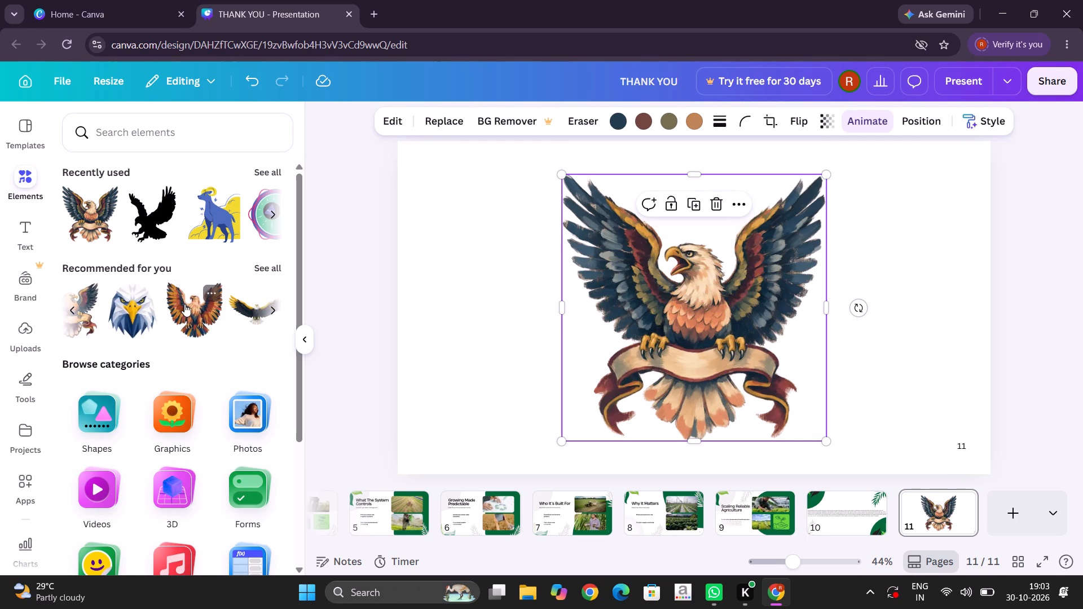
scroll(184, 304, "left", 5)
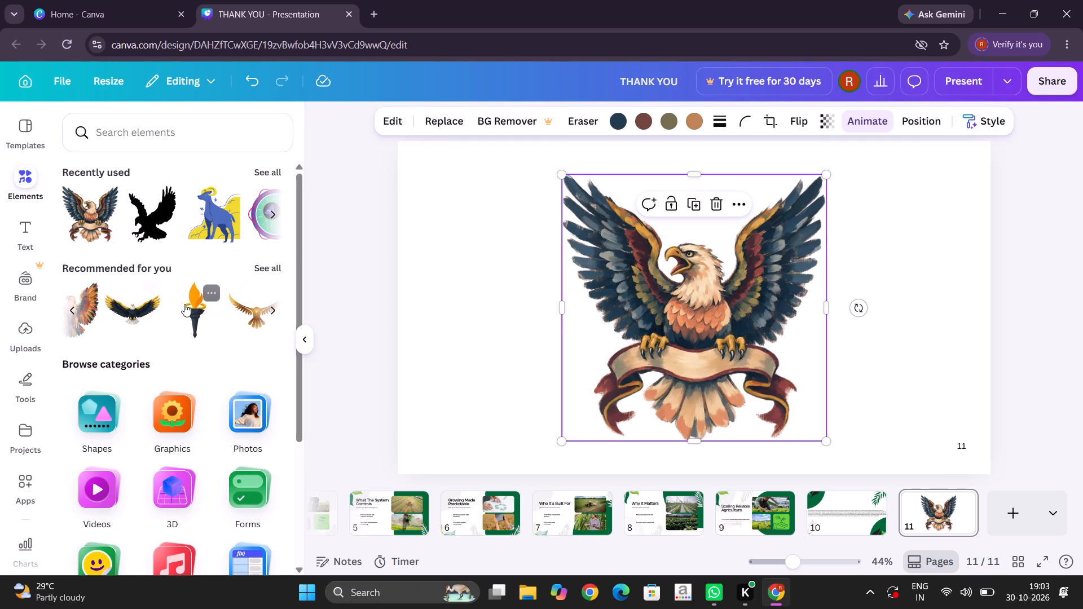
scroll(184, 304, "left", 3)
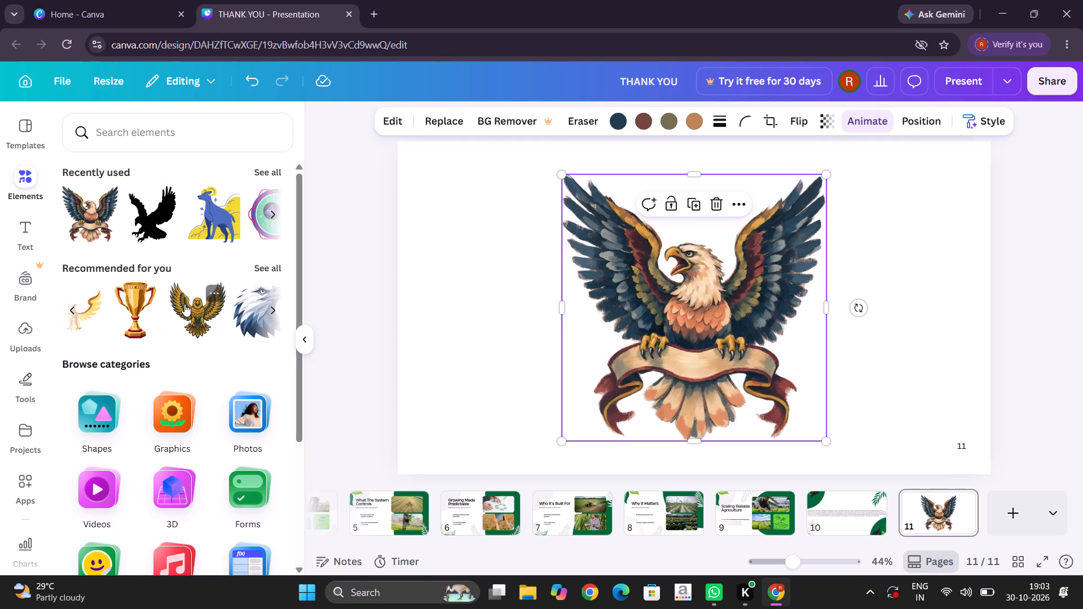
scroll(184, 304, "left", 6)
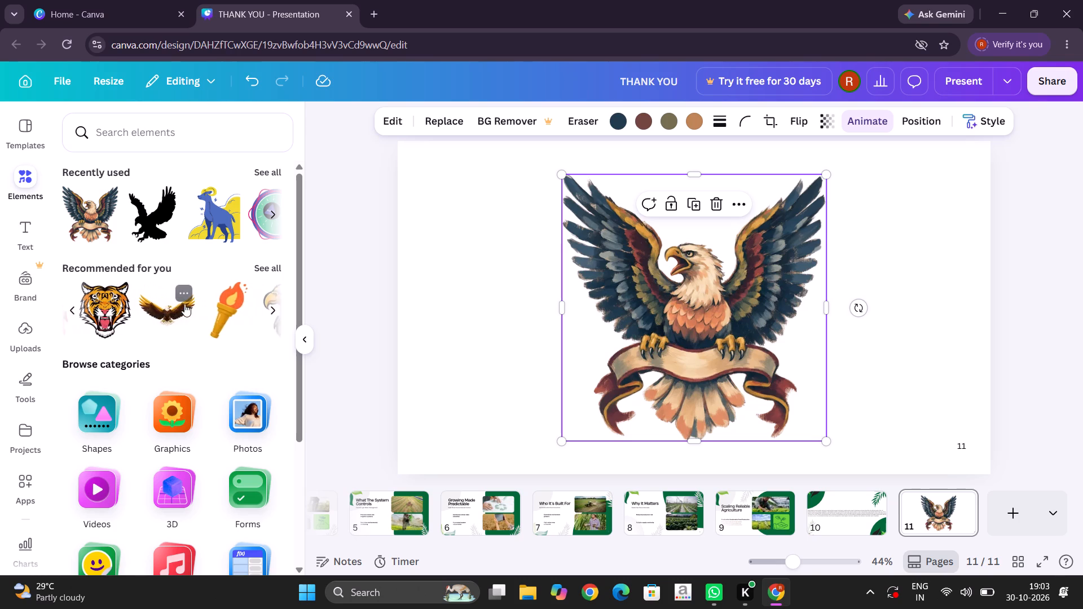
scroll(184, 304, "left", 6)
scroll(184, 304, "right", 1)
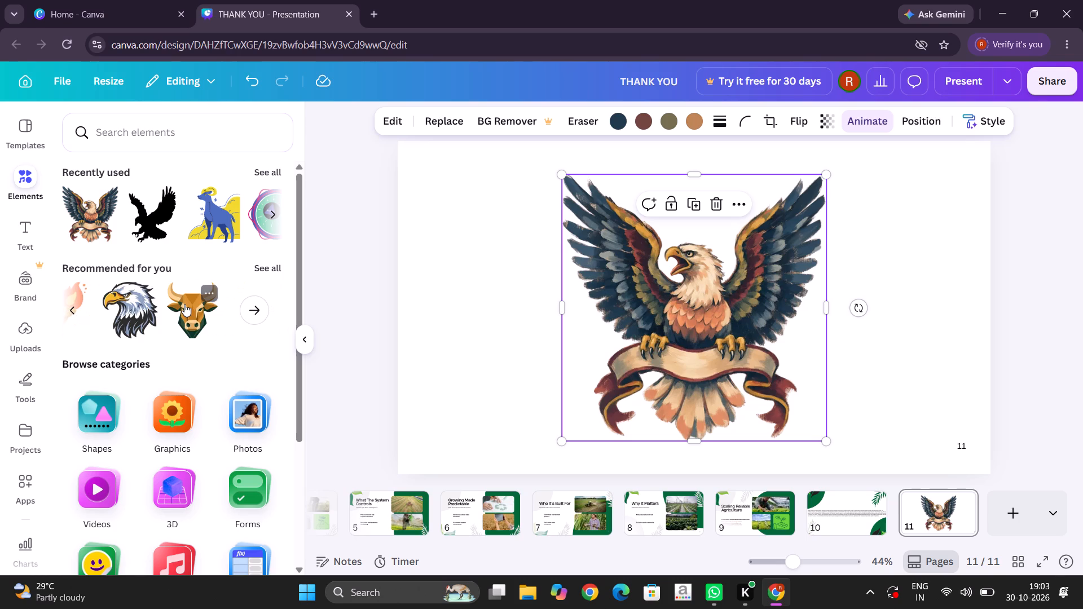
scroll(184, 304, "right", 10)
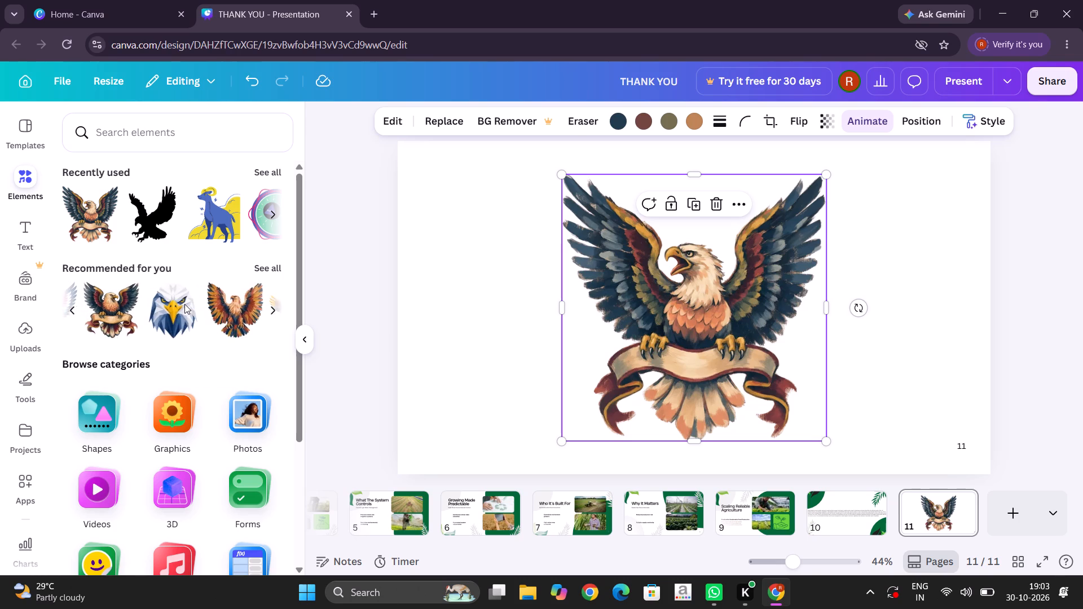
scroll(184, 304, "right", 5)
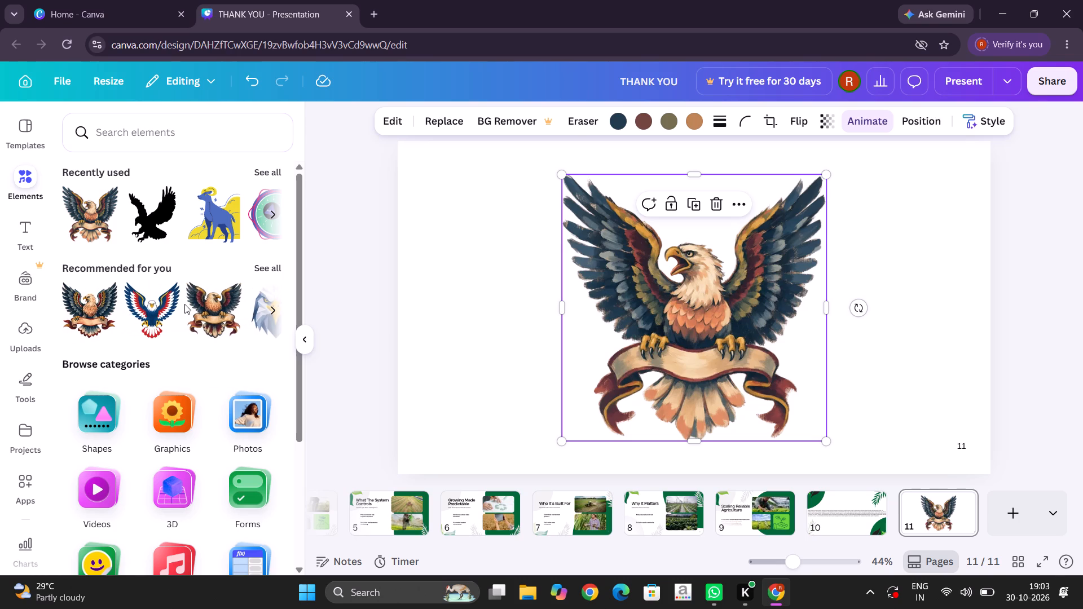
scroll(184, 304, "left", 3)
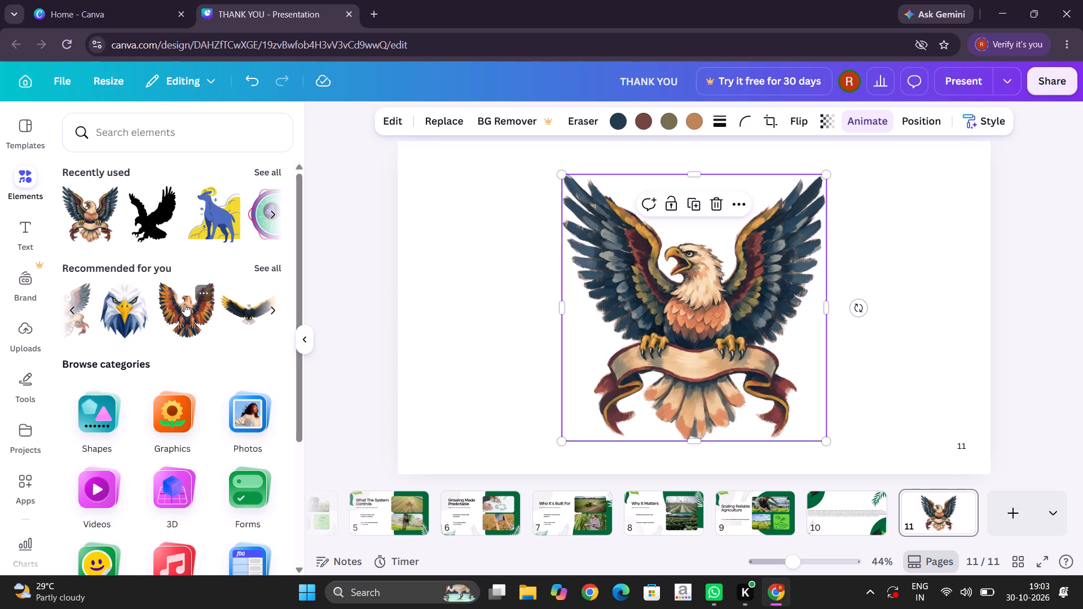
scroll(184, 304, "left", 2)
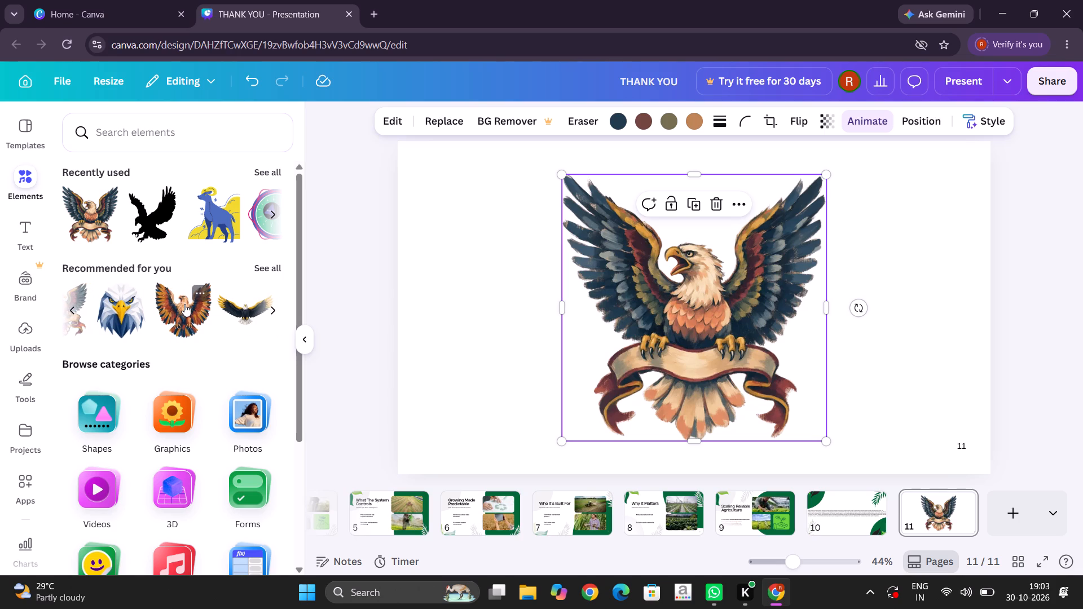
left_click(184, 304)
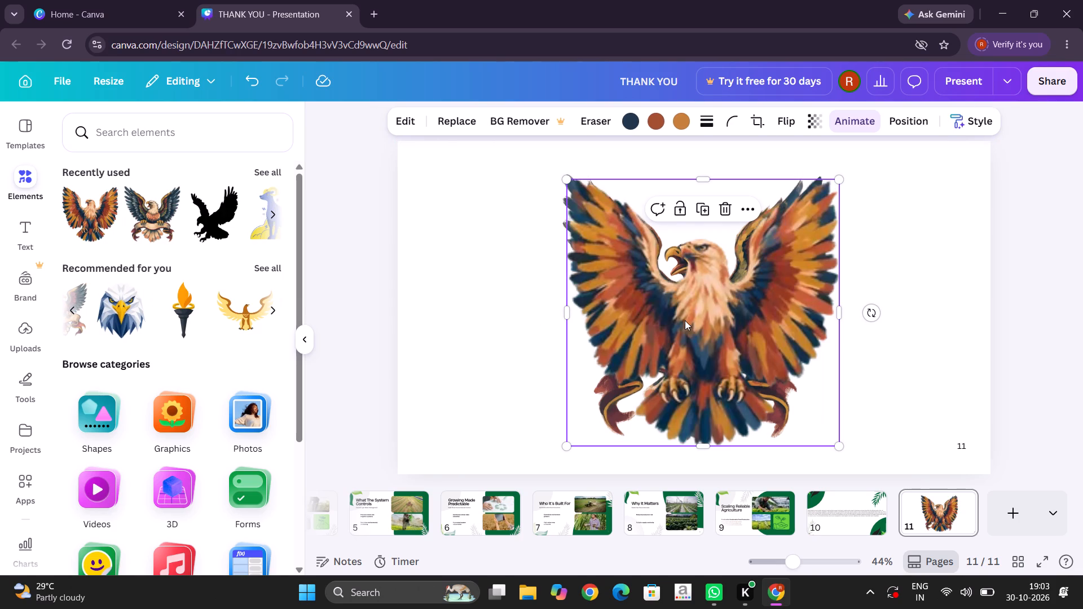
Delete the ribbon-banner eagle from page 11 and place the eagle with spread orange and navy wings near the page's centre.
left_click_drag(688, 321, 708, 329)
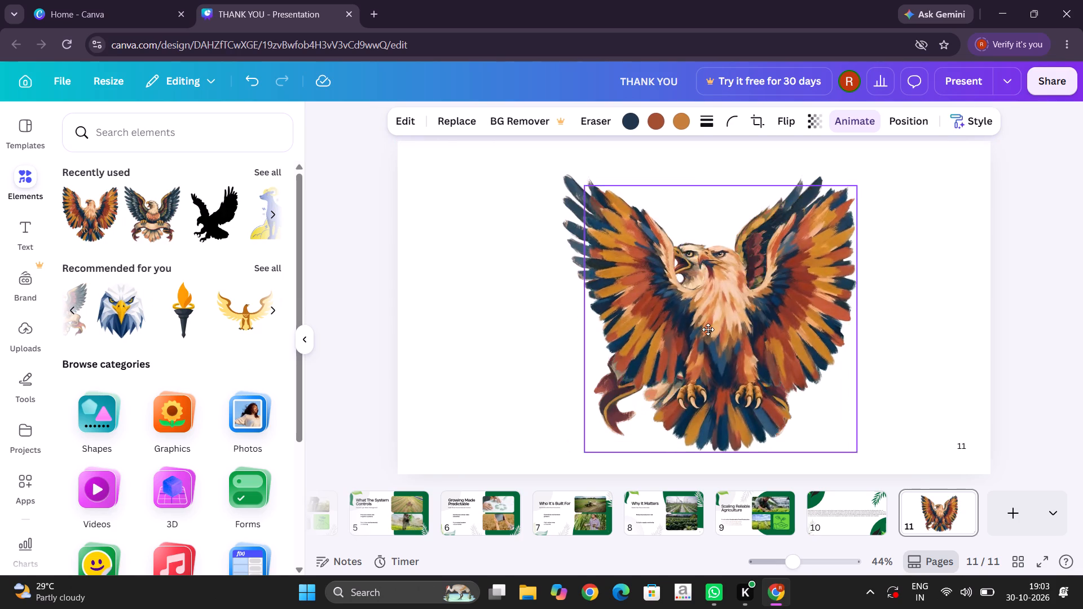
left_click_drag(708, 329, 773, 354)
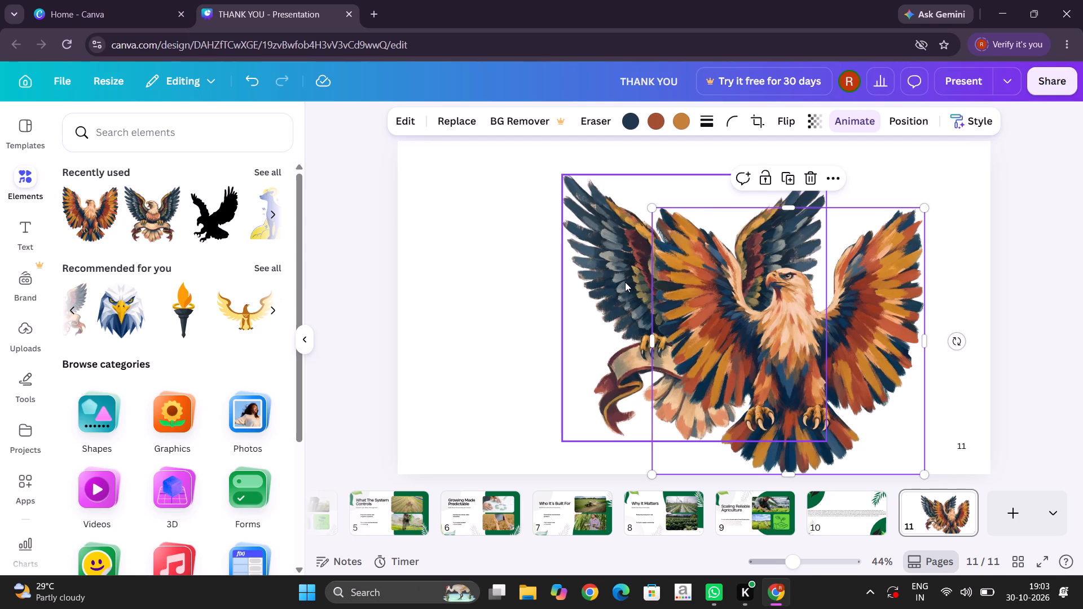
left_click(625, 282)
left_click(717, 201)
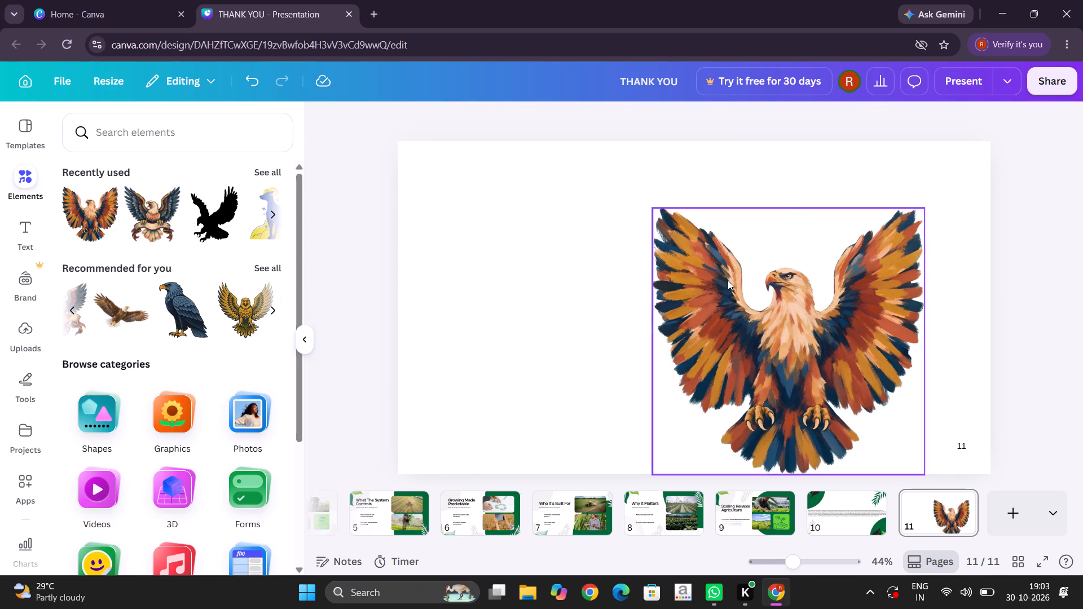
left_click_drag(728, 280, 646, 238)
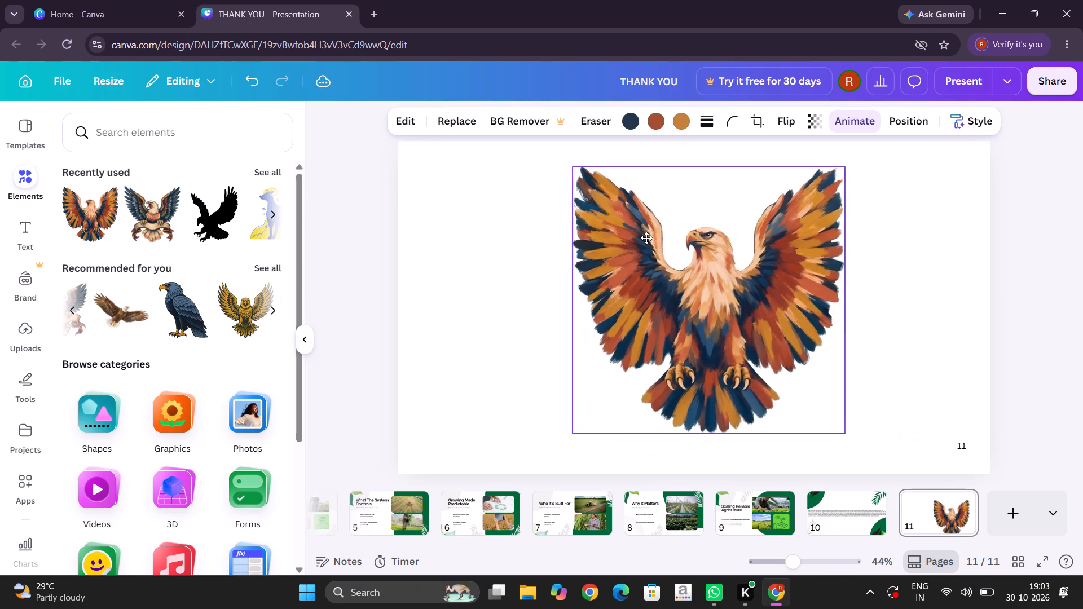
left_click_drag(646, 238, 644, 244)
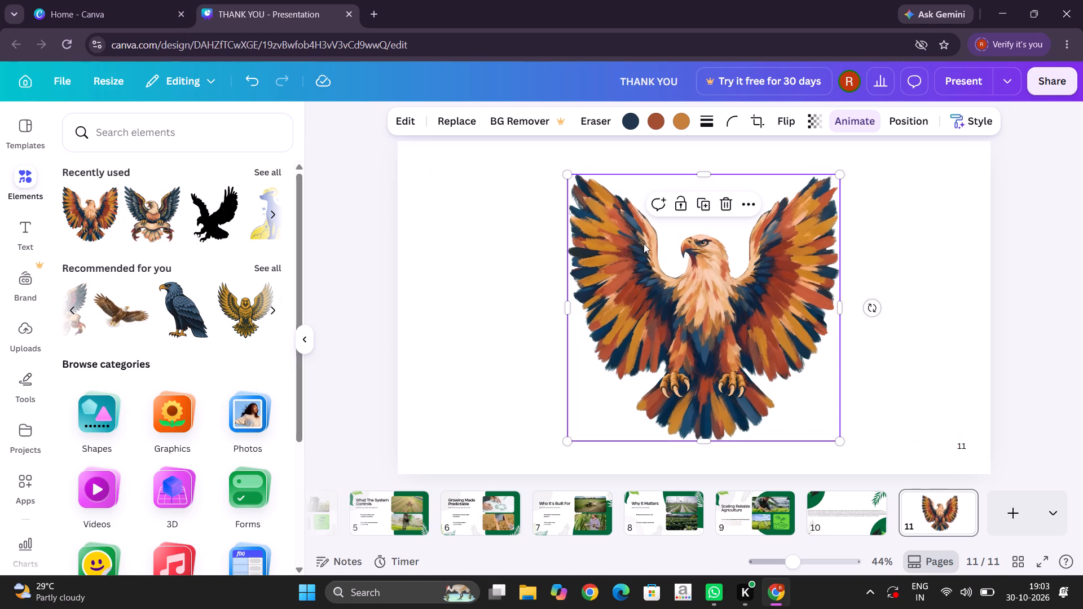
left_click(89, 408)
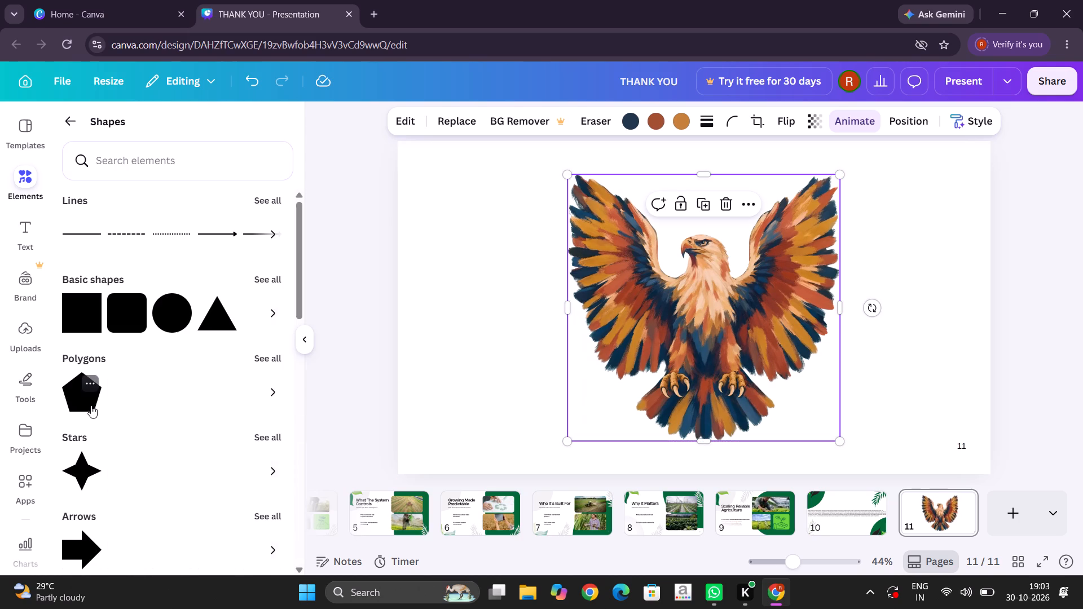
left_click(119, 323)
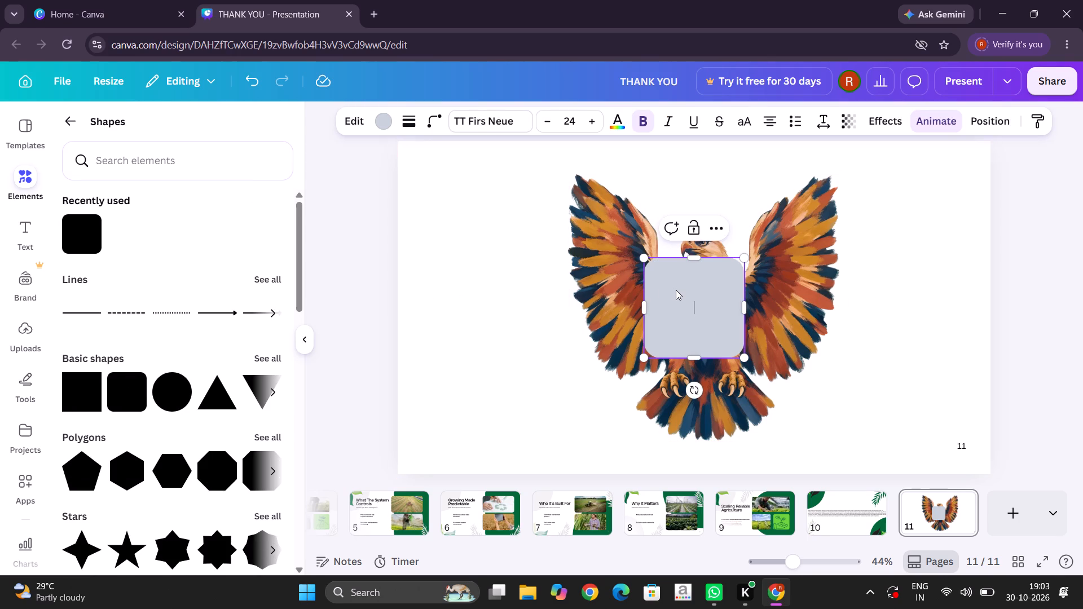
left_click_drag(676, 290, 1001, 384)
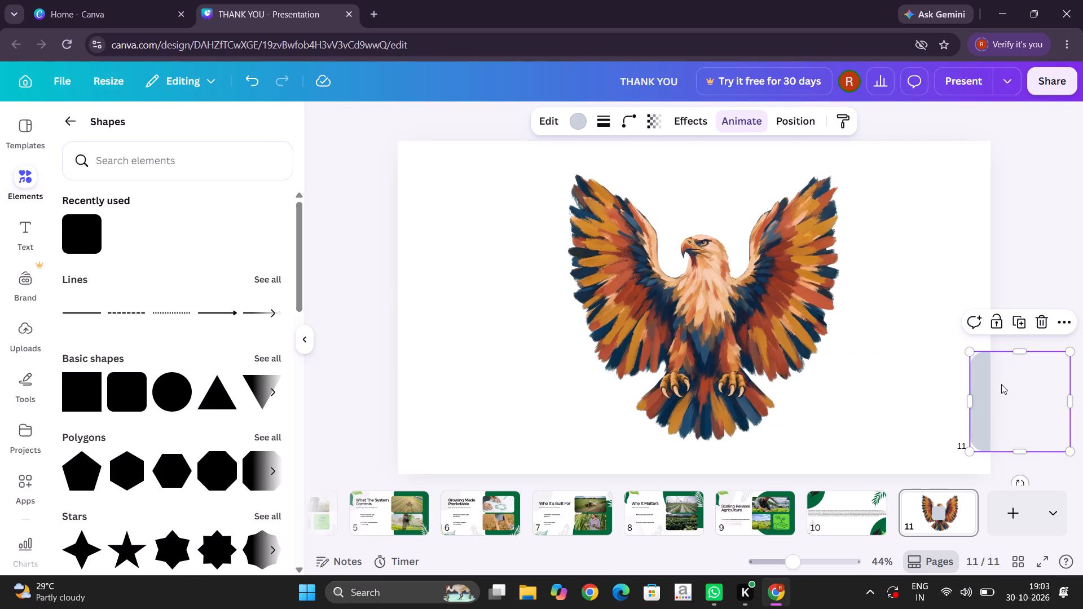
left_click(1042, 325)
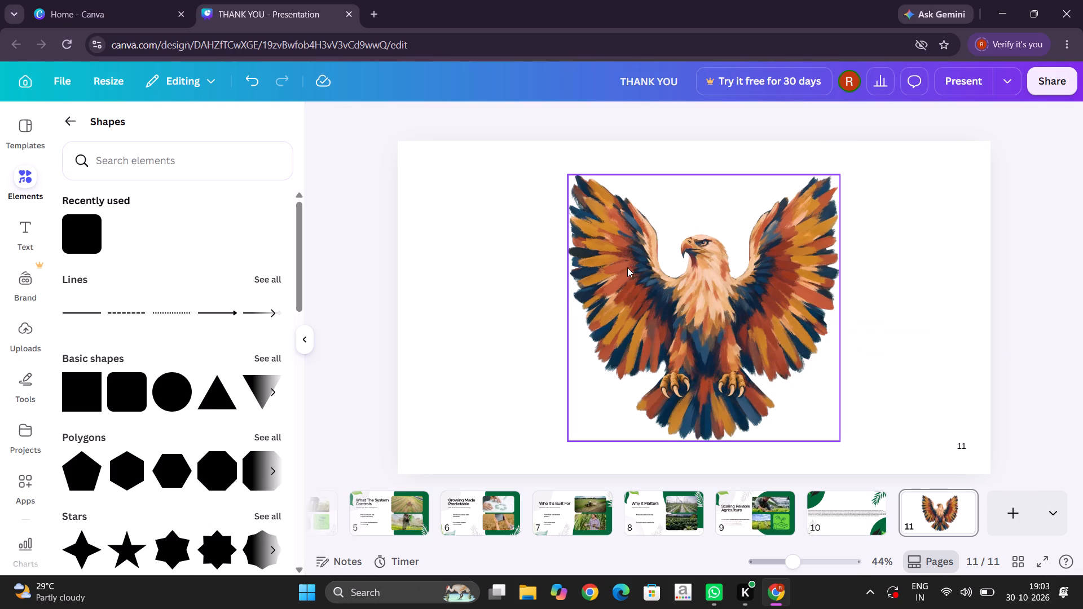
Browse the text styles and font combinations for a text design to use on page 11.
left_click(17, 222)
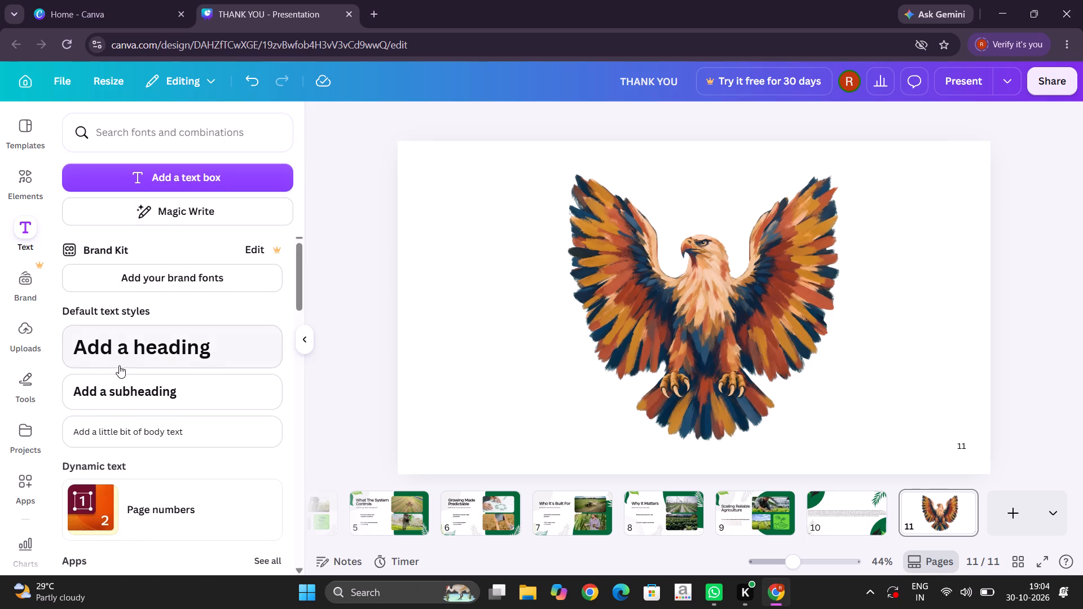
scroll(119, 365, "down", 5)
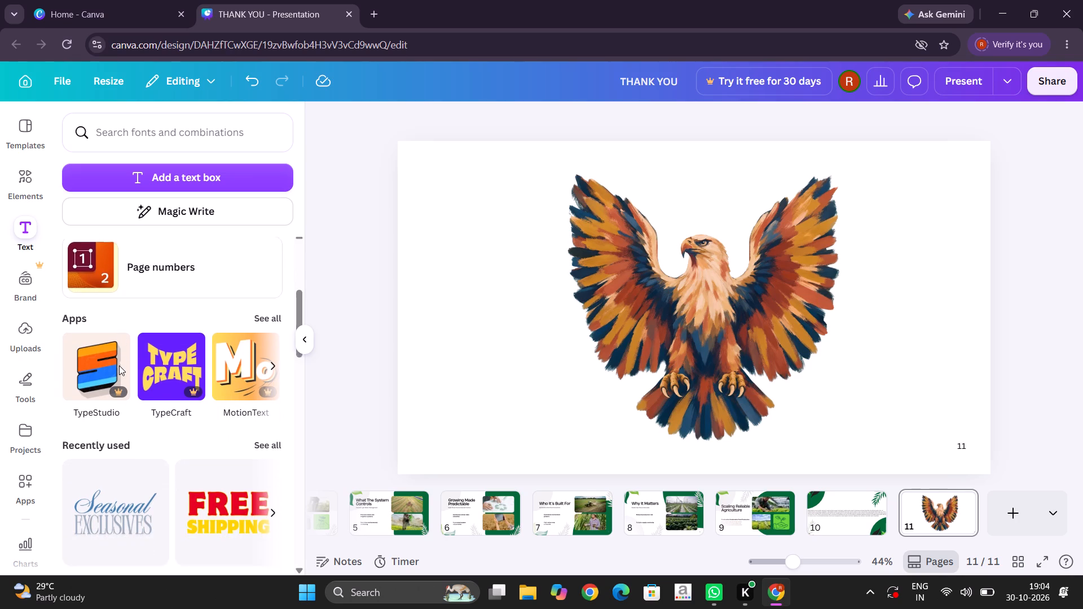
scroll(119, 365, "down", 4)
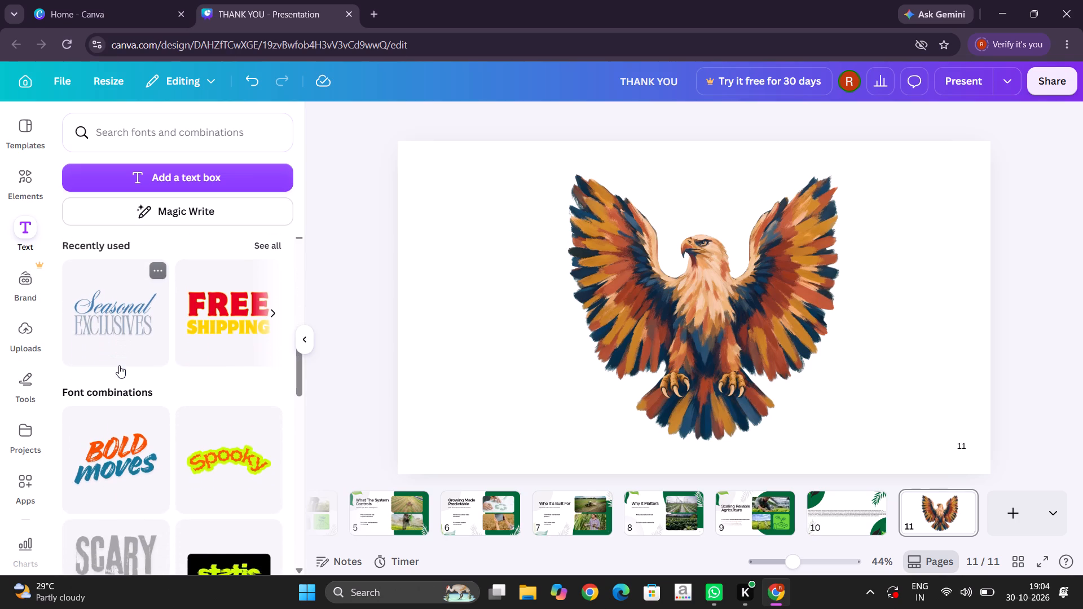
scroll(119, 365, "down", 1)
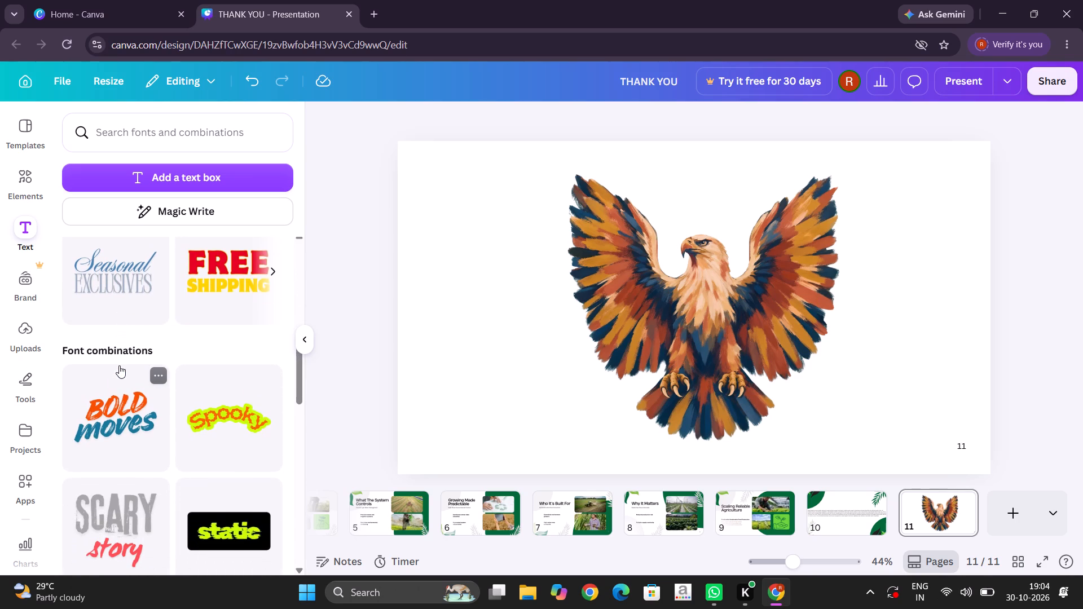
scroll(119, 365, "down", 3)
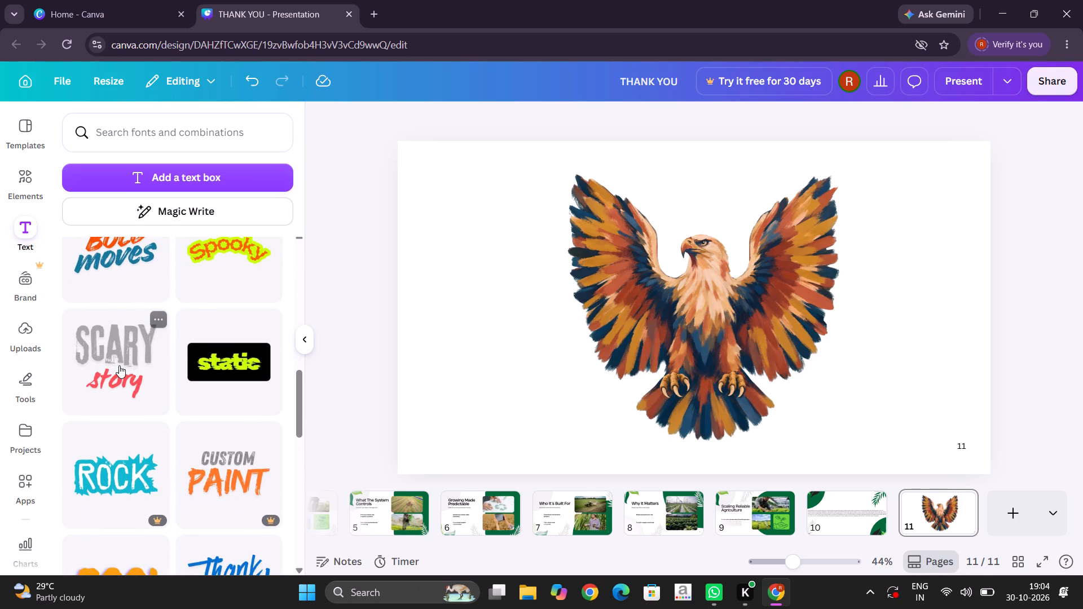
scroll(119, 365, "down", 3)
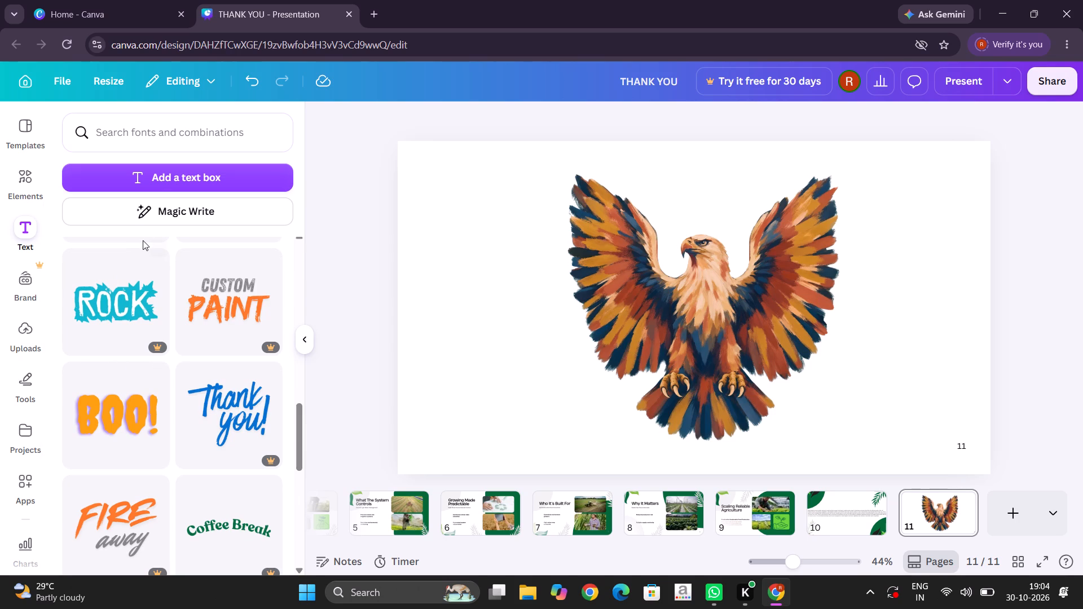
Add a text box to page 11 reading "FALCON WARRIORS".
left_click(166, 177)
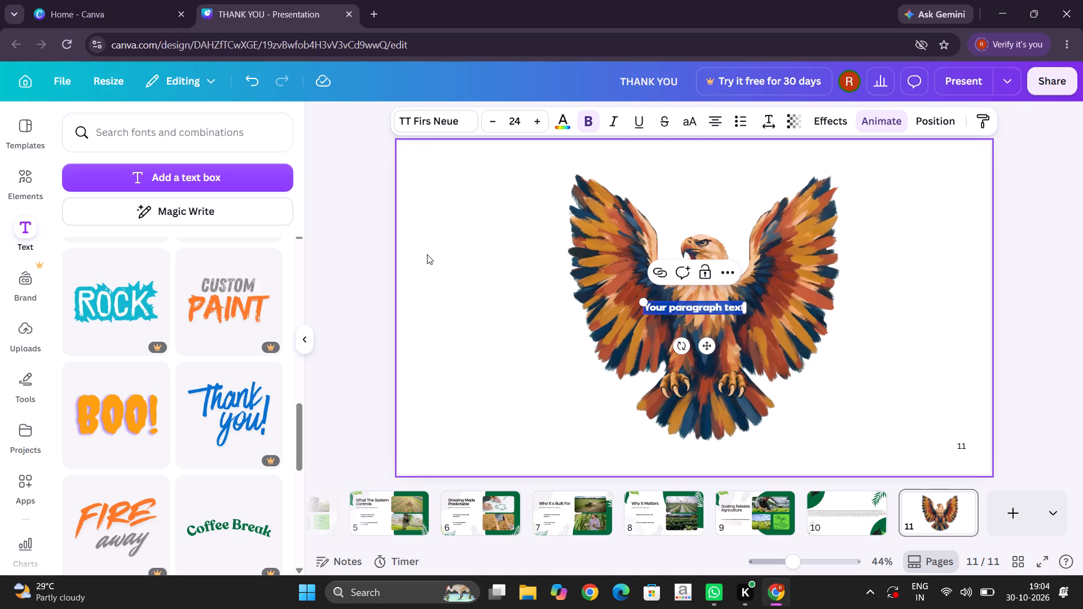
key("BackSpace")
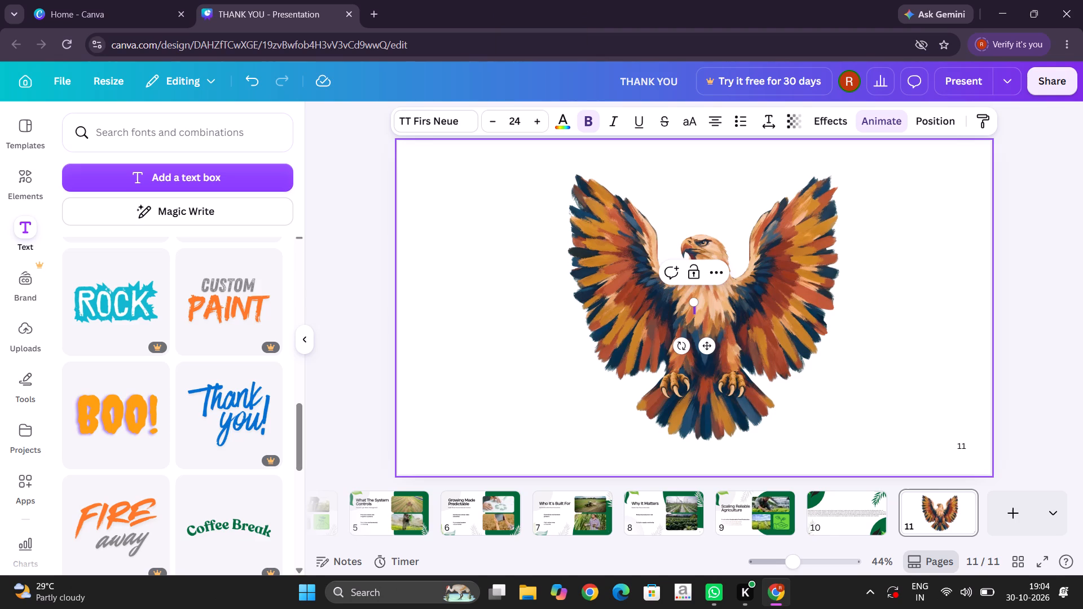
type("FALCO")
type("N WARRIORS")
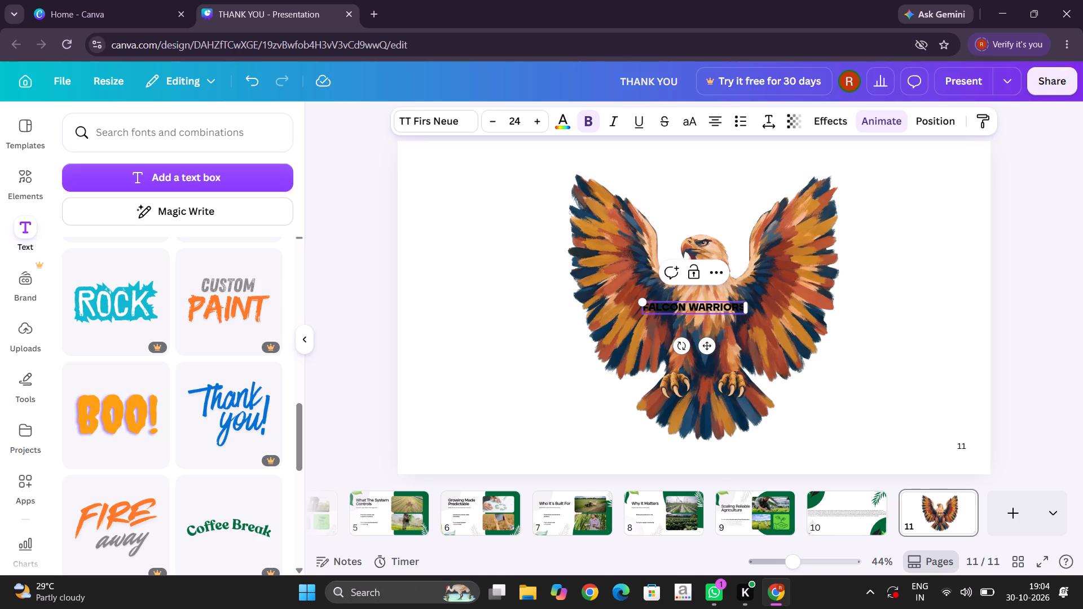
Move the "FALCON WARRIORS" text just above the eagle's head, between its wings and centred on the graphic.
left_click_drag(671, 308, 676, 281)
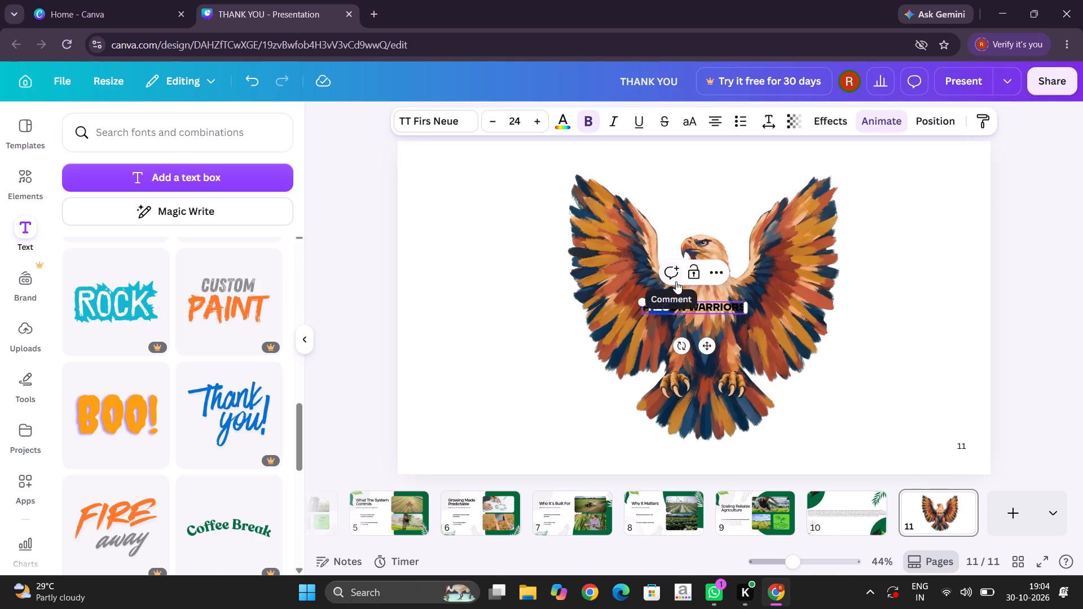
left_click_drag(676, 281, 566, 307)
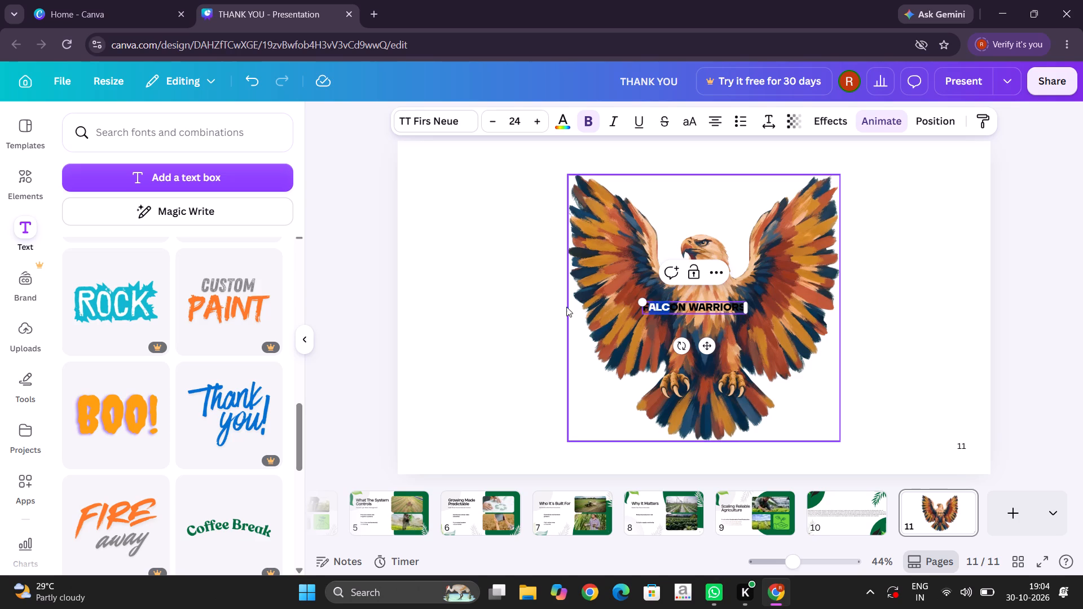
left_click_drag(566, 307, 510, 308)
left_click(510, 308)
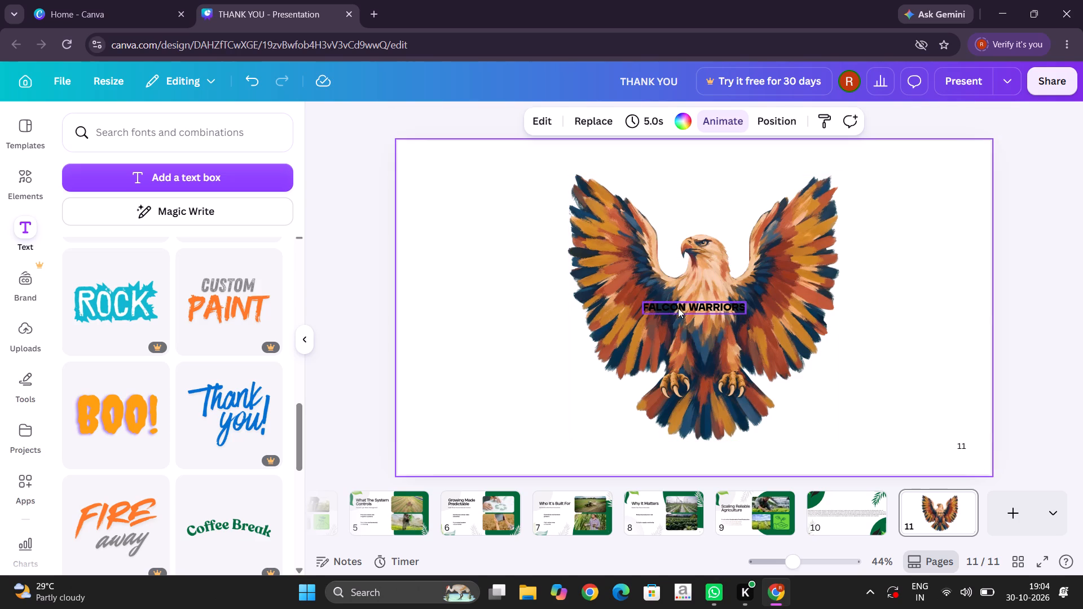
left_click_drag(683, 308, 696, 232)
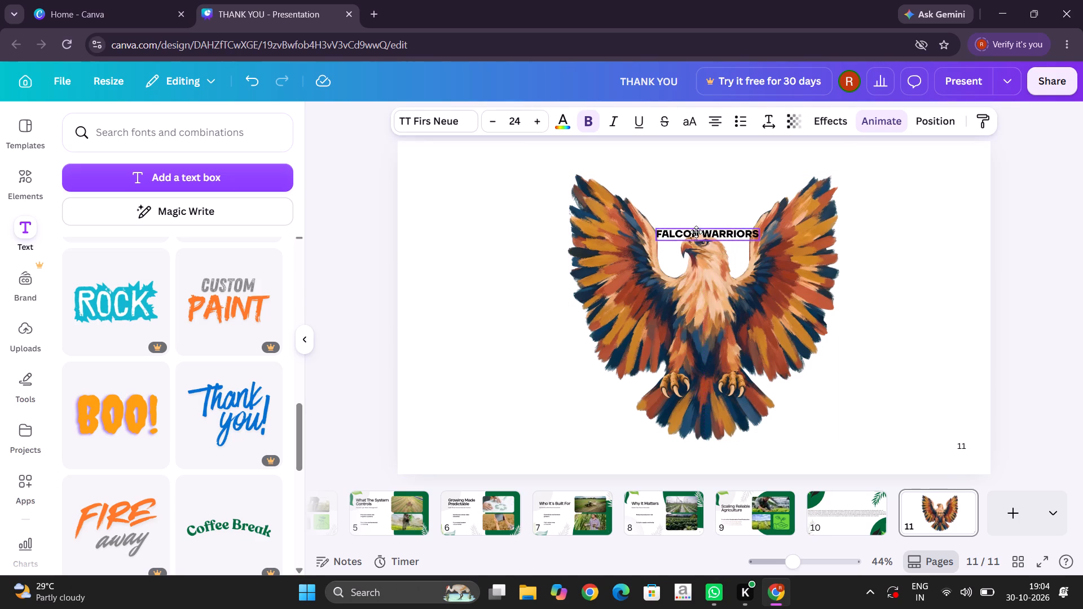
left_click_drag(696, 232, 695, 220)
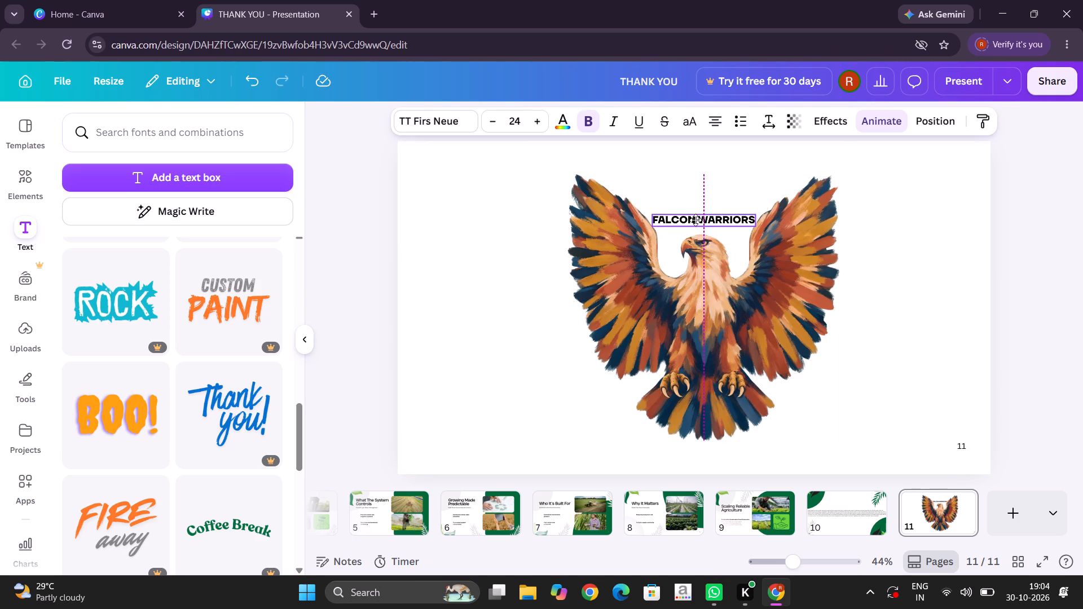
left_click_drag(695, 220, 695, 220)
left_click_drag(695, 220, 695, 221)
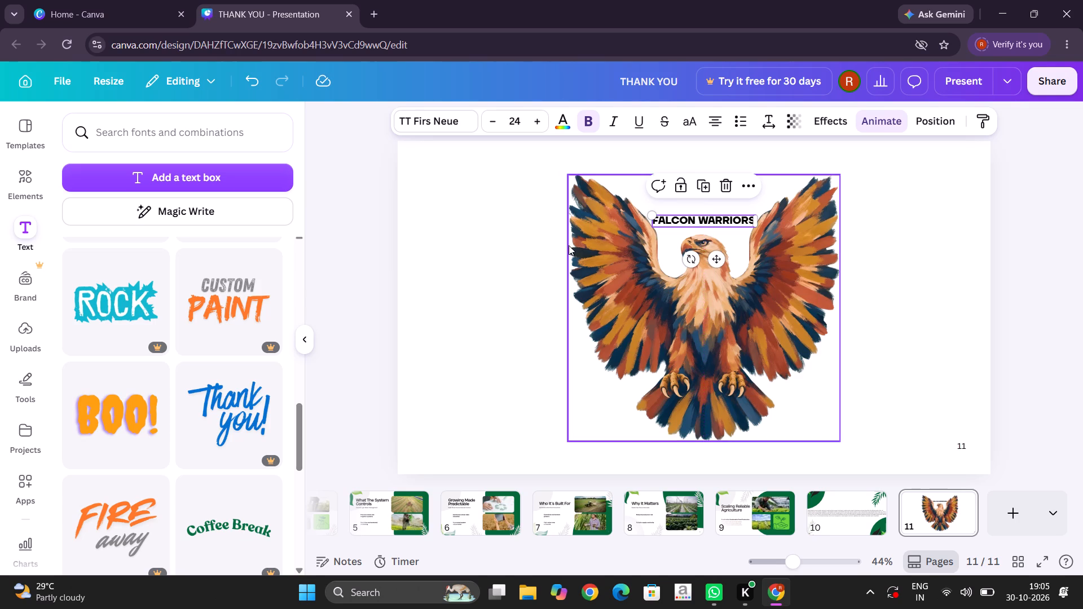
left_click(520, 255)
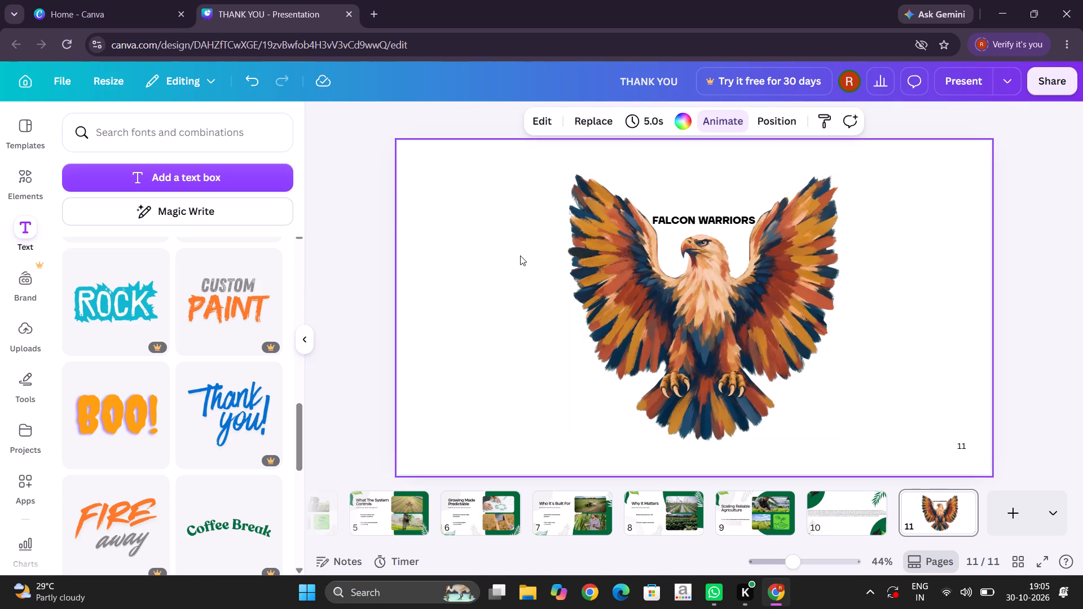
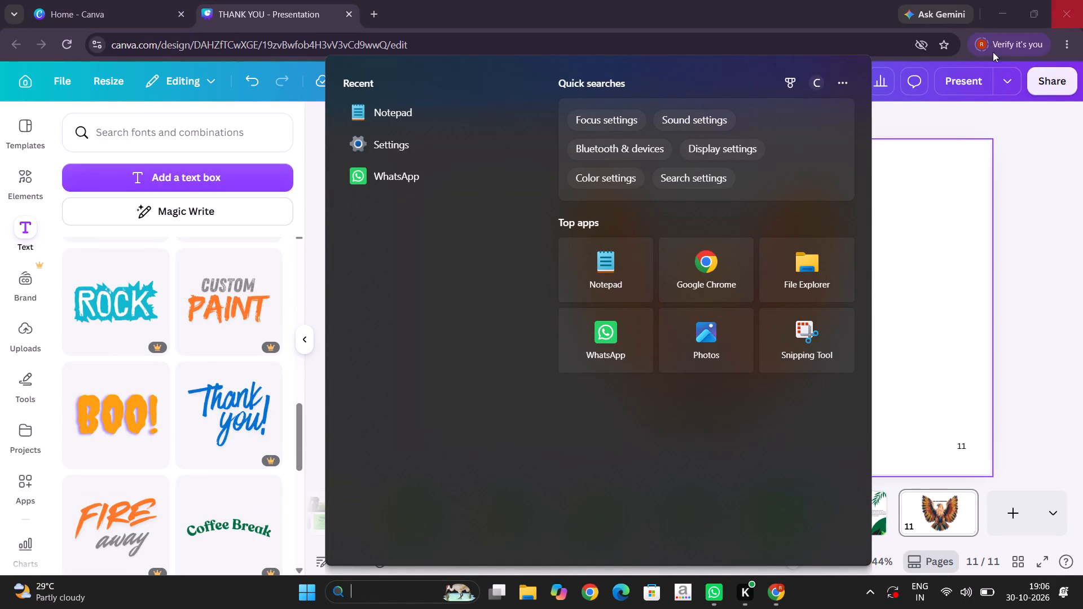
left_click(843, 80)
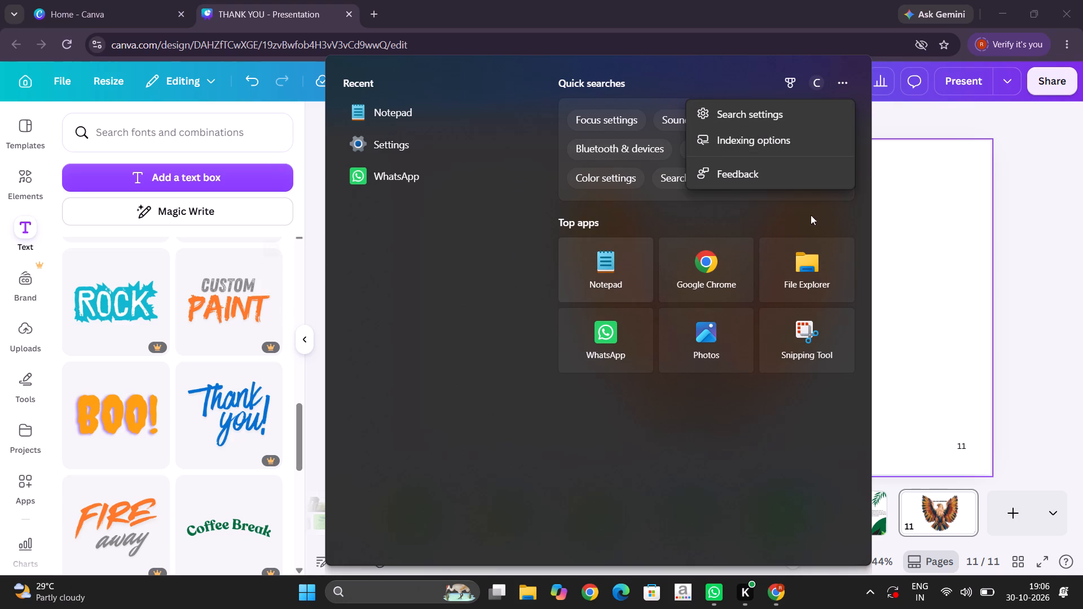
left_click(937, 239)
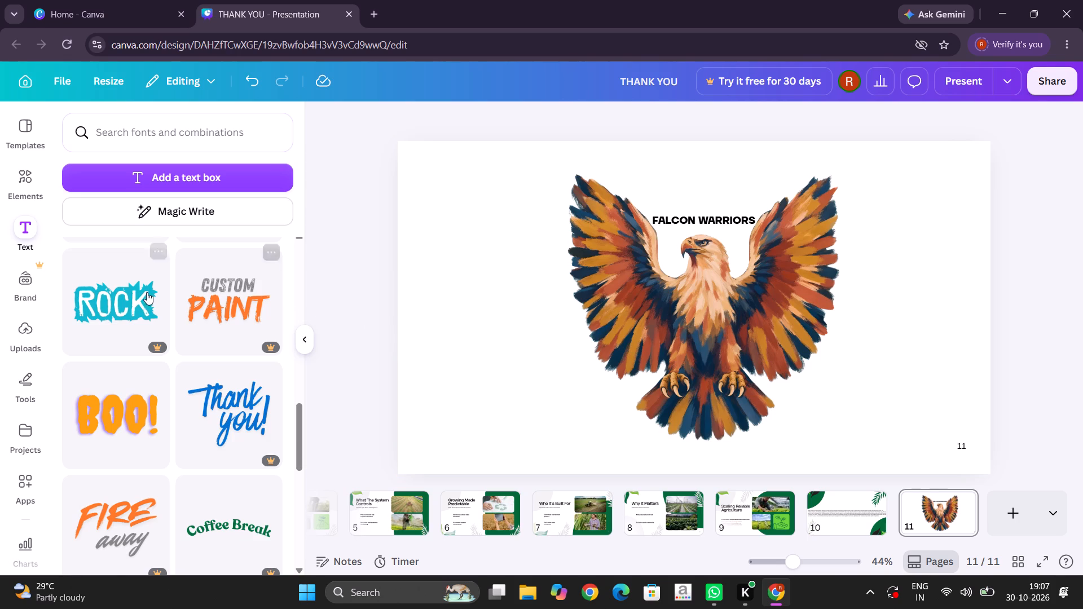
Look through the templates, elements, uploads, projects, text styles and saved signatures for lettering to use with the eagle on page 11.
left_click(32, 184)
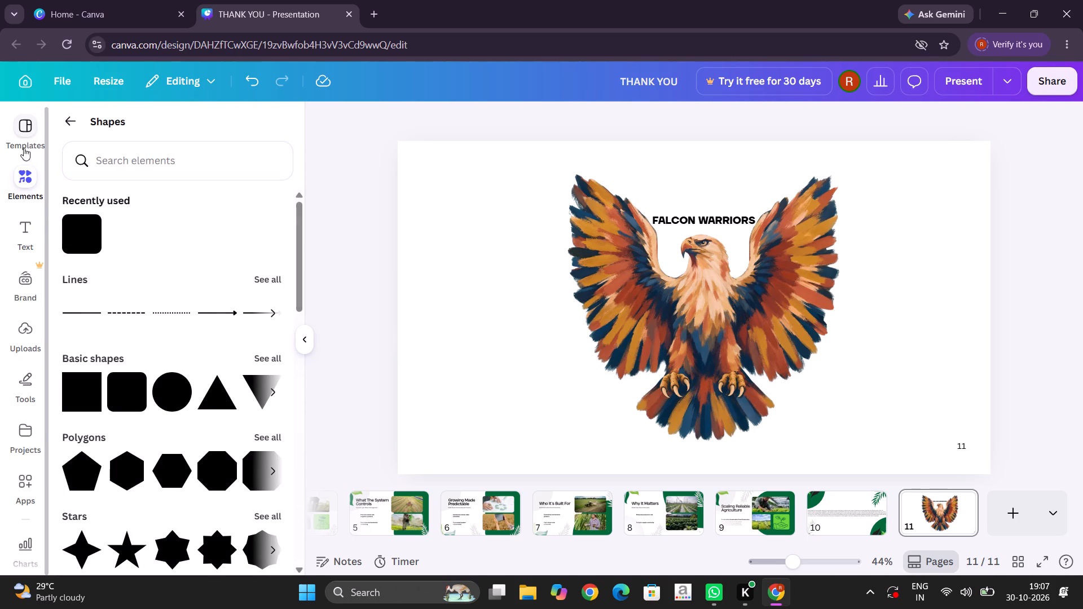
left_click(21, 134)
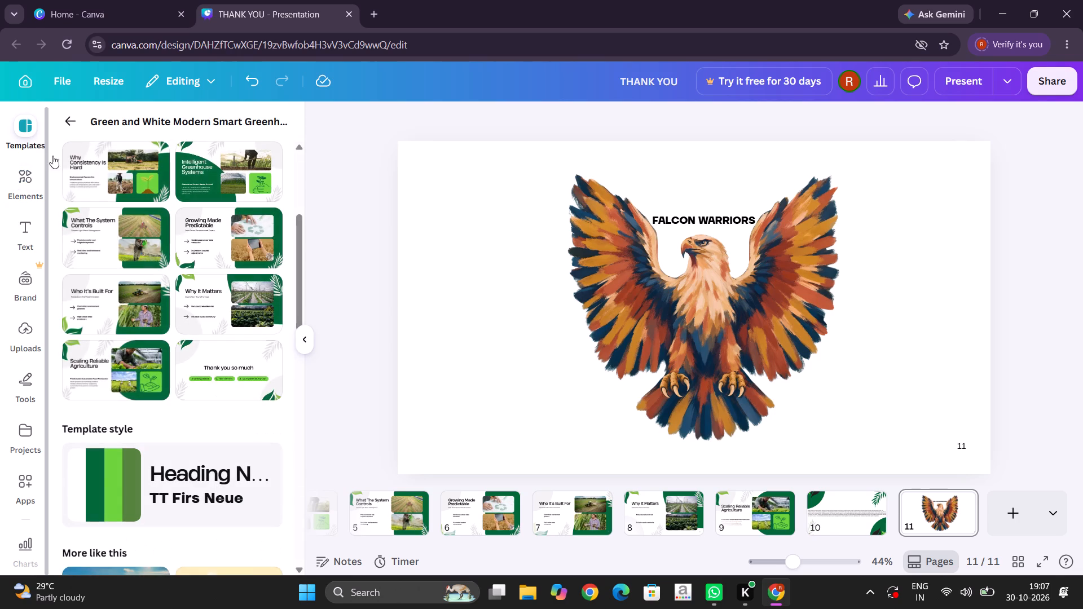
left_click(38, 340)
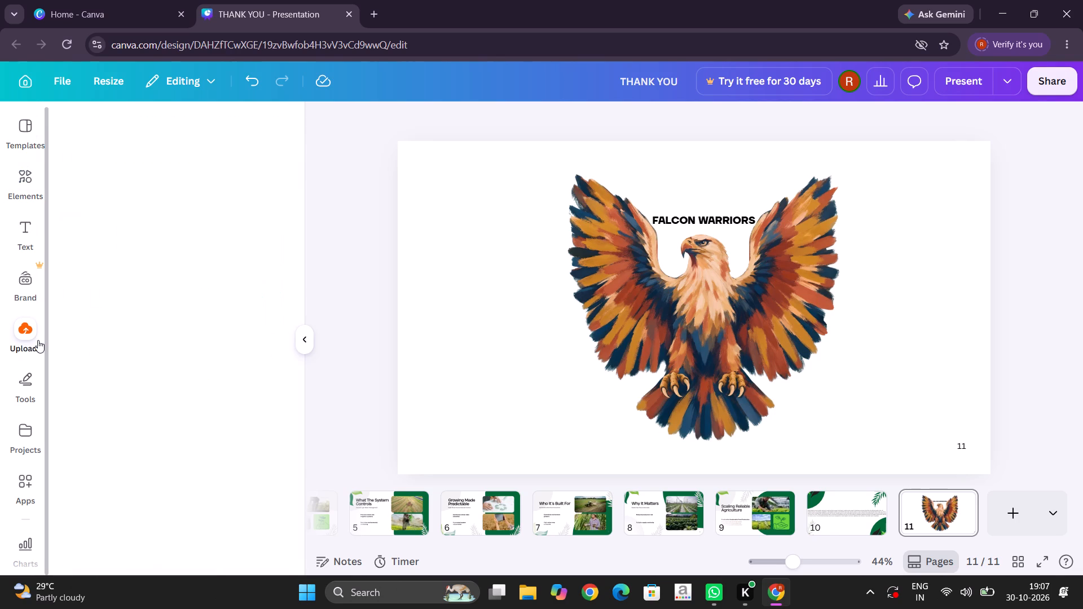
left_click(25, 378)
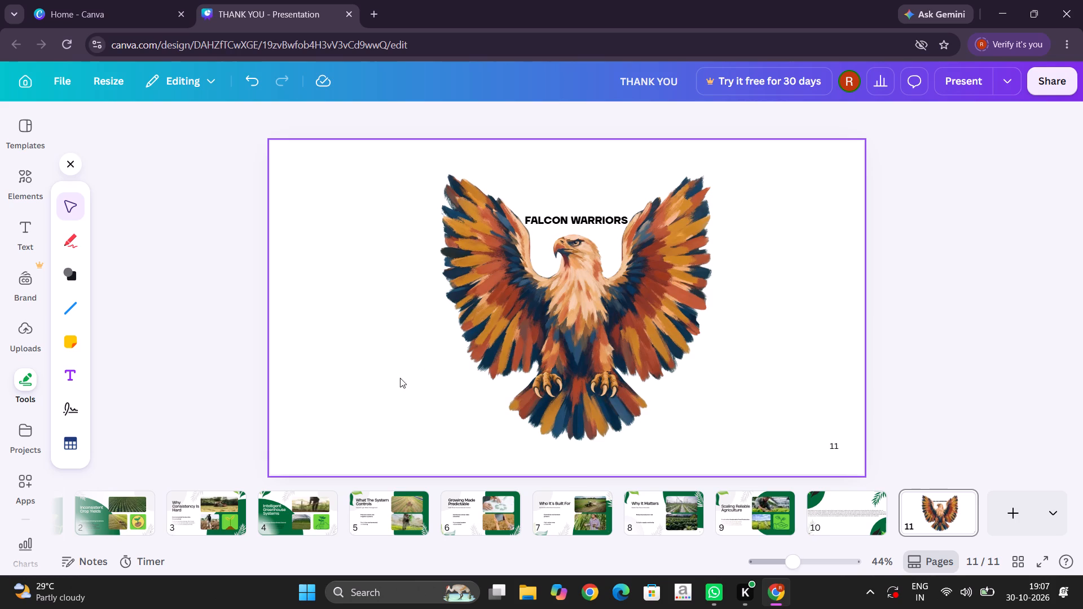
left_click(21, 420)
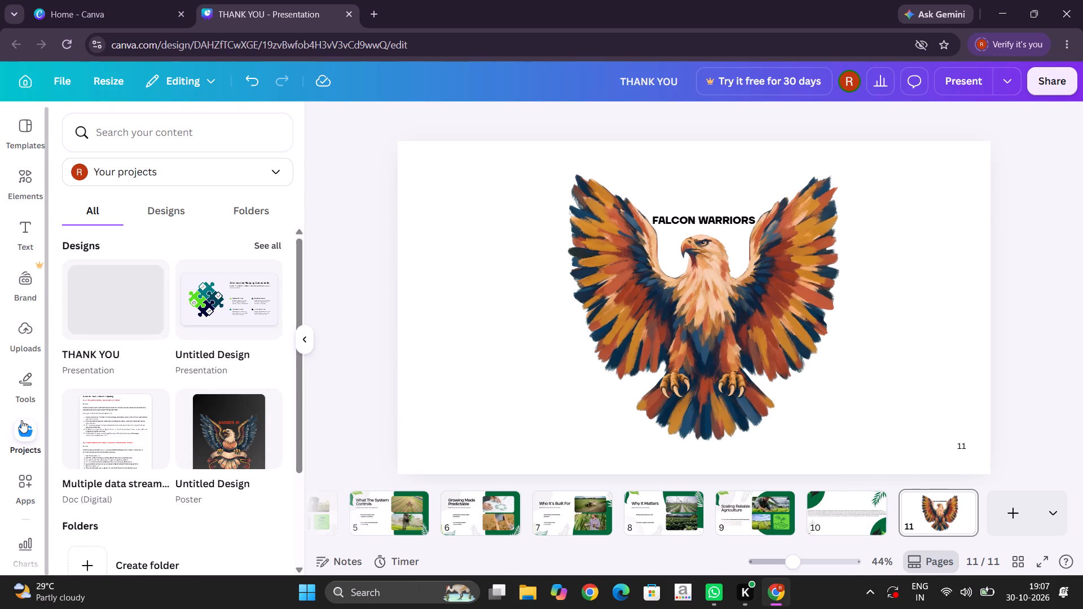
scroll(14, 444, "down", 1)
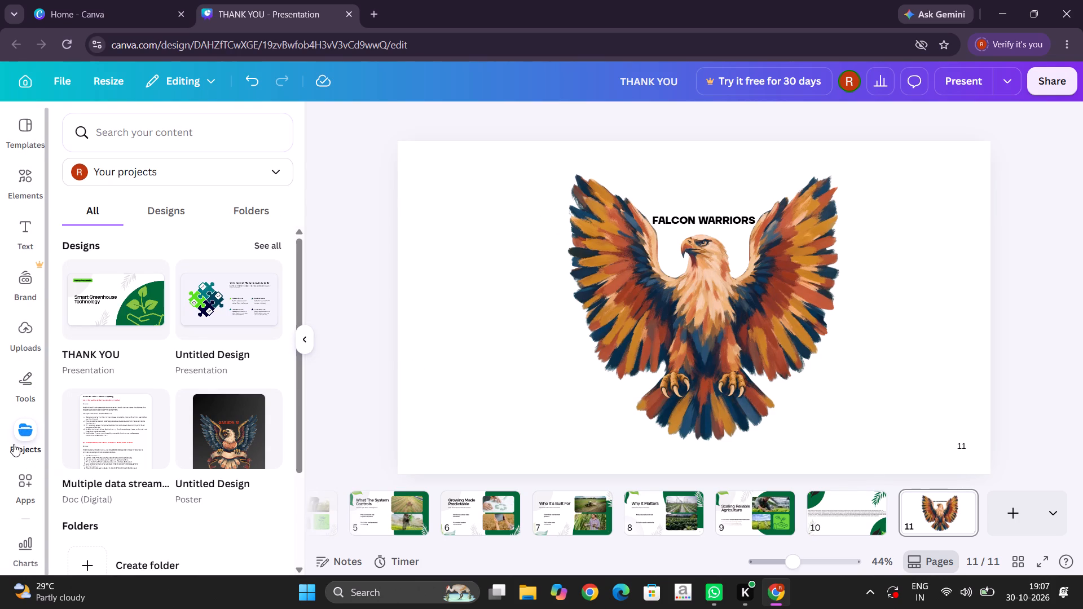
scroll(14, 444, "down", 2)
left_click(26, 235)
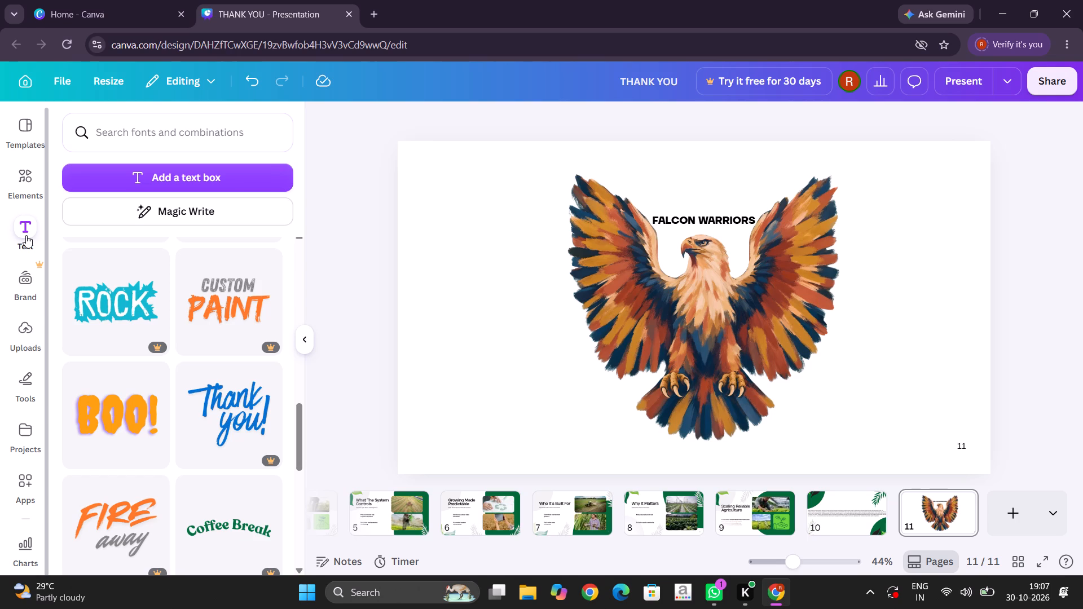
left_click(25, 199)
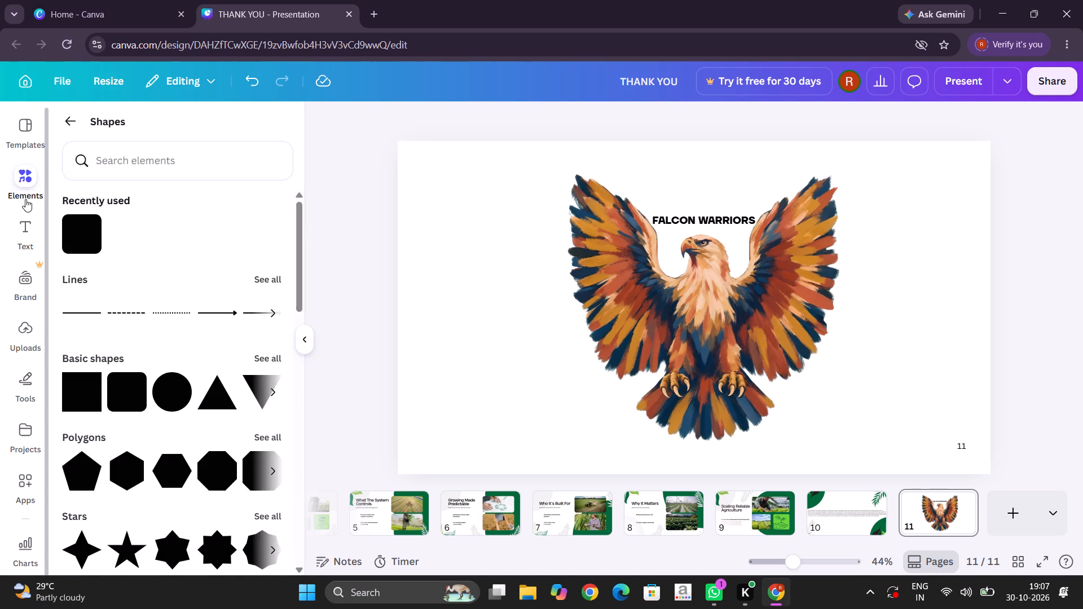
left_click(27, 136)
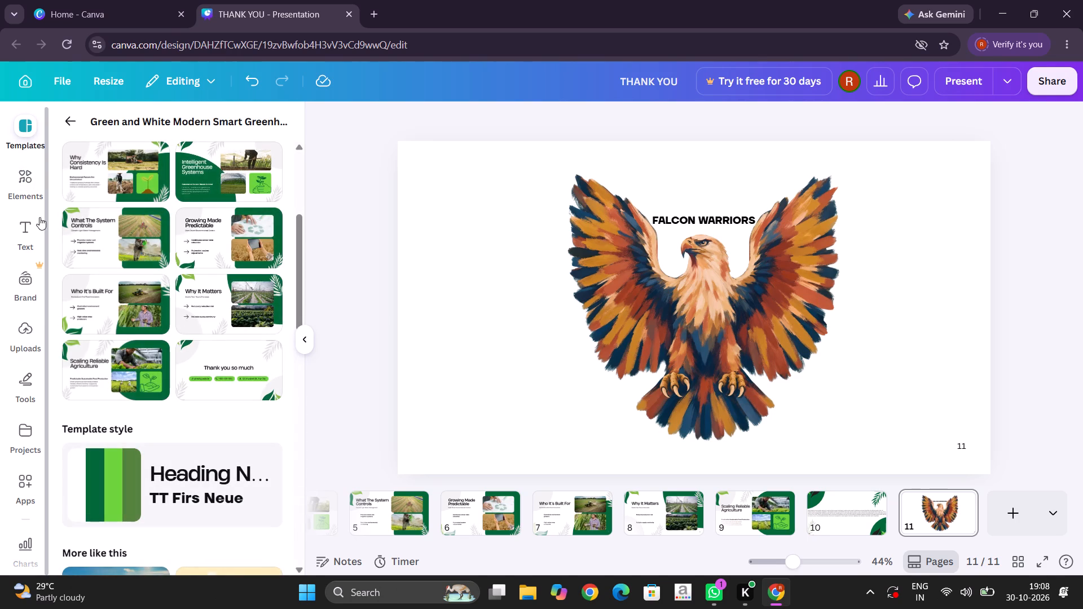
left_click(32, 372)
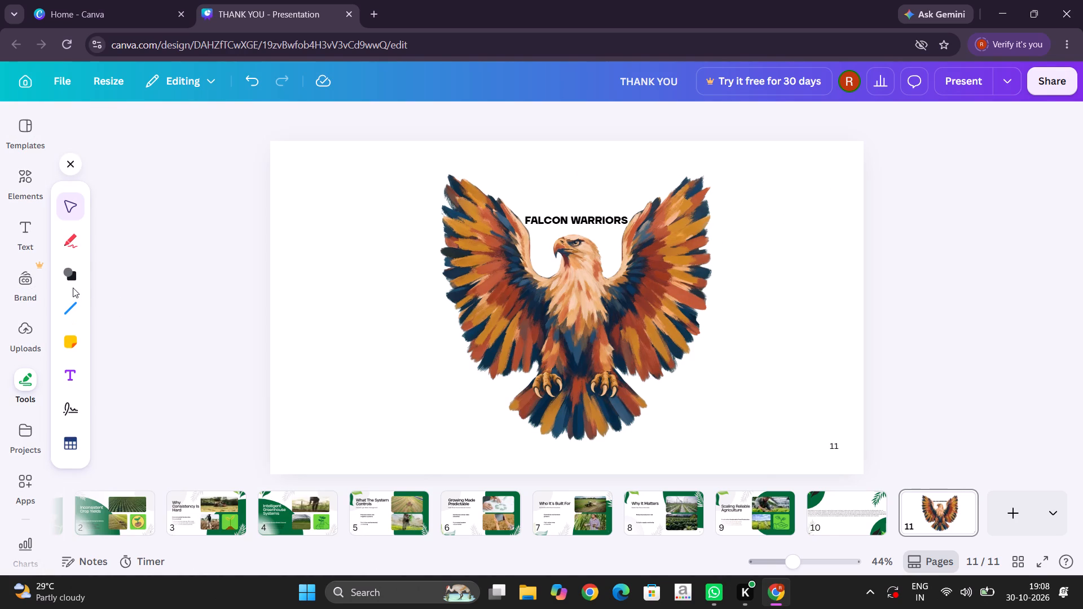
left_click(74, 314)
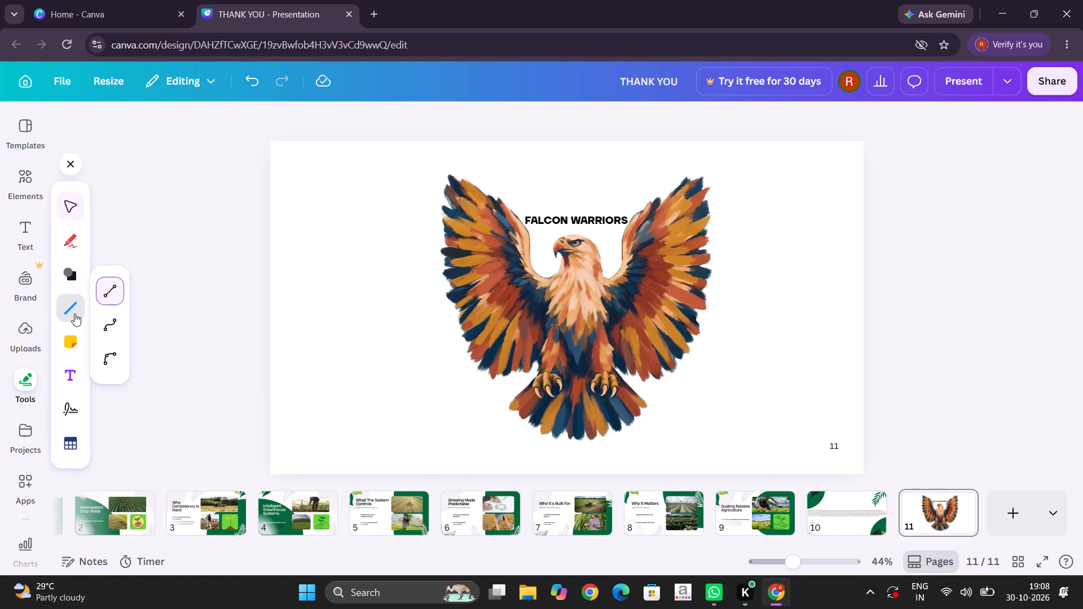
left_click(71, 405)
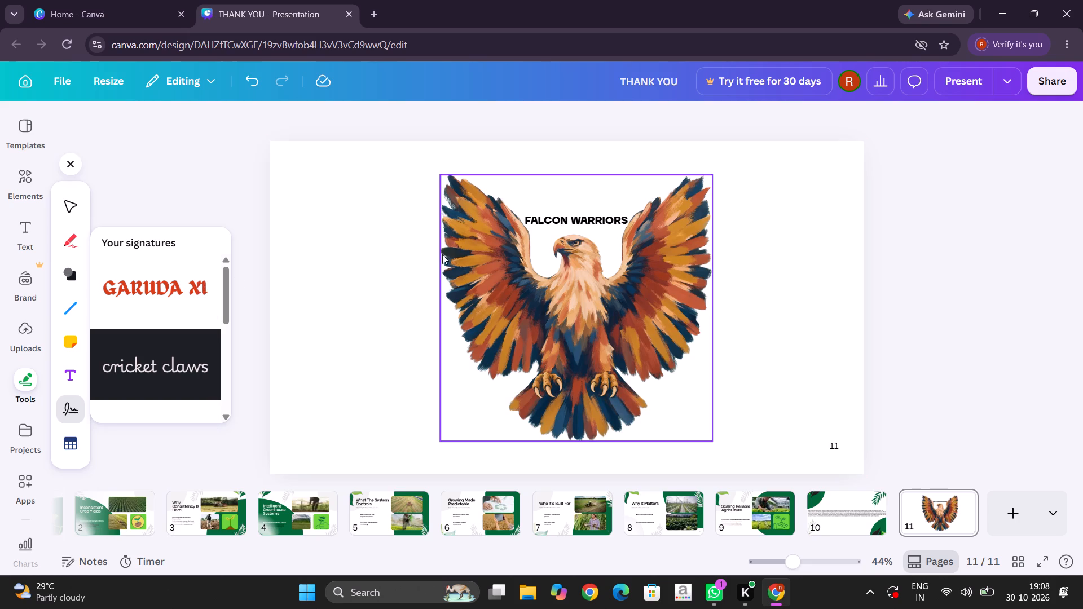
Delete the "FALCON WARRIORS" text above the eagle on page 11.
double_click(540, 219)
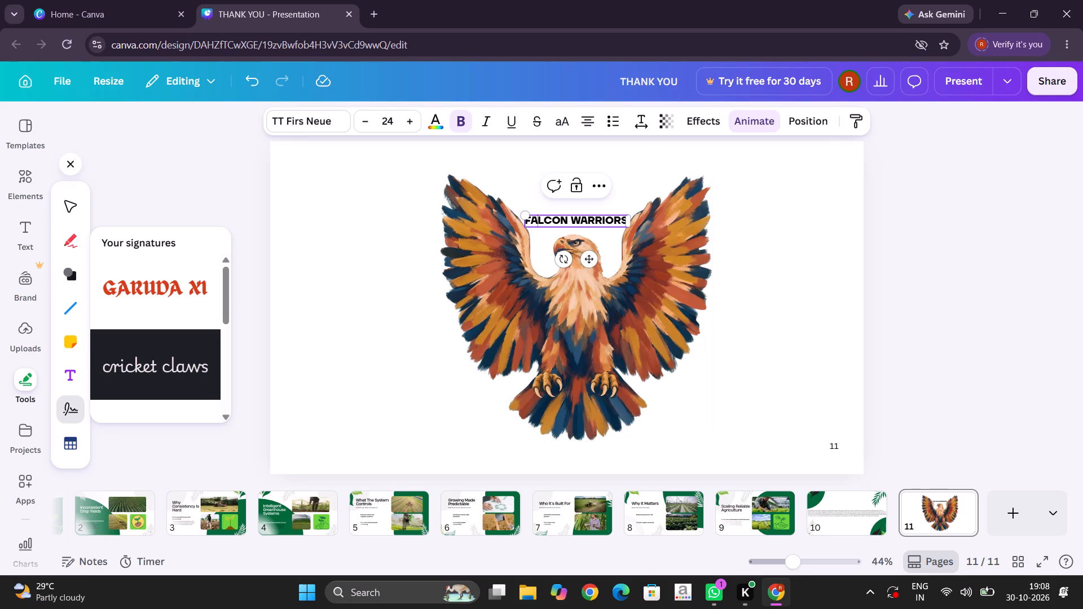
left_click(547, 218)
left_click(364, 302)
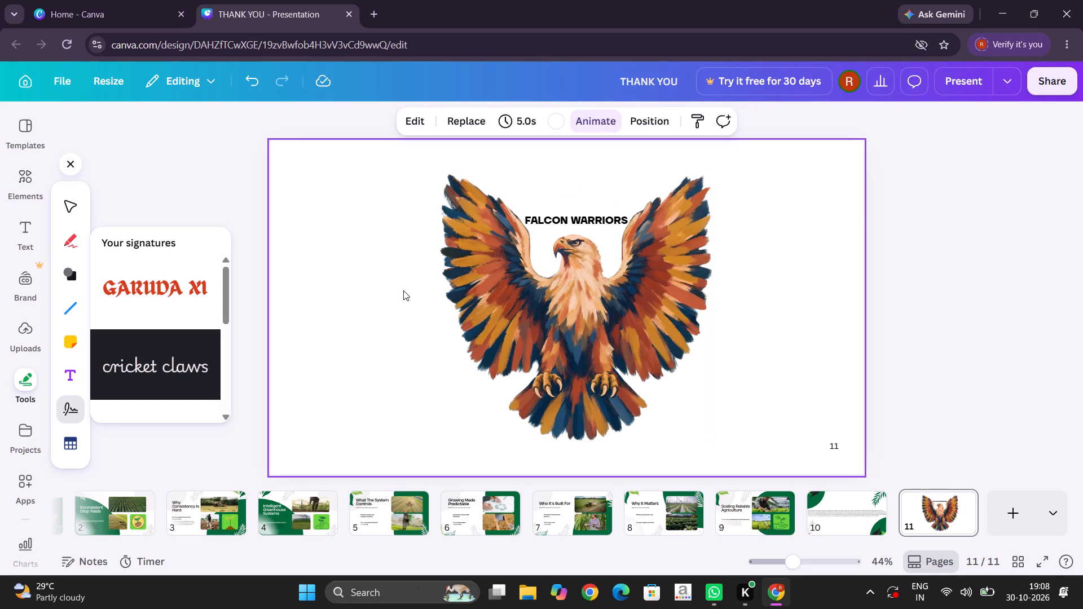
left_click(576, 224)
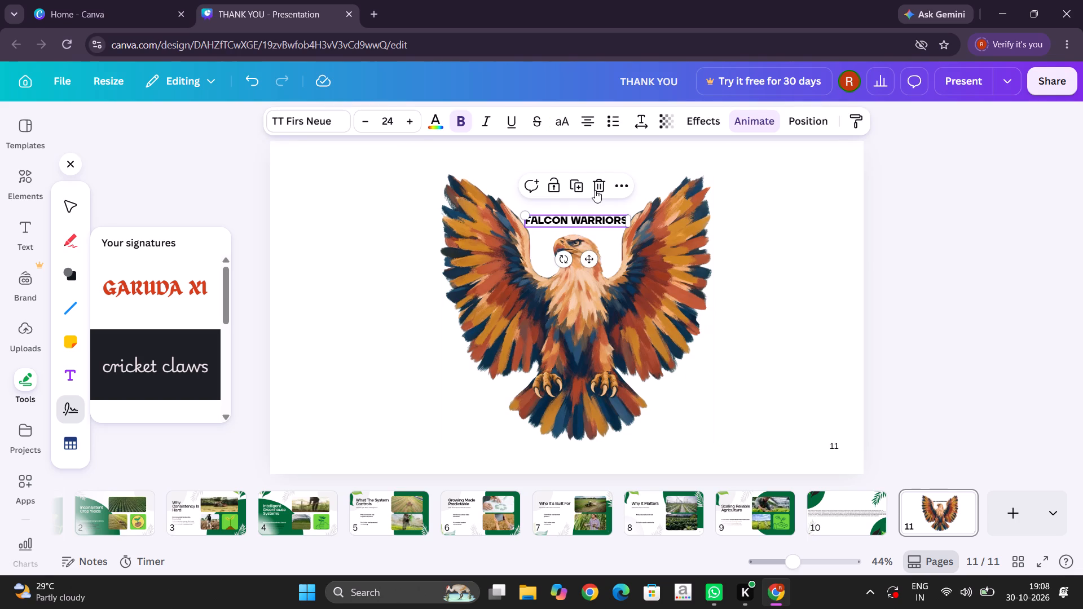
left_click(596, 187)
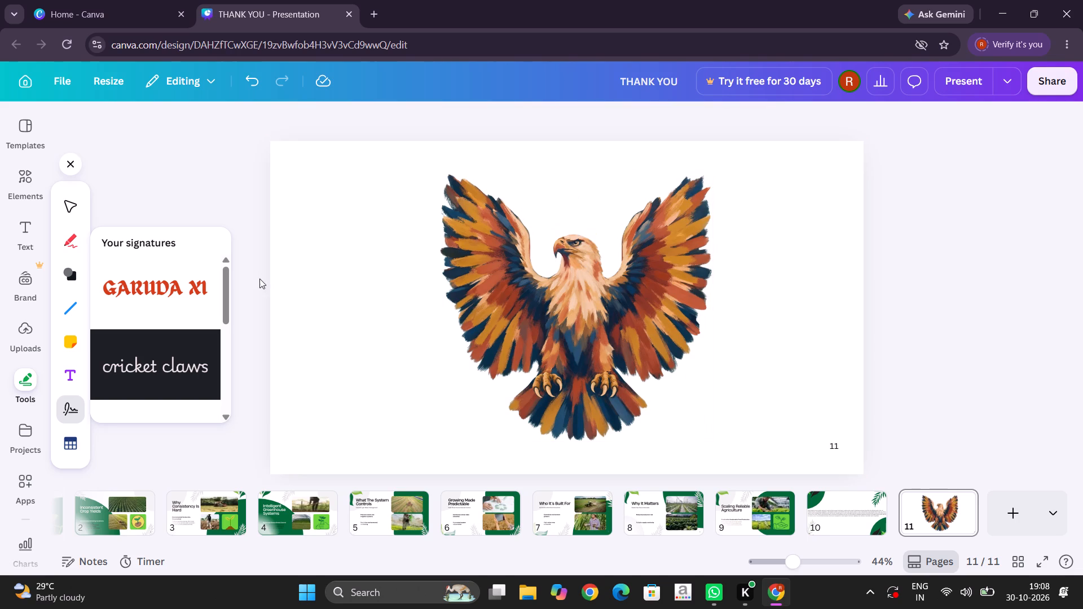
Add the saved red "GARUDA XI" signature to page 11, placed just above the eagle's head and centred between its wings.
left_click(180, 293)
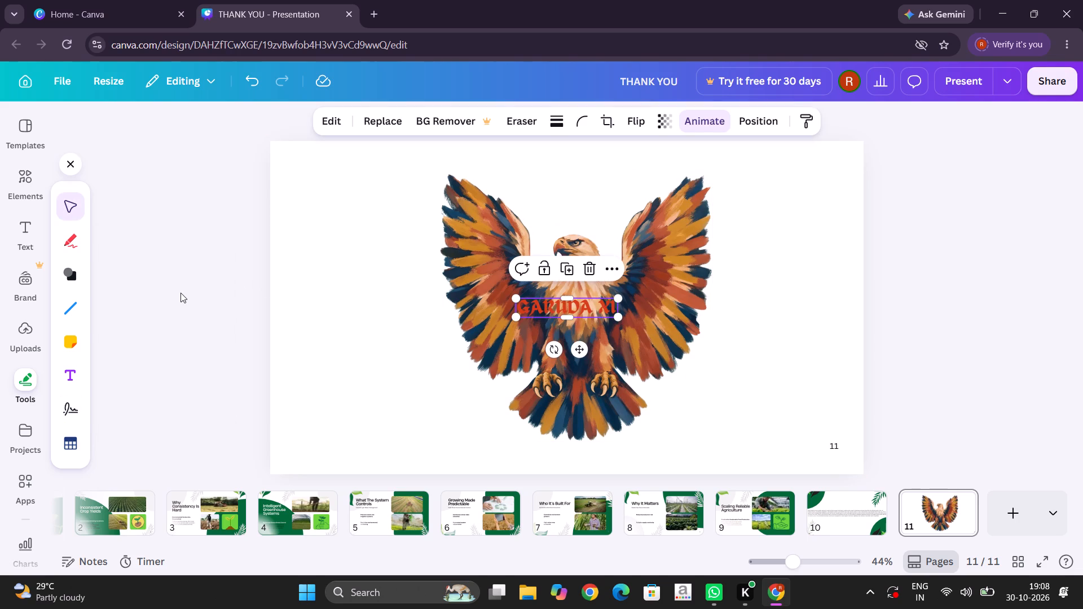
left_click(329, 307)
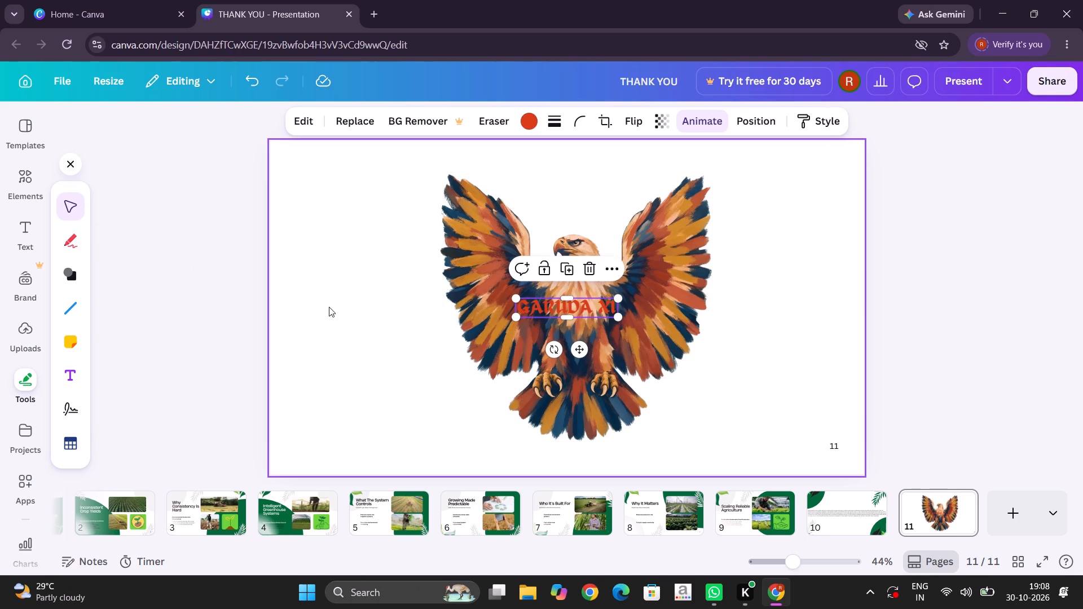
left_click_drag(538, 303, 544, 221)
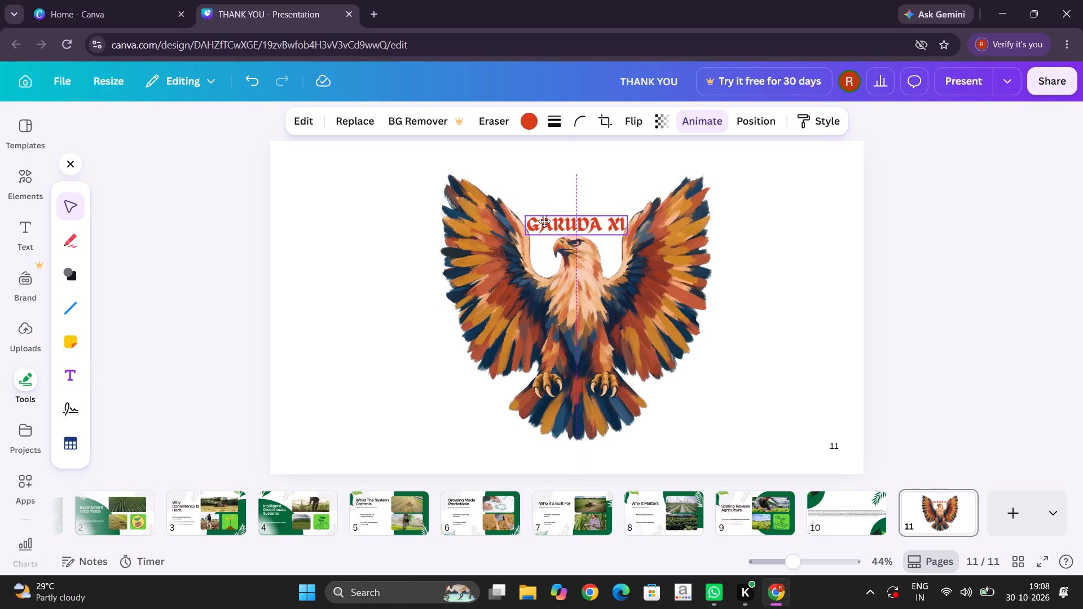
left_click_drag(544, 221, 544, 173)
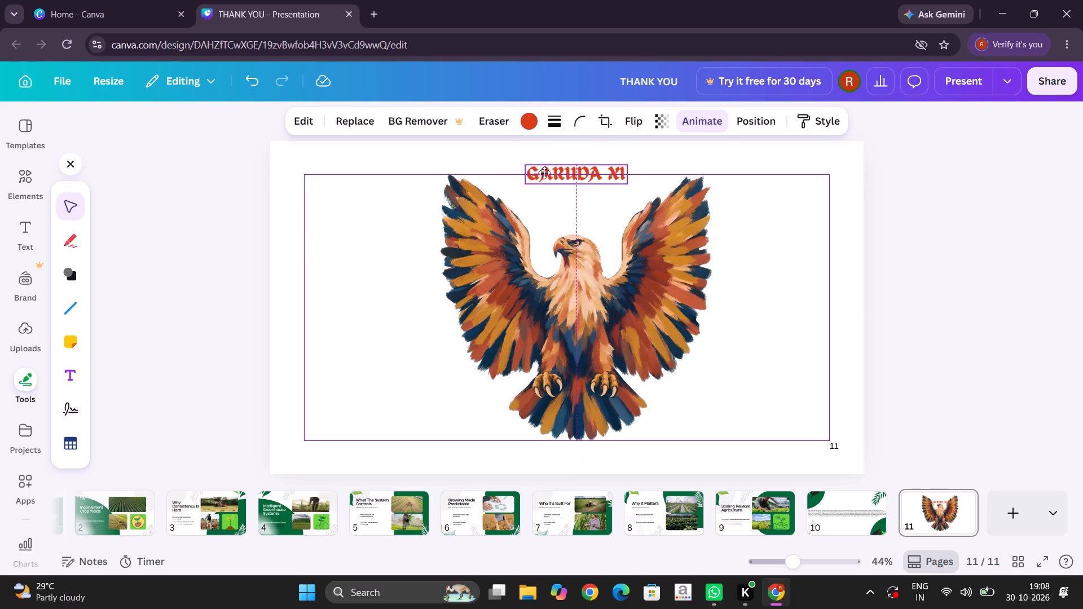
left_click_drag(544, 173, 552, 195)
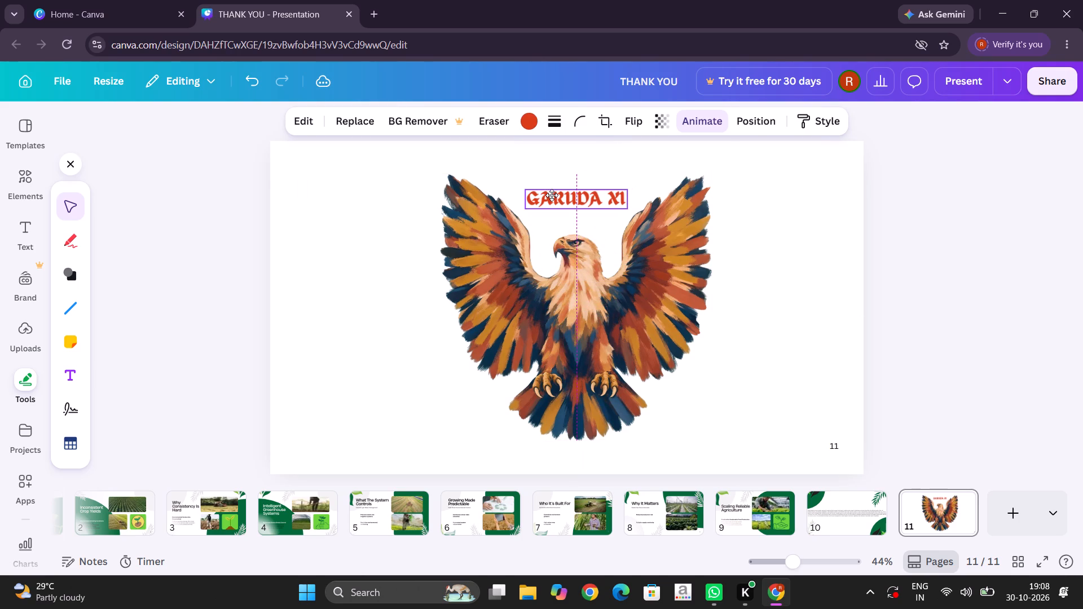
left_click_drag(552, 195, 550, 197)
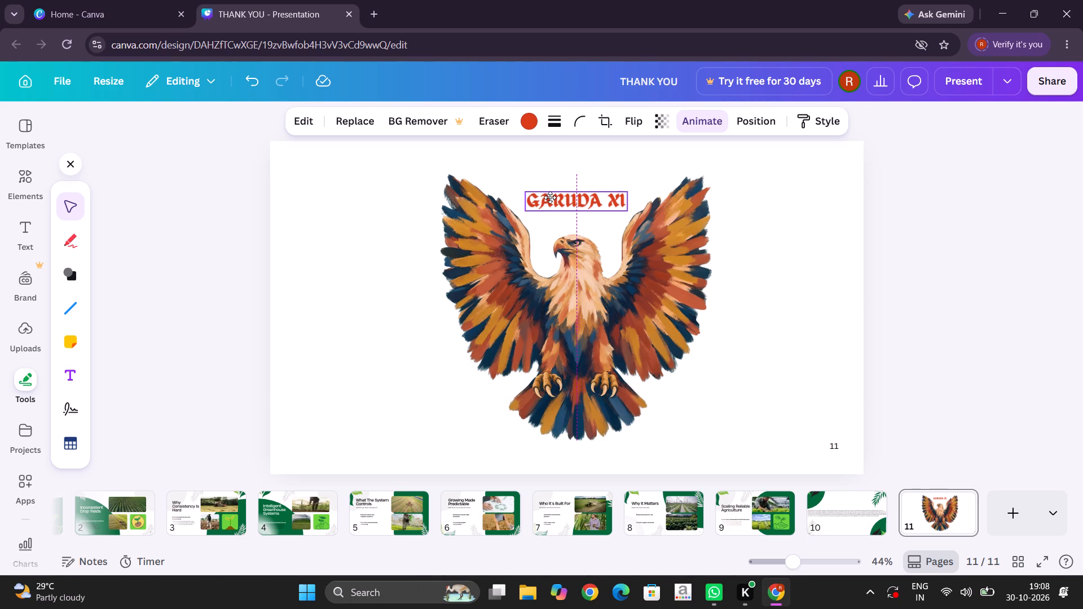
left_click_drag(550, 197, 551, 207)
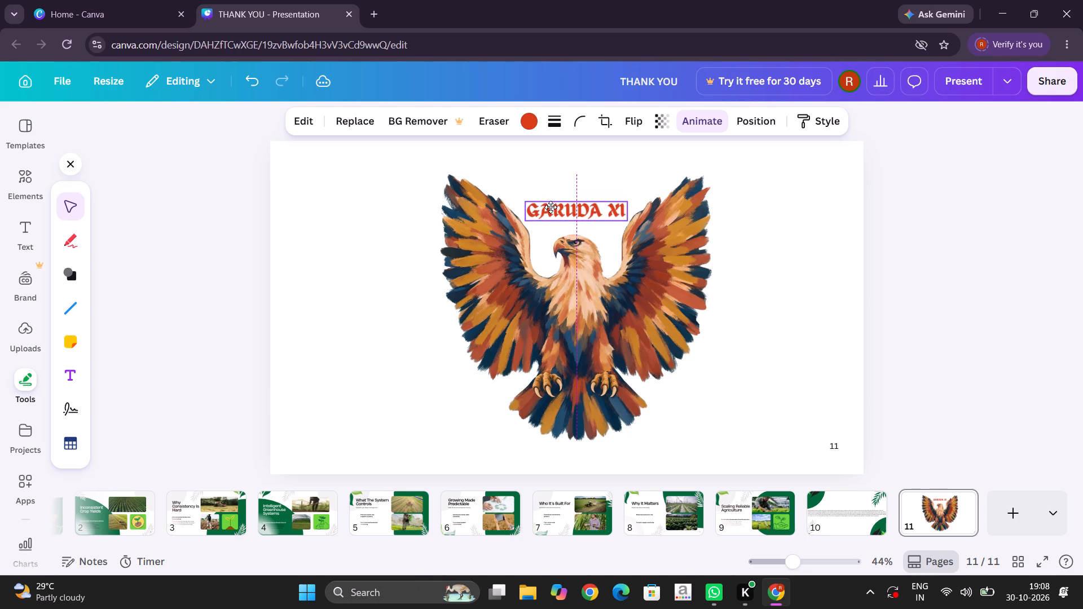
left_click_drag(551, 207, 551, 208)
left_click_drag(551, 208, 551, 210)
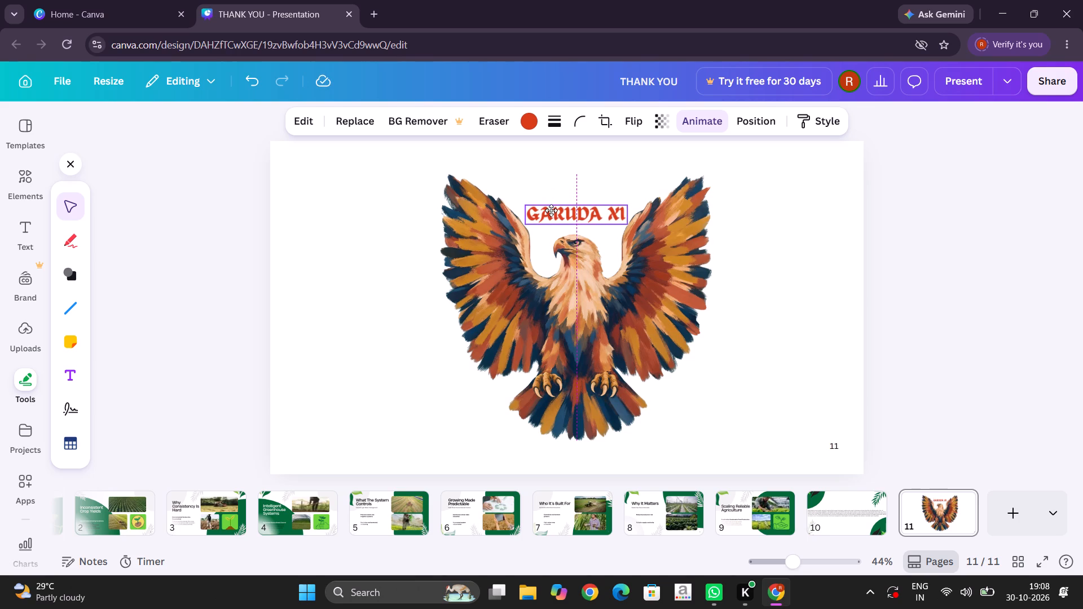
left_click_drag(551, 210, 551, 209)
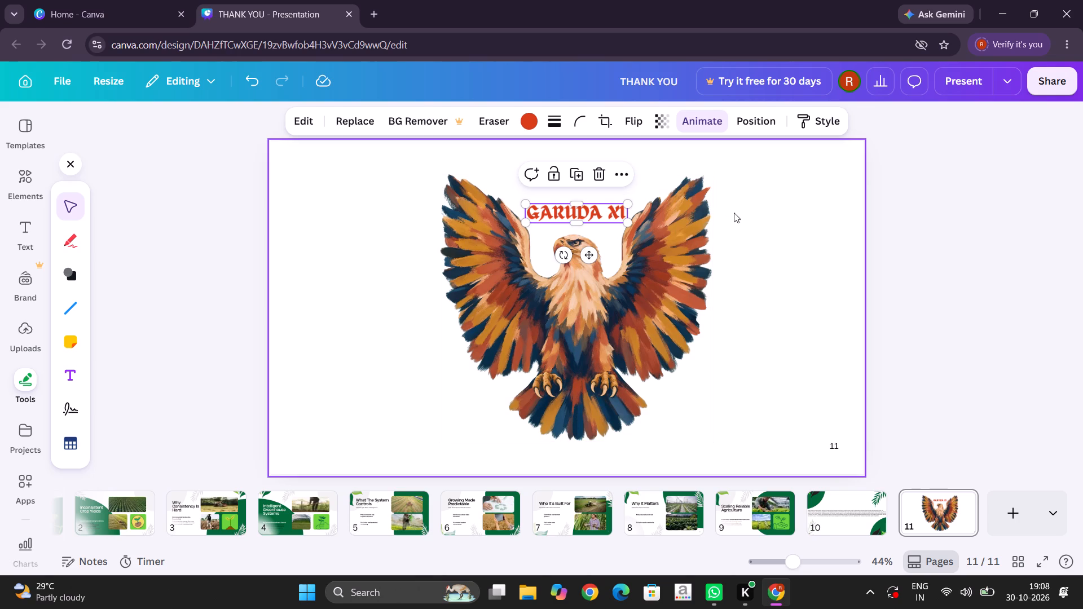
left_click(751, 220)
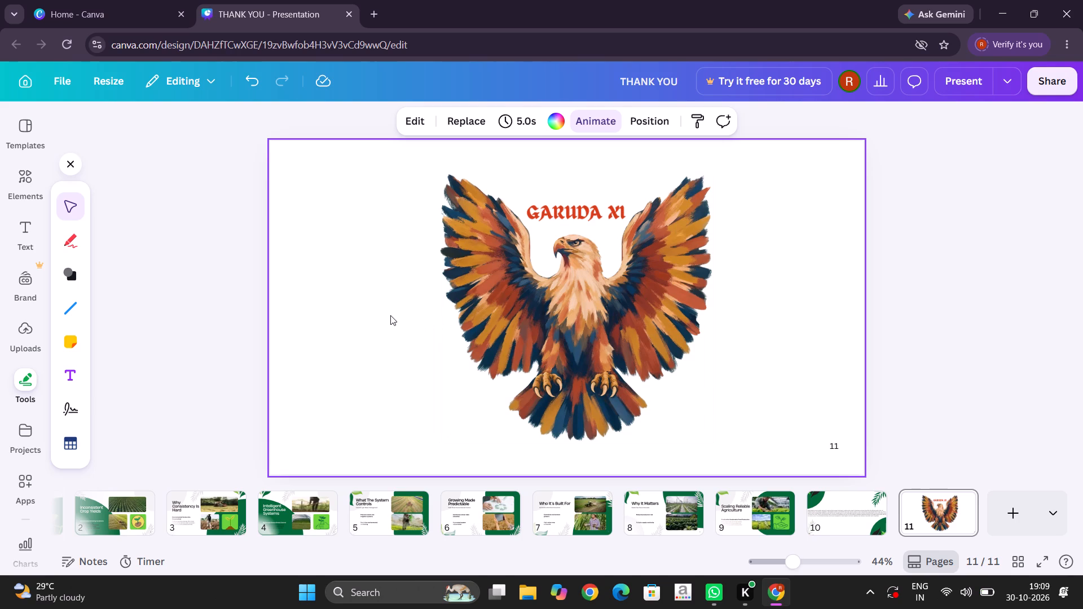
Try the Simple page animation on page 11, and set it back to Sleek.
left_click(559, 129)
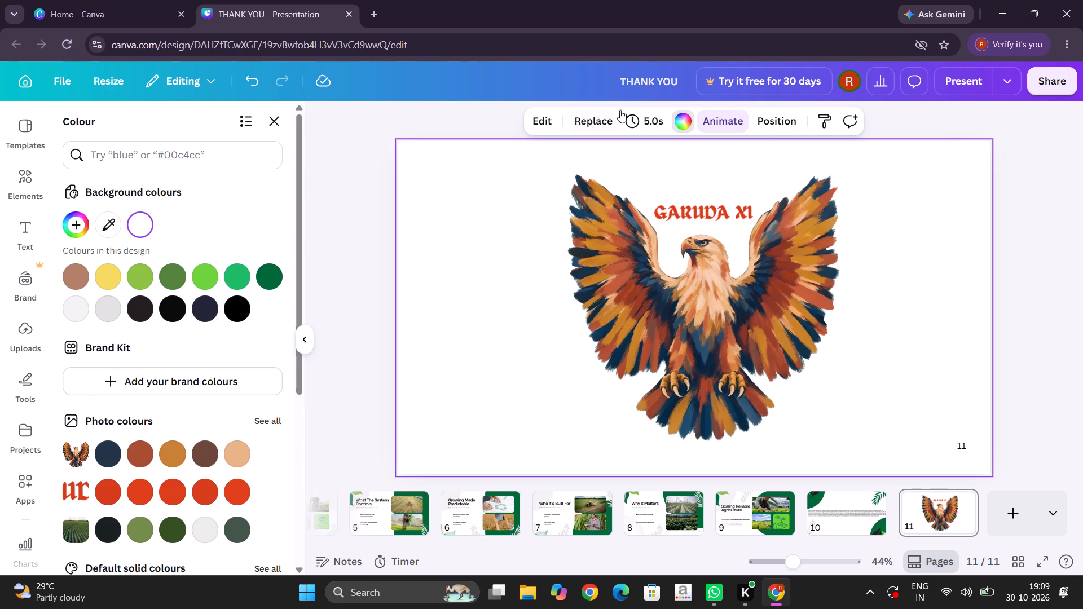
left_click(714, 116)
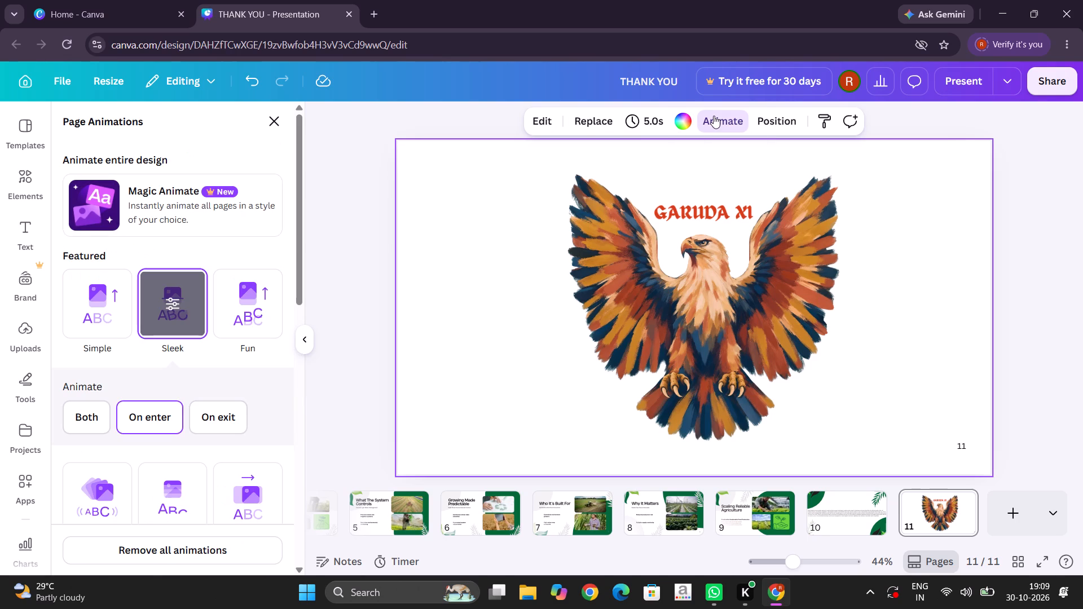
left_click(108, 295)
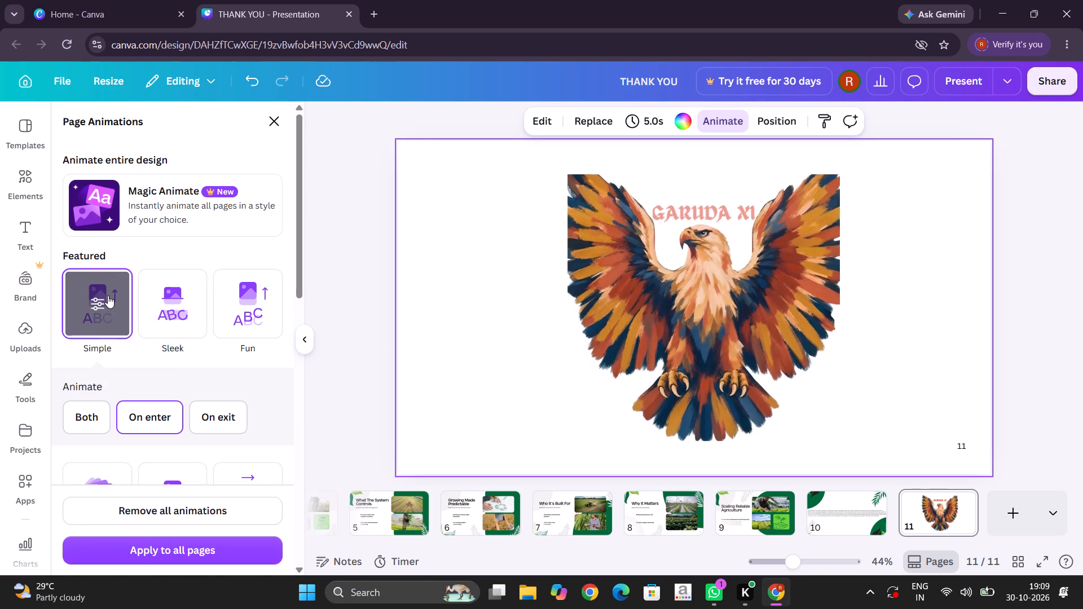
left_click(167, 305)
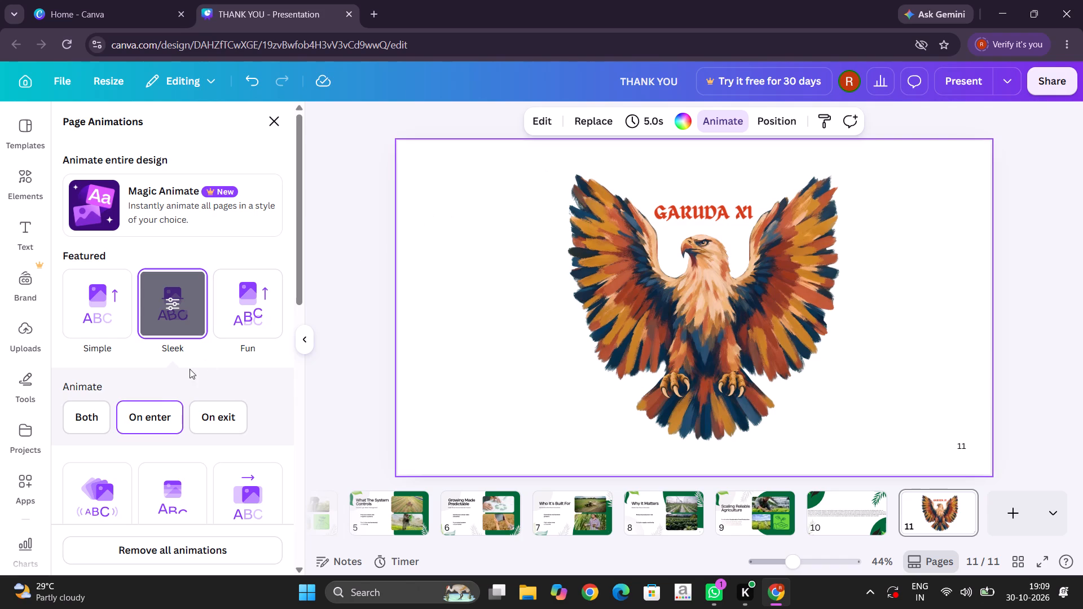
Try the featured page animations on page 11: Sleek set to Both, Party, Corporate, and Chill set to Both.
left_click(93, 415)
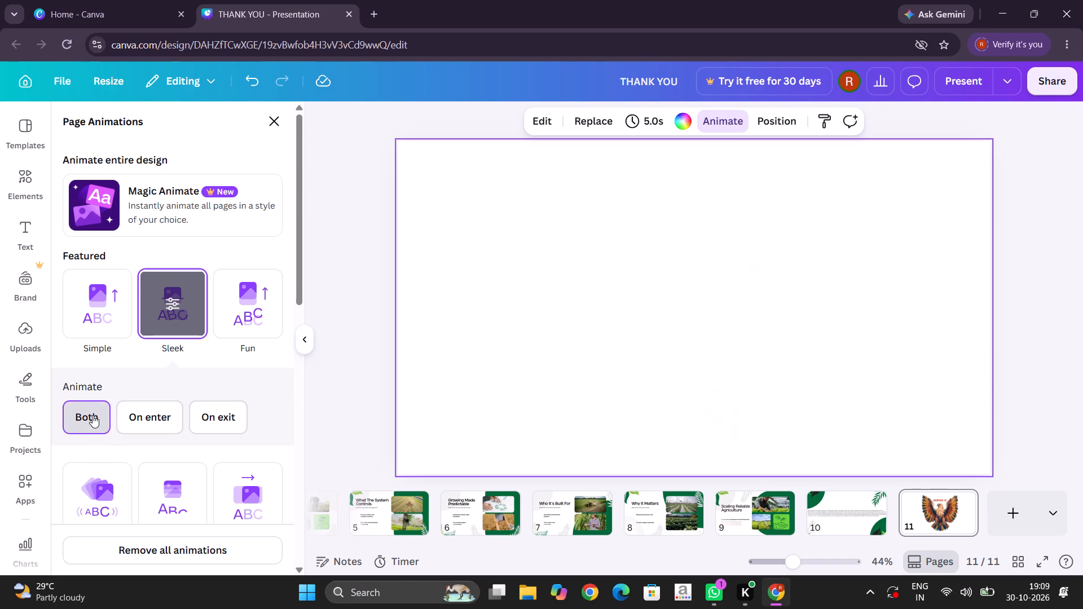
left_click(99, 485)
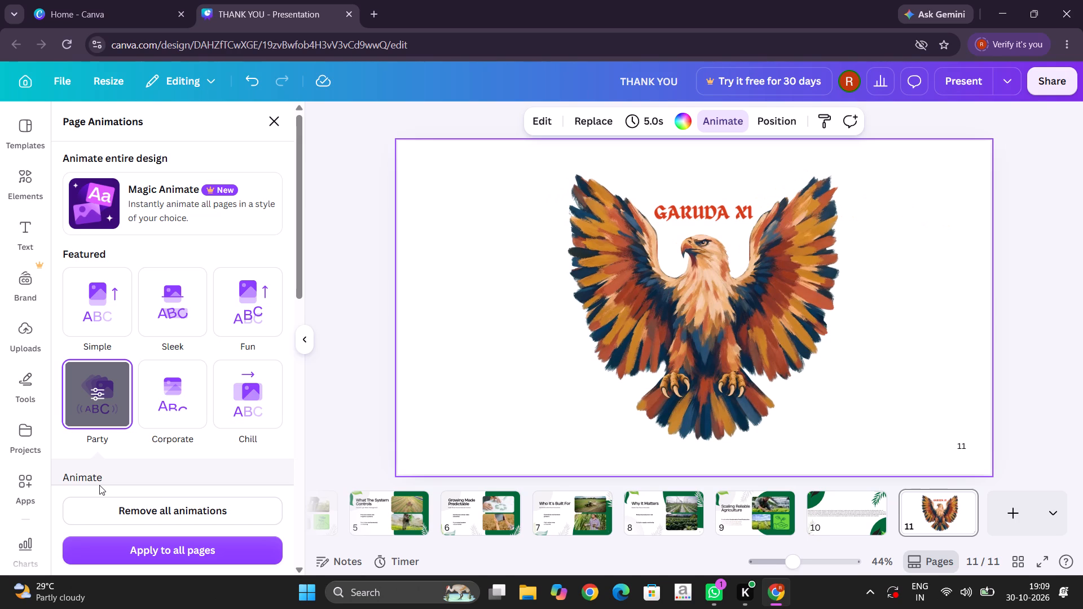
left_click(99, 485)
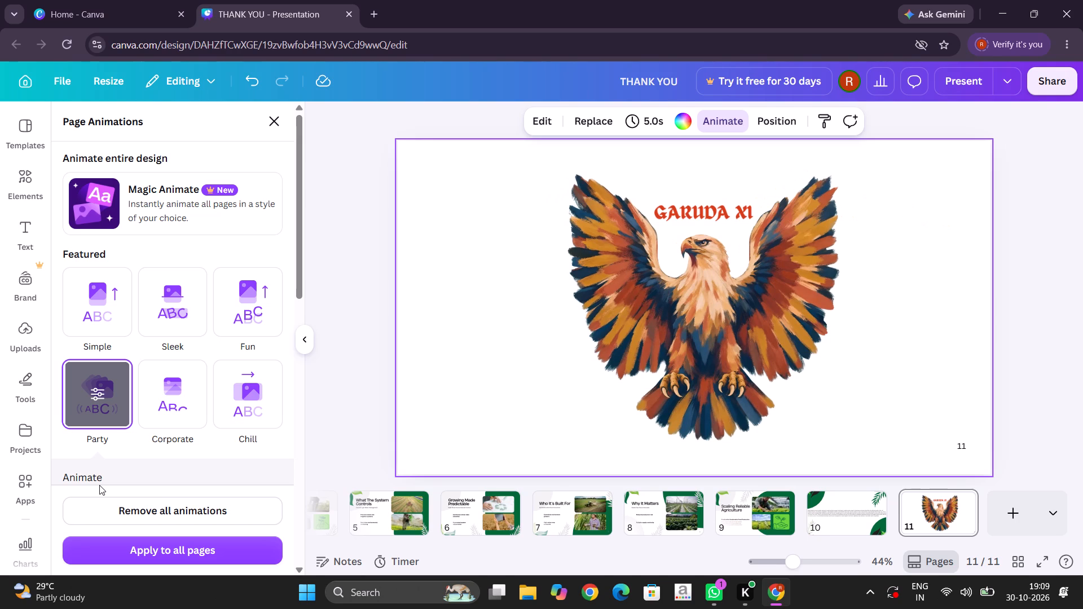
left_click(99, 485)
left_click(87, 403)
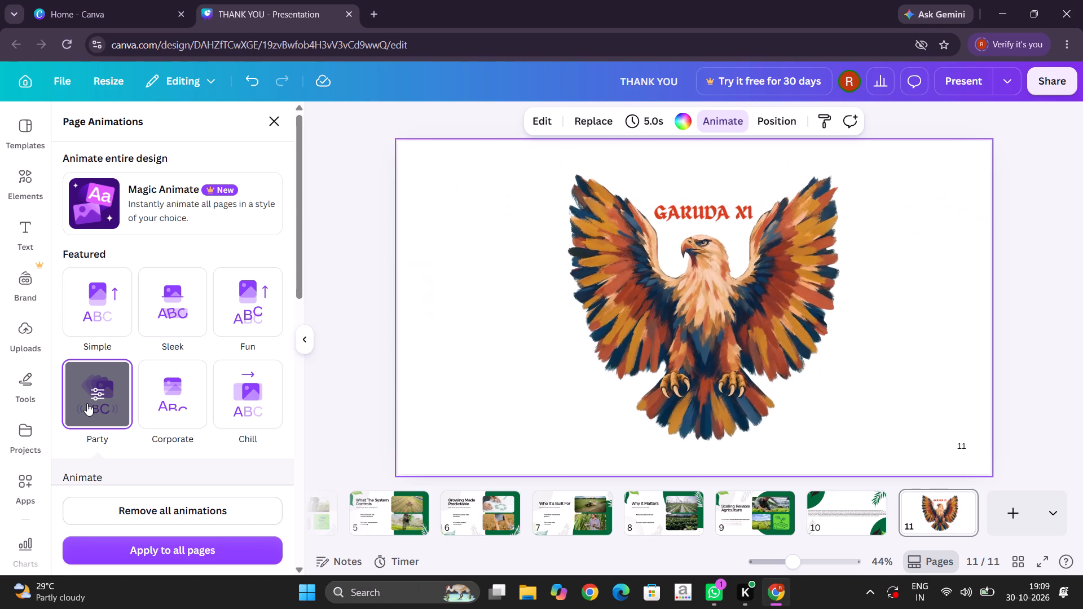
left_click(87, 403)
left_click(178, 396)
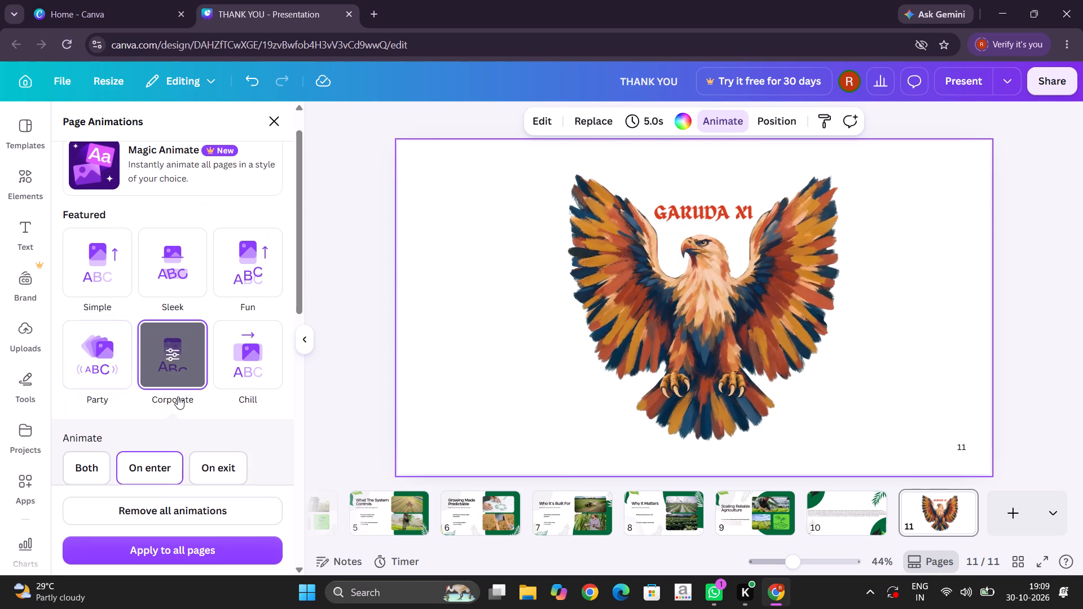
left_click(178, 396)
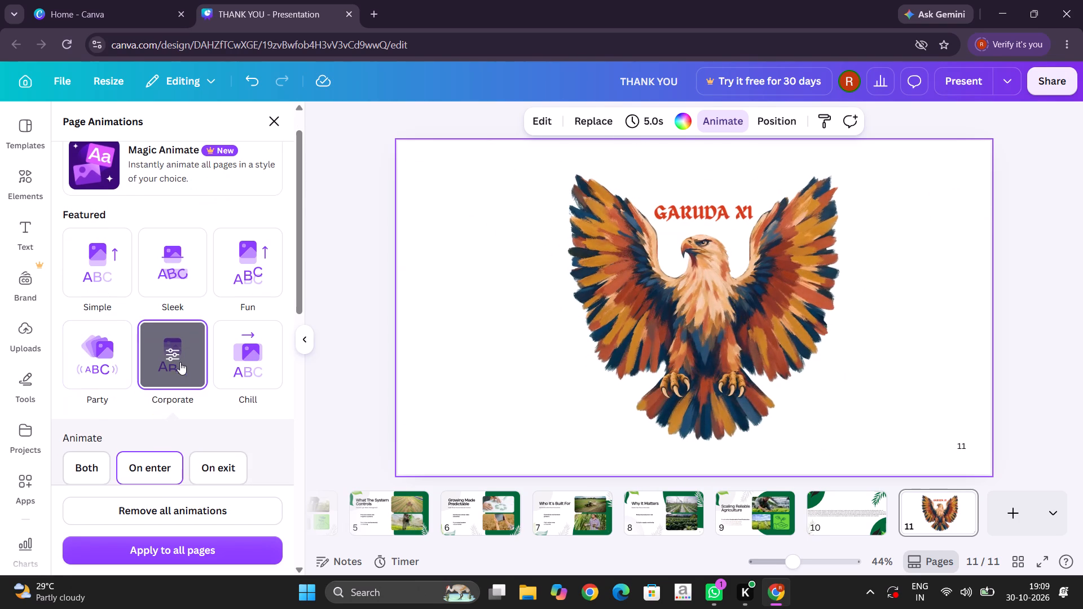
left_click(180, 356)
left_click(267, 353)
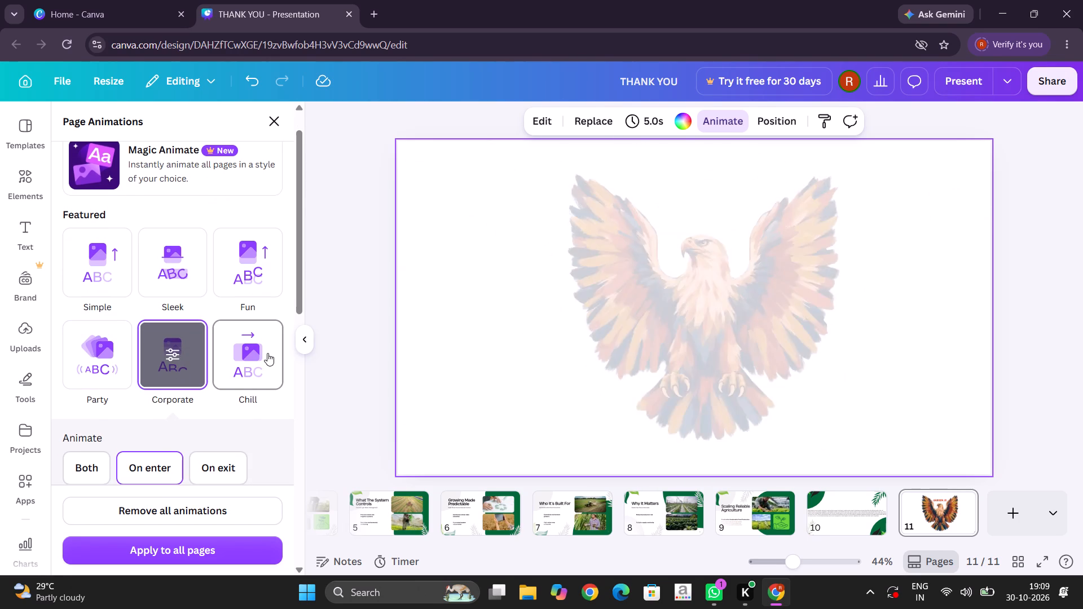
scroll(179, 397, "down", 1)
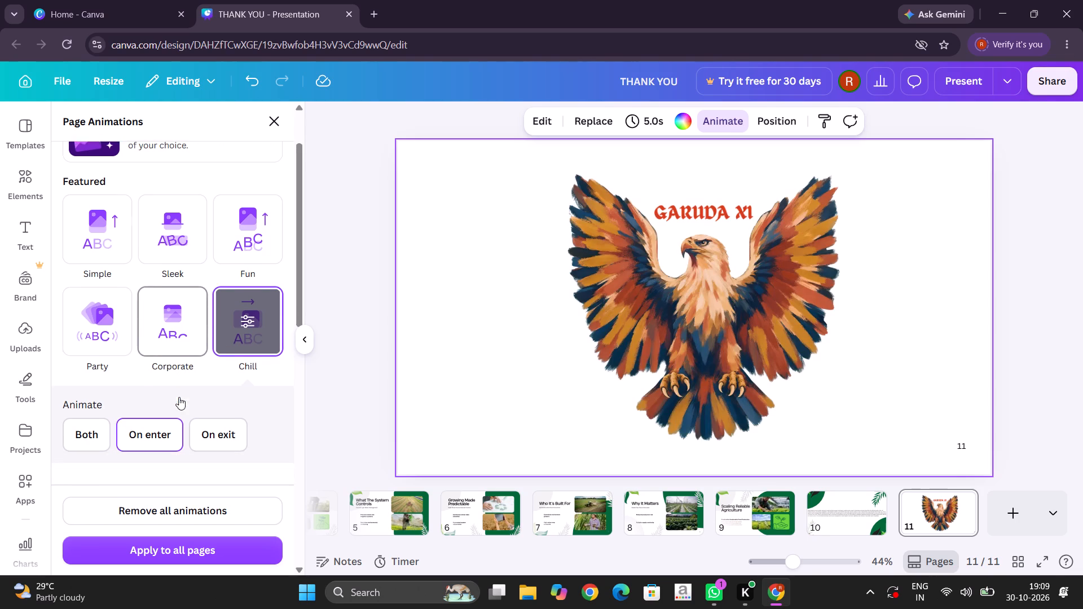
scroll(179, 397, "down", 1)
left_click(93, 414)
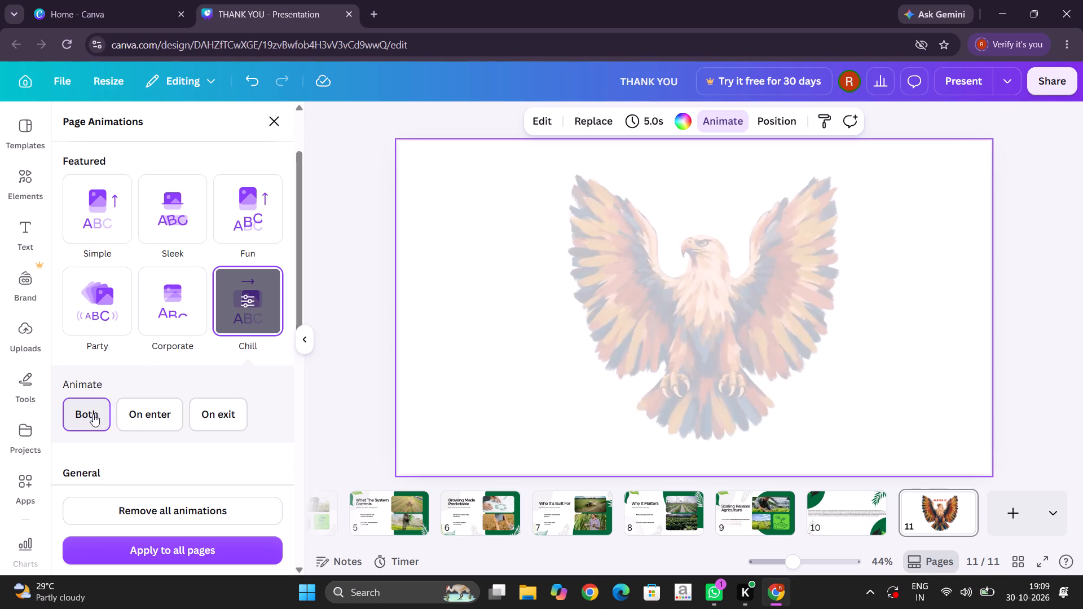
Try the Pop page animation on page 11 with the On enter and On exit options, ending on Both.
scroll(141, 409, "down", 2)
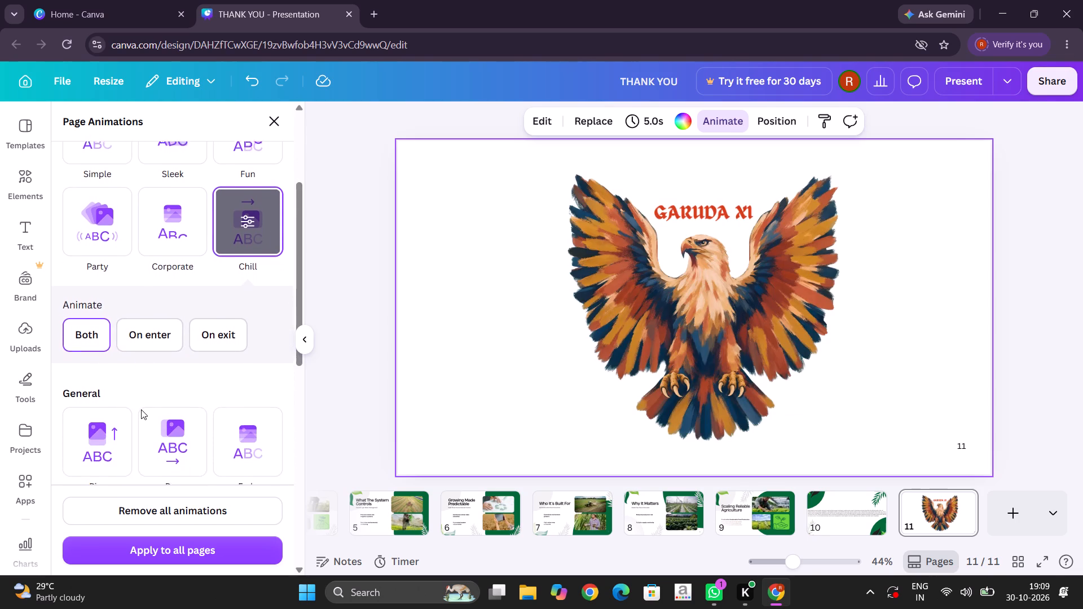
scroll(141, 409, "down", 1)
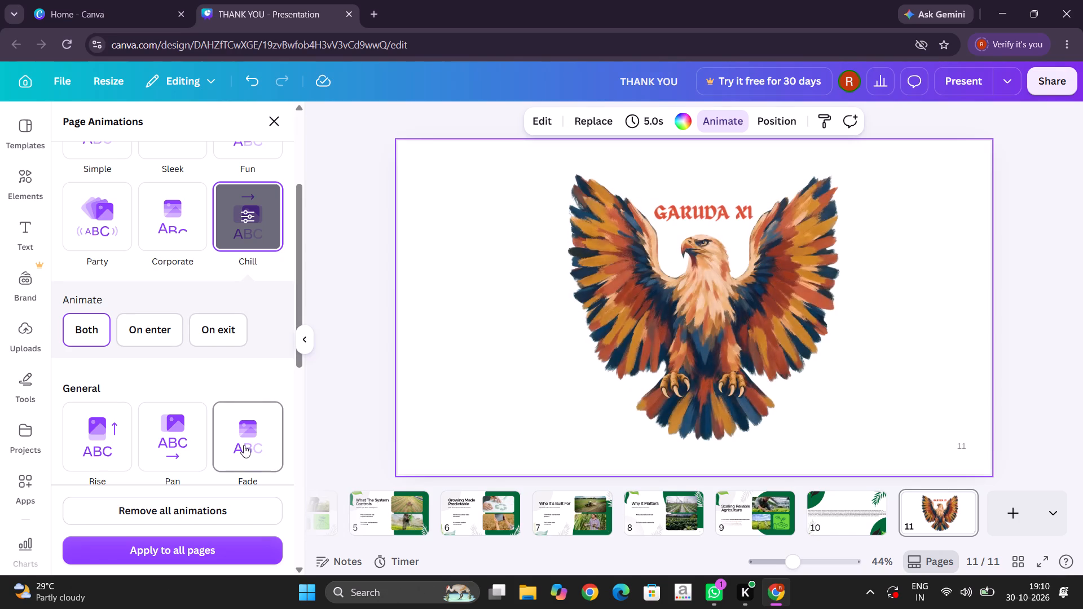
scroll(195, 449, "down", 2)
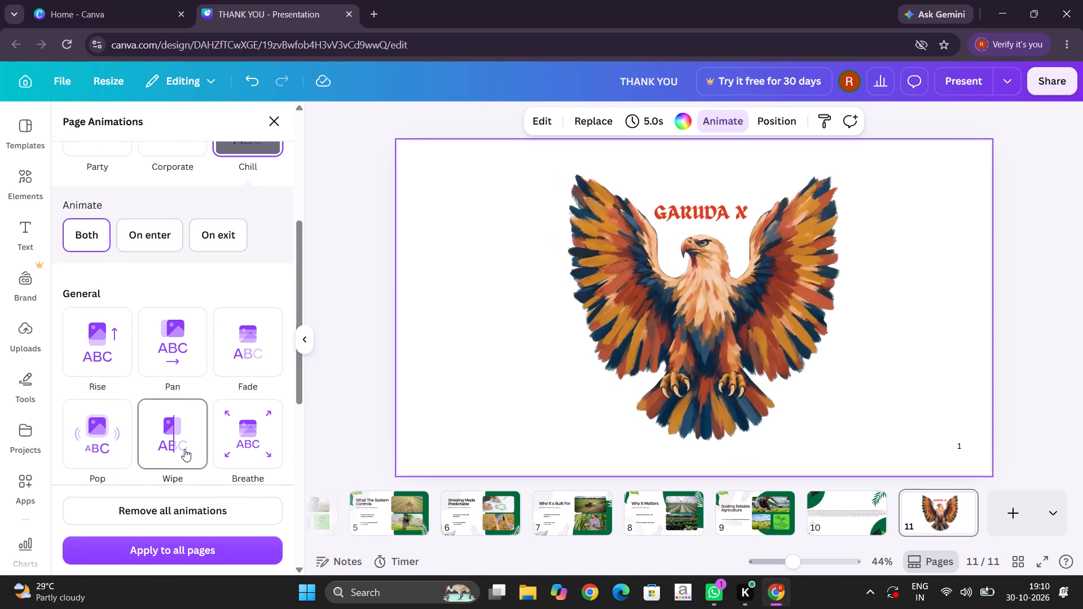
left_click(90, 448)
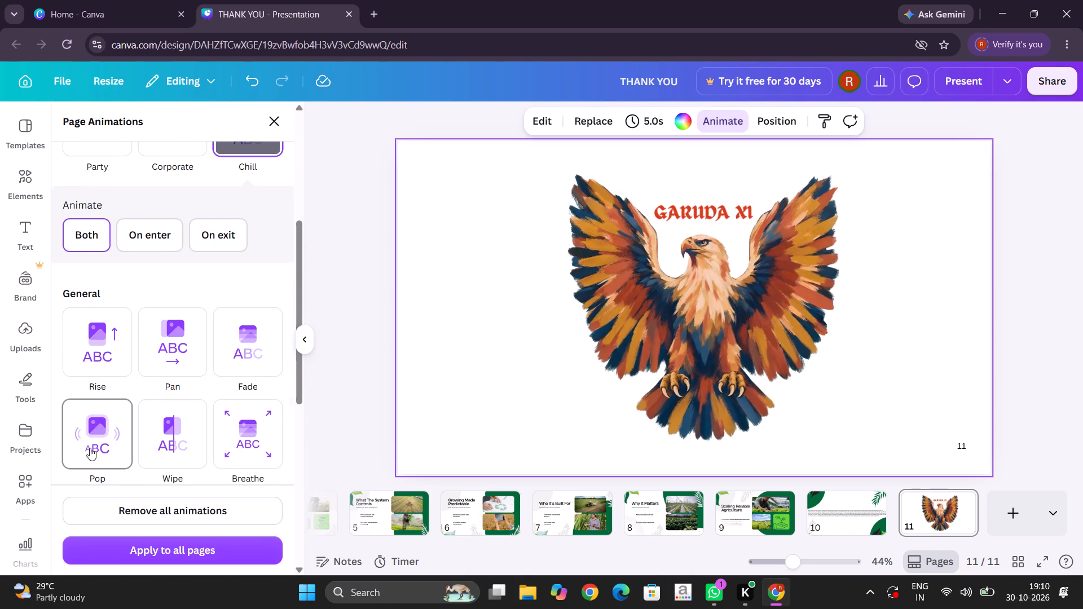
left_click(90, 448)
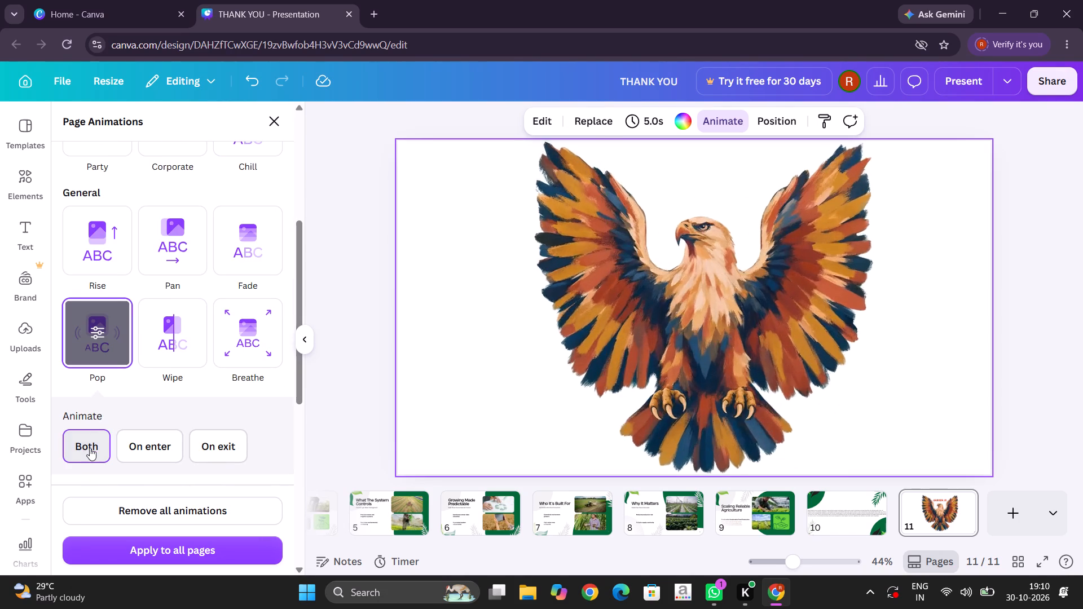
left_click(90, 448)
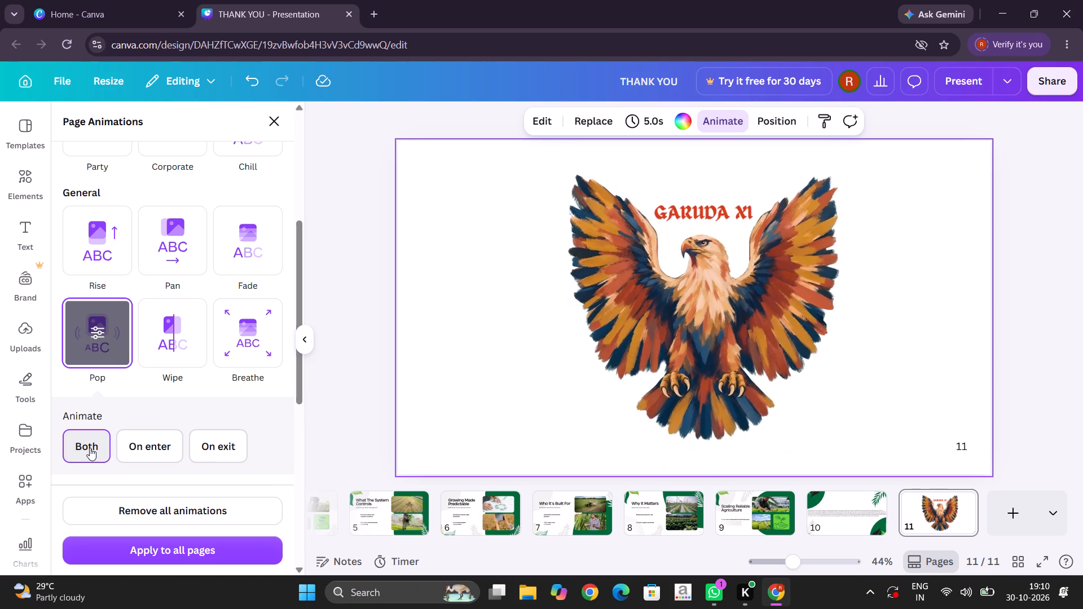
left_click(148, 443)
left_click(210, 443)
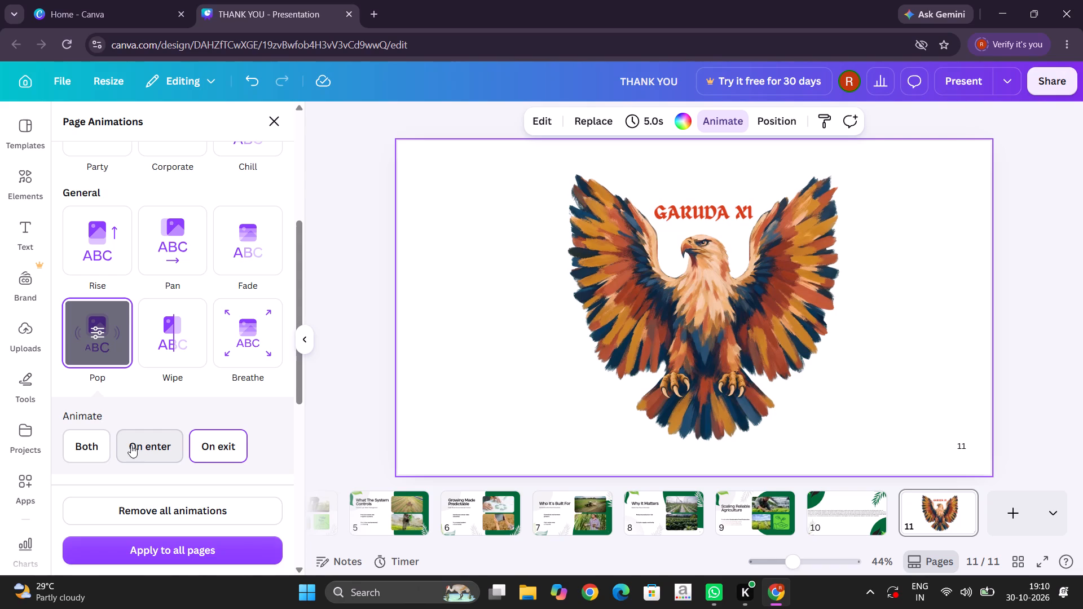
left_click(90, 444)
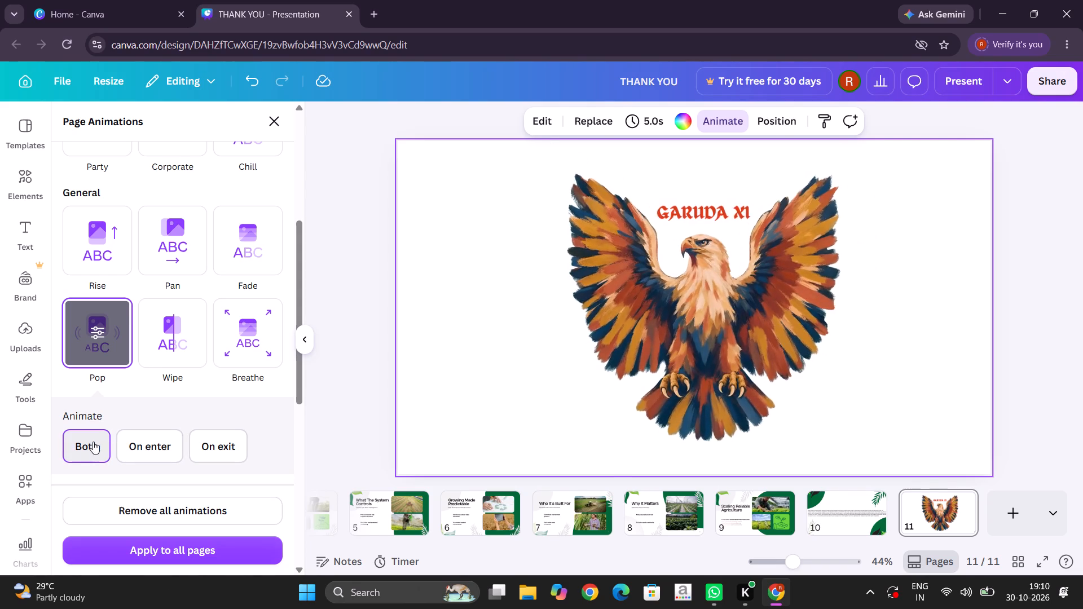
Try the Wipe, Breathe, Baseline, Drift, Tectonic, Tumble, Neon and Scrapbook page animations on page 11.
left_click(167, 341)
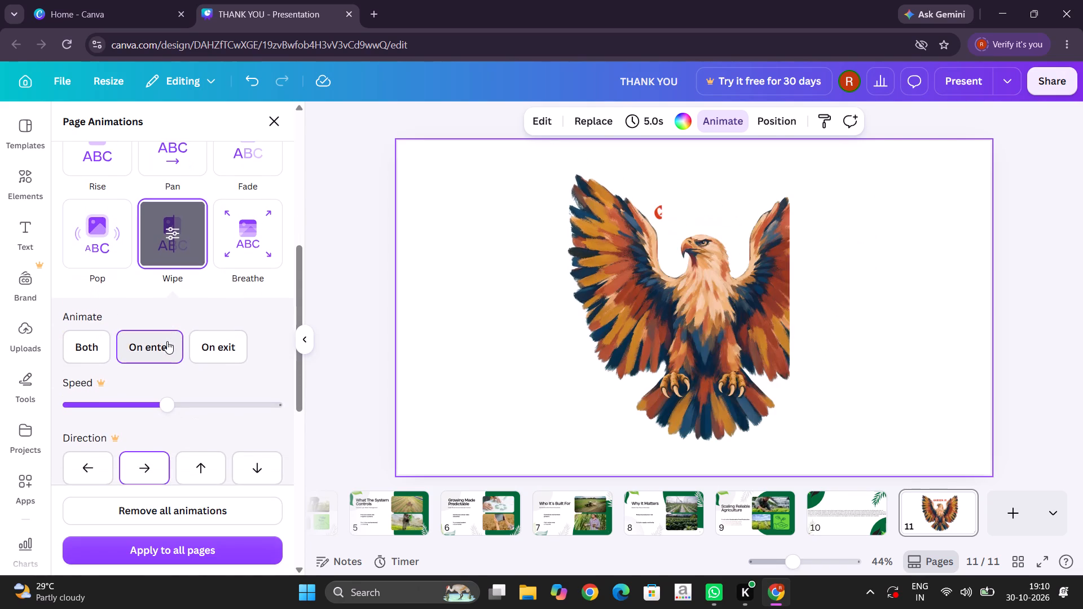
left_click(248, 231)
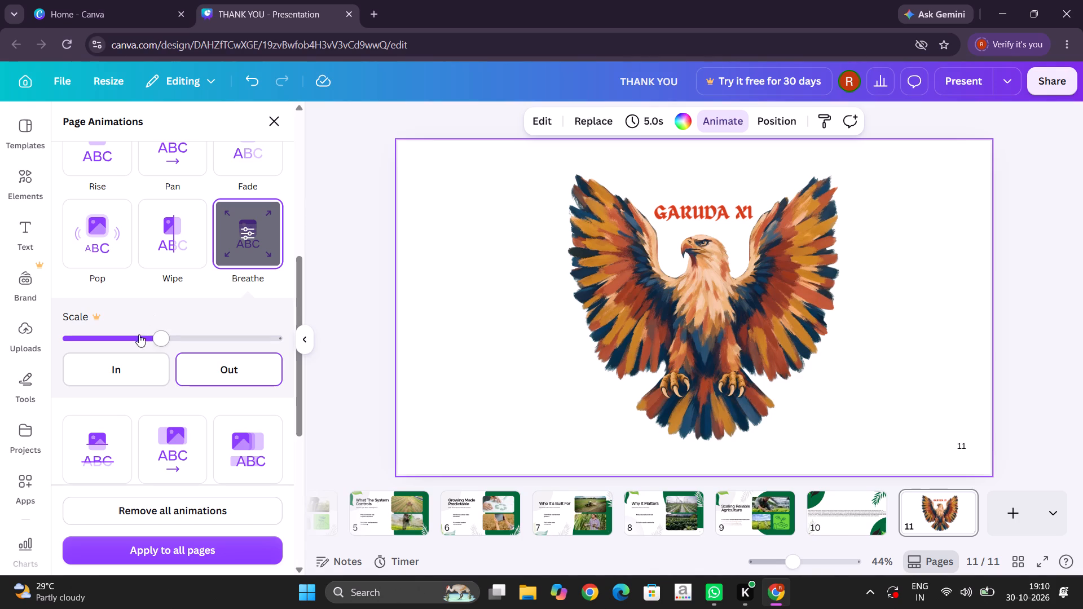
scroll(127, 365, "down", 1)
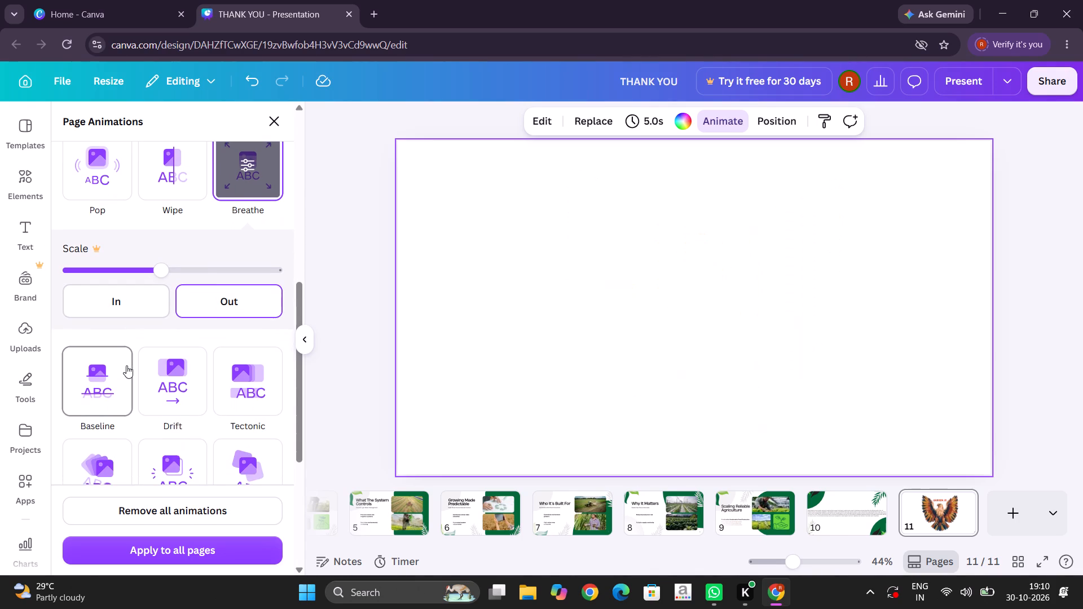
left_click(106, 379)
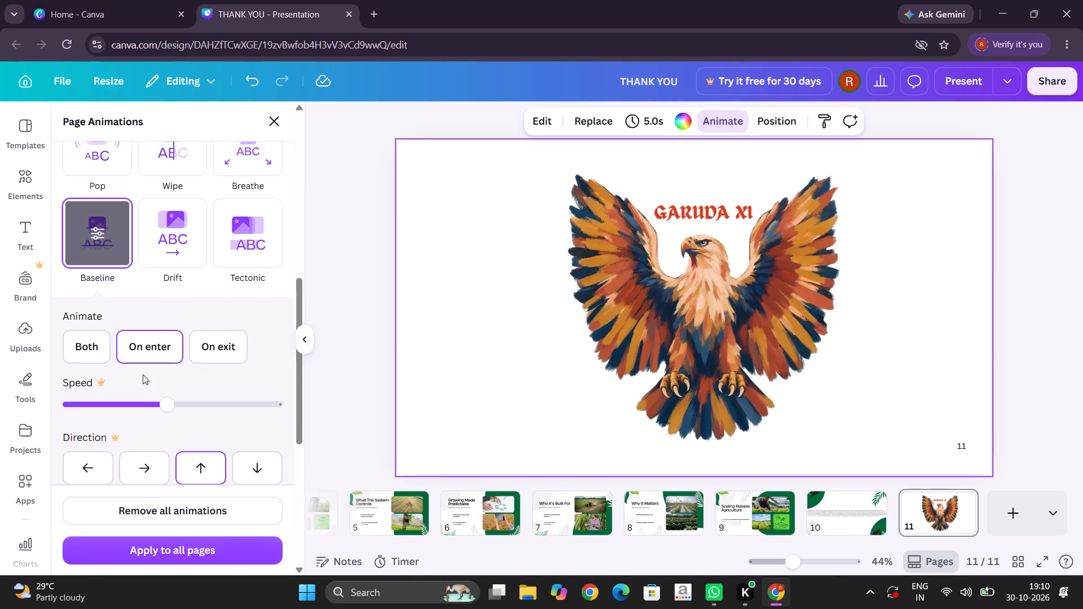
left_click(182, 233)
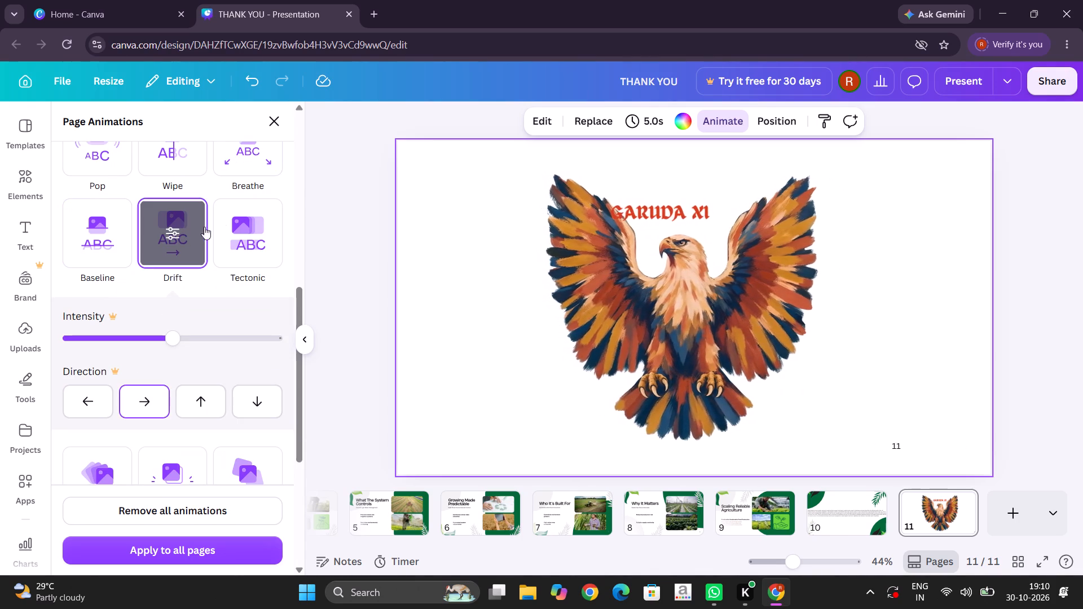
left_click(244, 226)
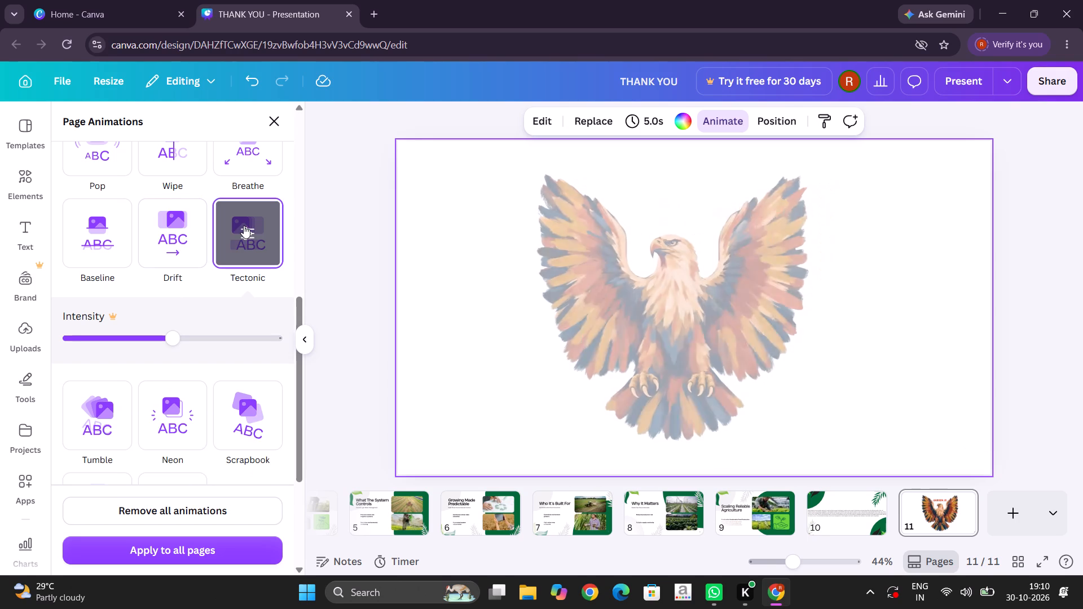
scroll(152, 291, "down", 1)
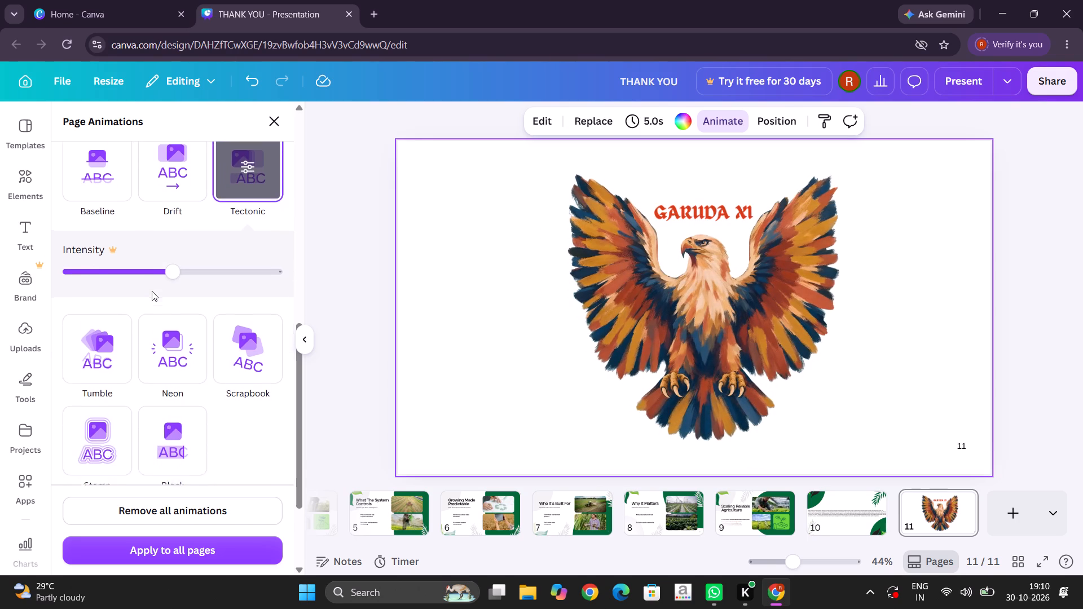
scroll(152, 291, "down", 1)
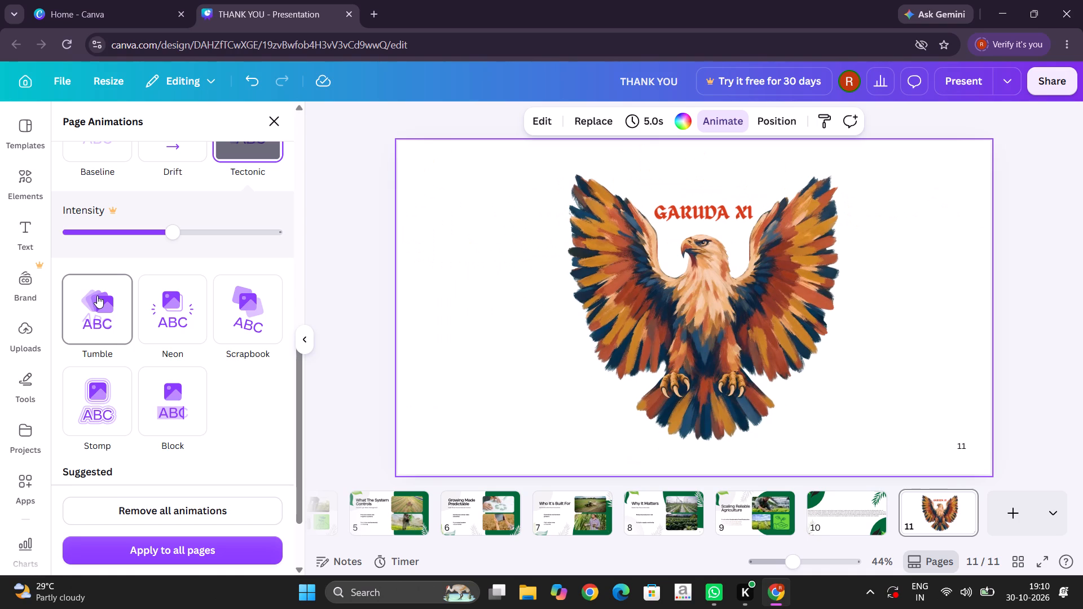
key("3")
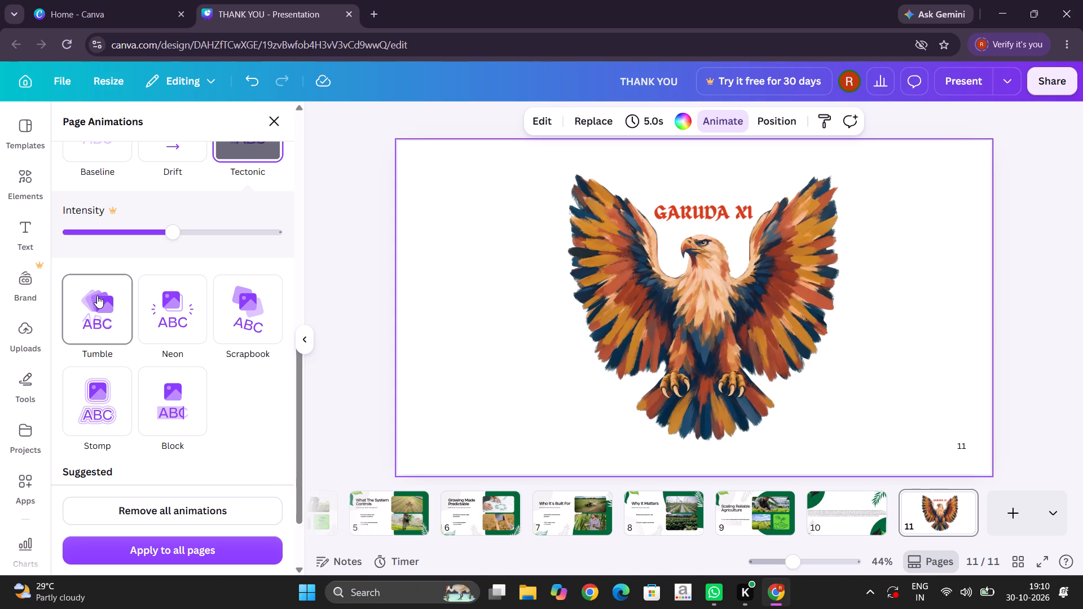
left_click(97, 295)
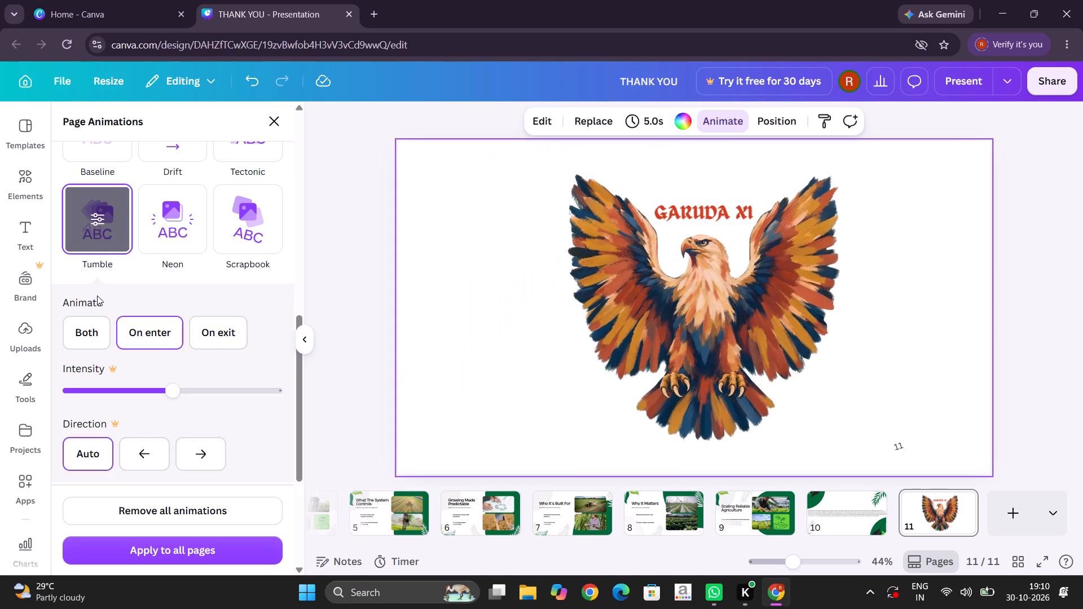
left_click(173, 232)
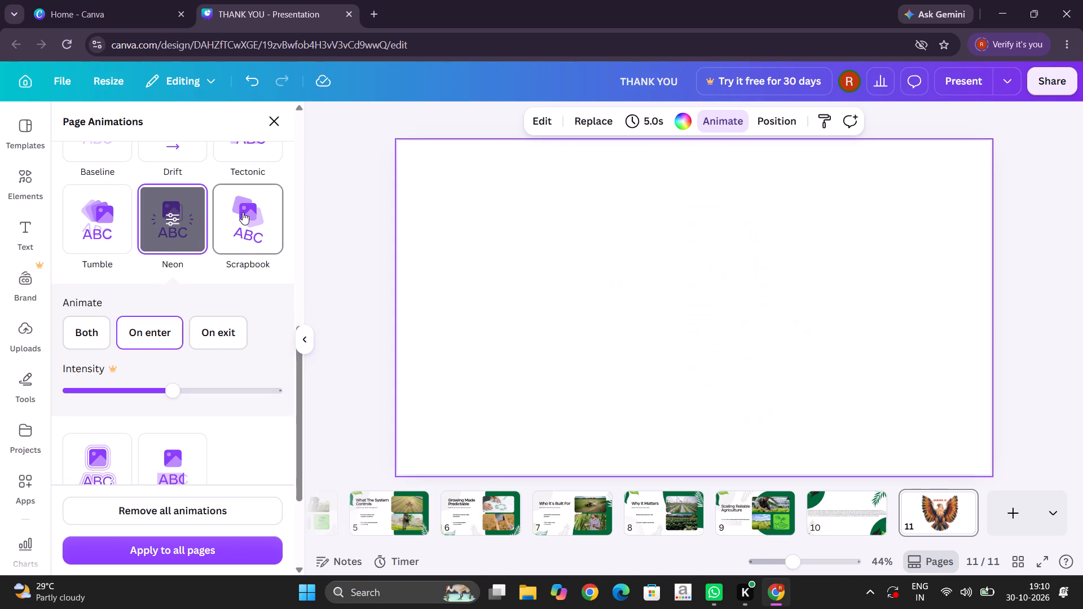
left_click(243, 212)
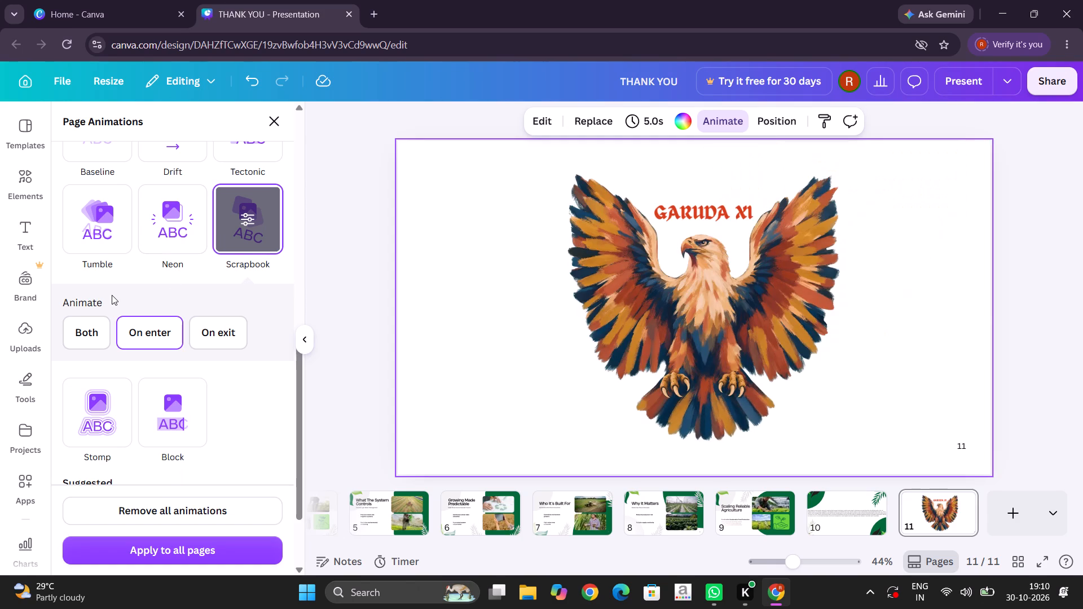
Apply the Stomp page animation to page 11 and set it to animate on Both.
scroll(112, 295, "down", 3)
left_click(112, 295)
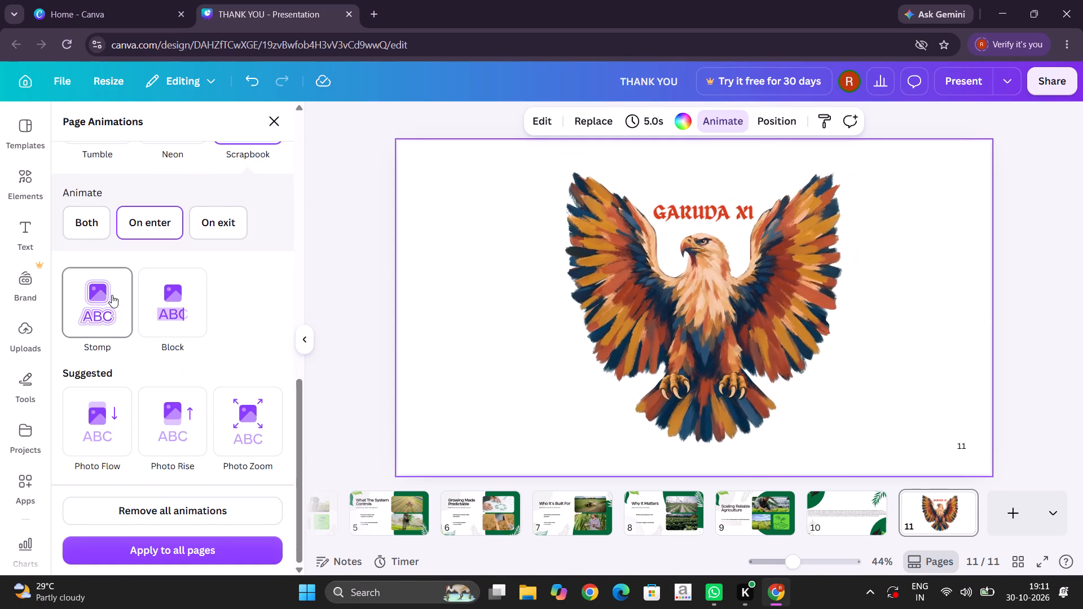
left_click(112, 295)
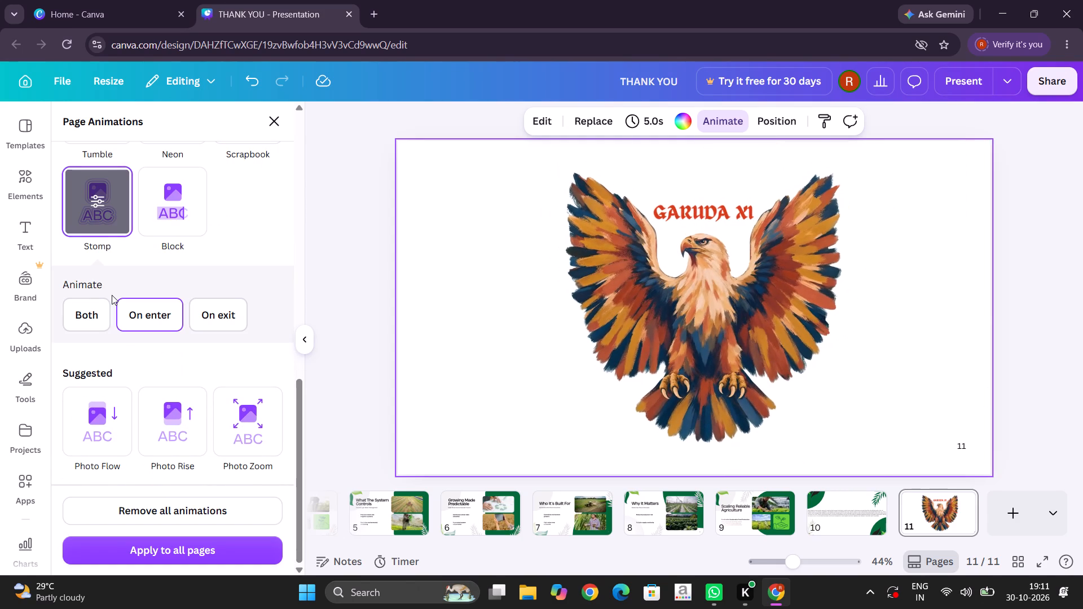
left_click(85, 313)
left_click(85, 313)
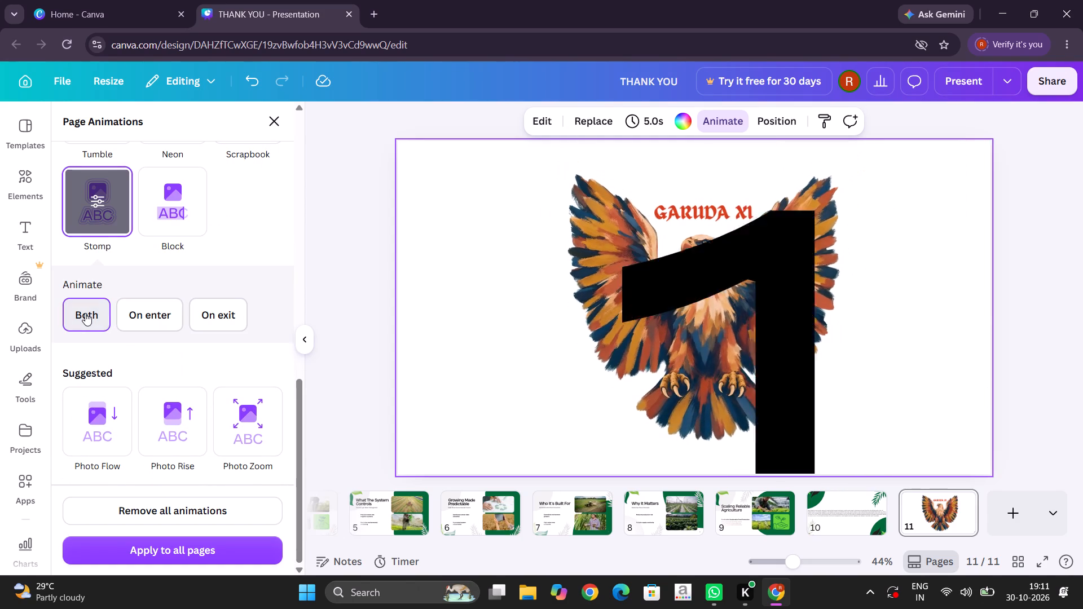
left_click(85, 313)
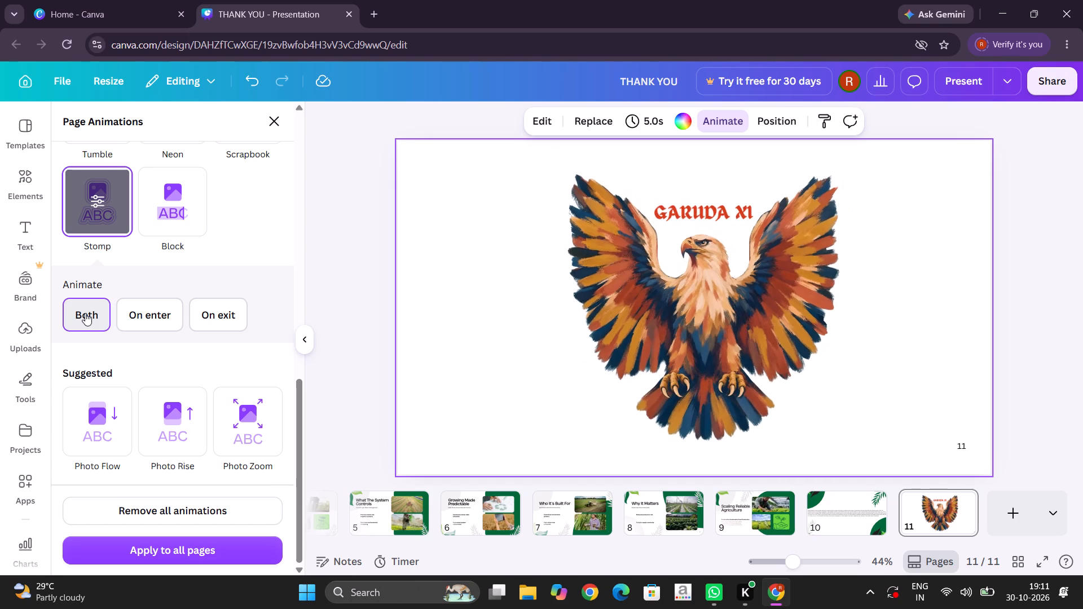
left_click(85, 313)
left_click(85, 313)
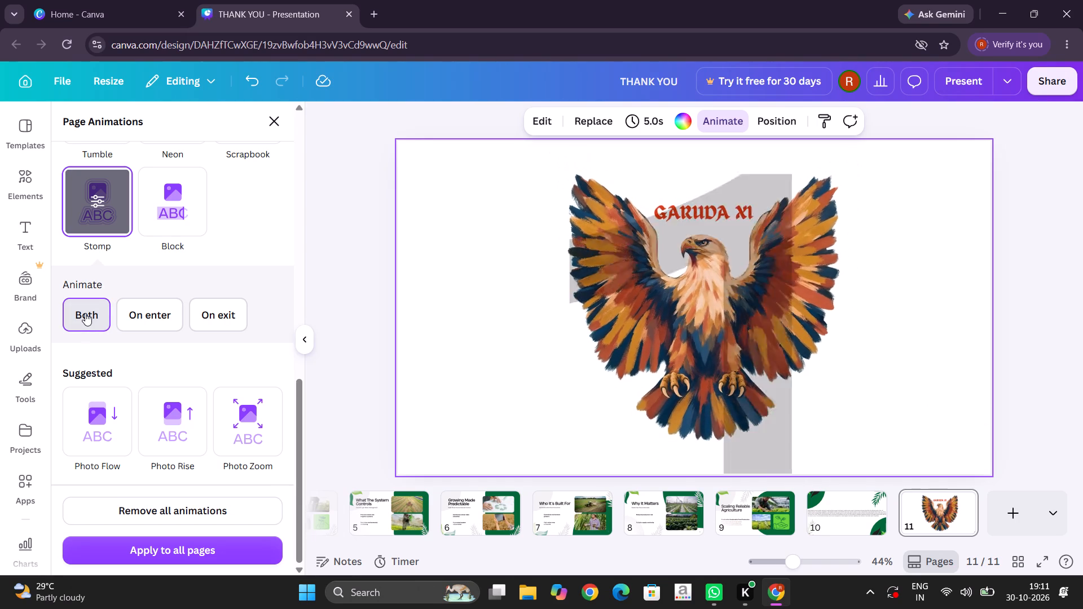
Set page 11's Stomp animation to Both again and leave the page animation settings.
left_click(85, 313)
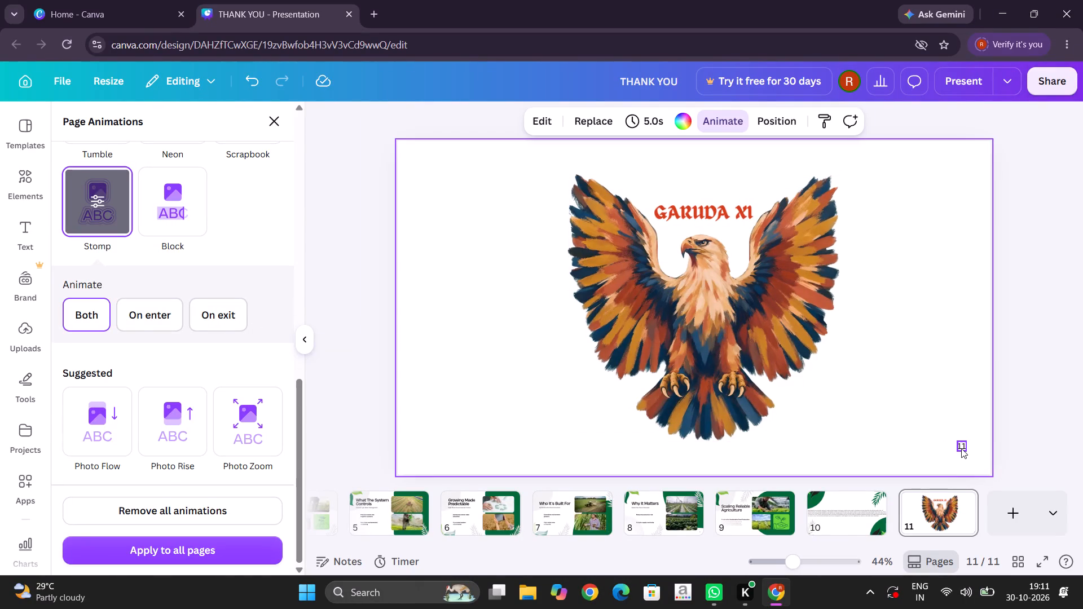
left_click(961, 448)
left_click(975, 413)
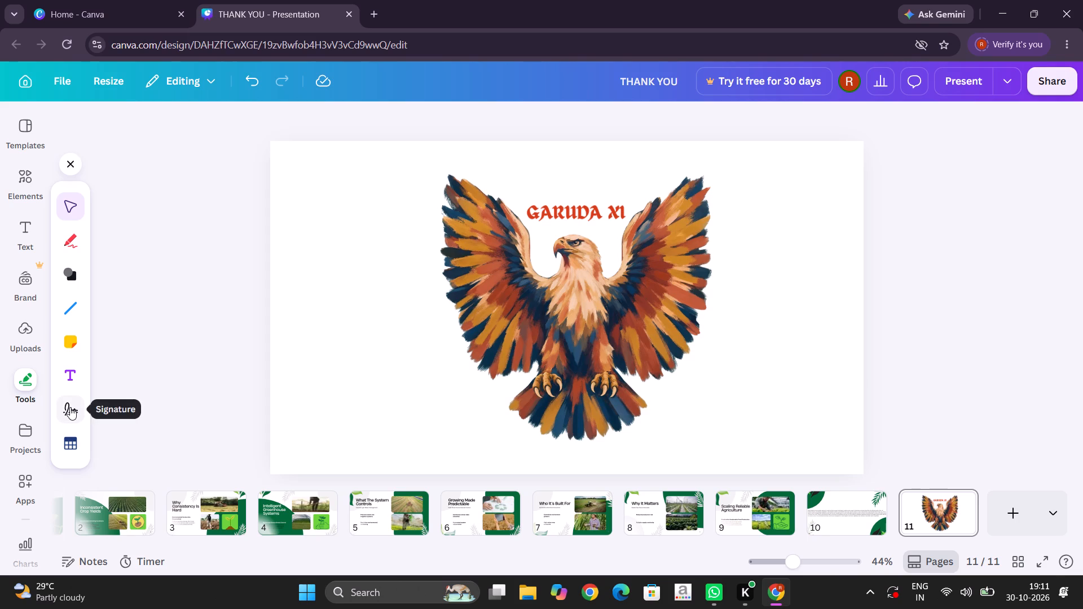
Insert a table with three columns and four rows on page 11 and place it in the slide's lower-left area.
left_click(67, 437)
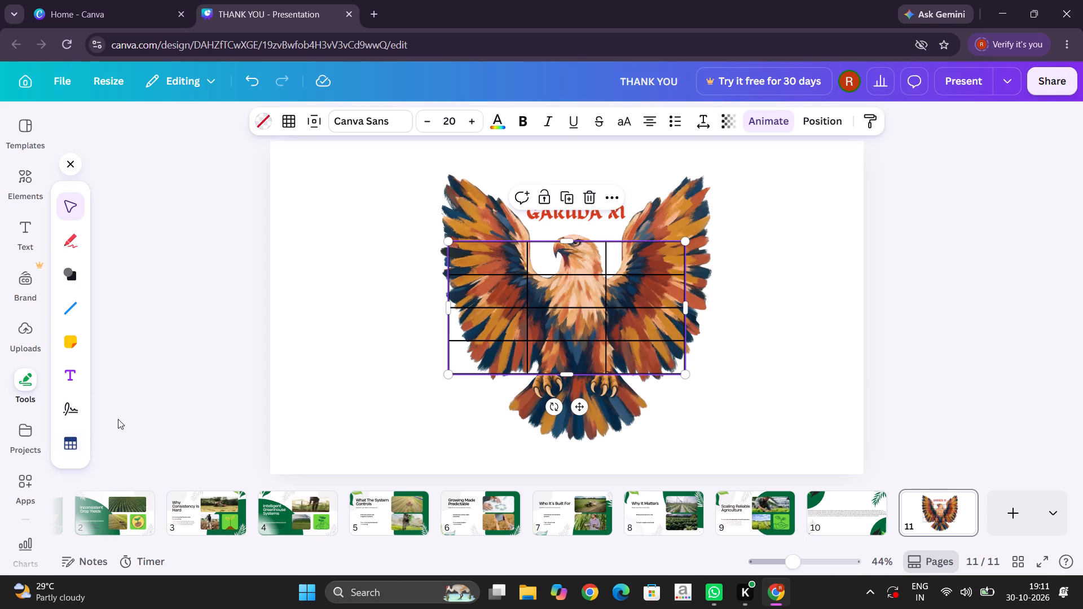
left_click_drag(508, 312, 446, 339)
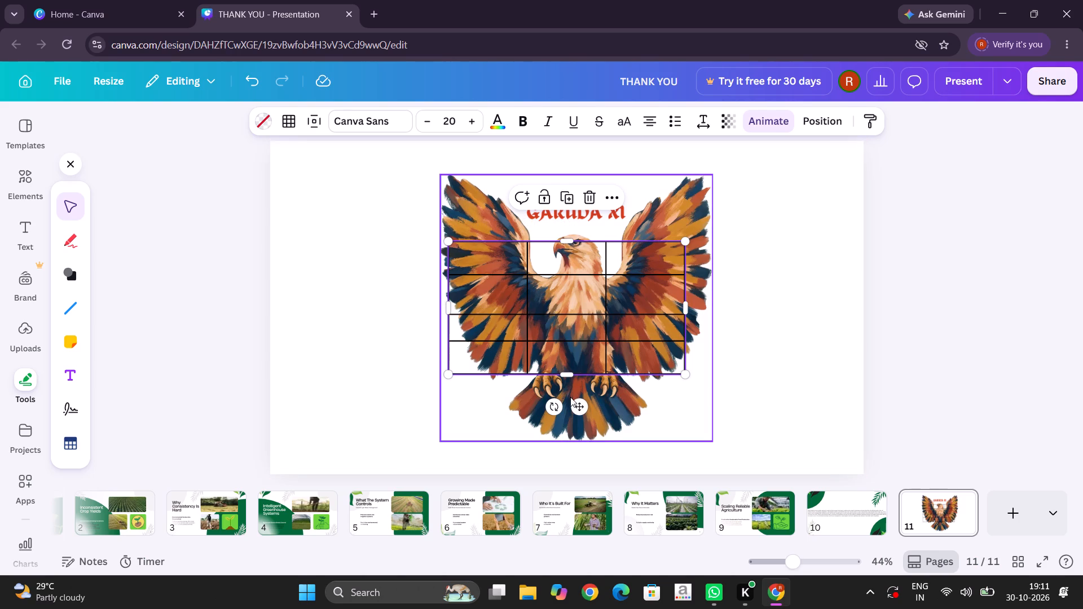
left_click_drag(581, 407, 502, 423)
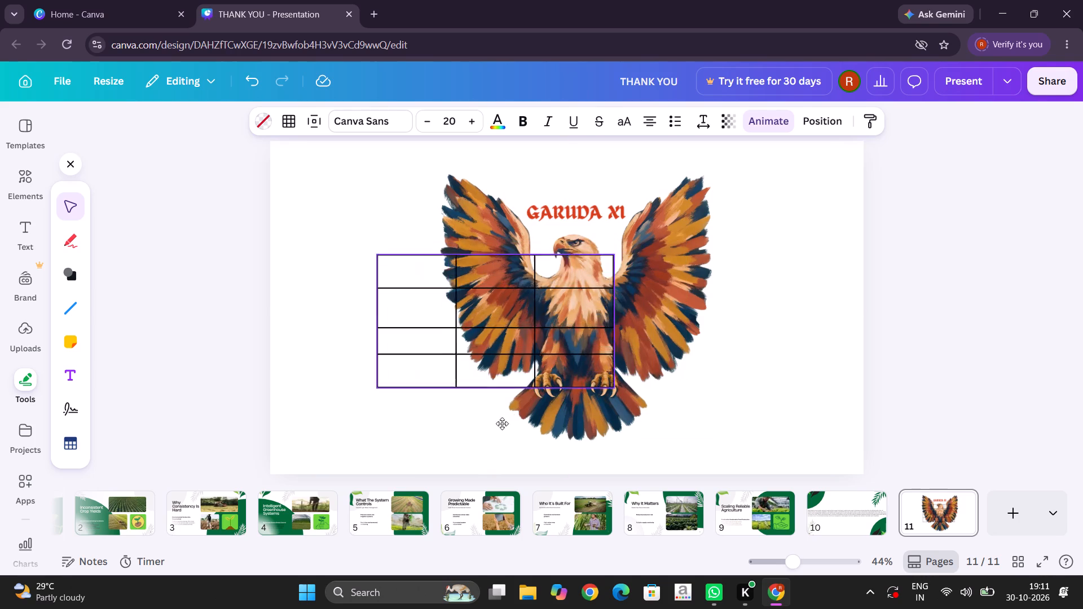
left_click_drag(502, 423, 426, 474)
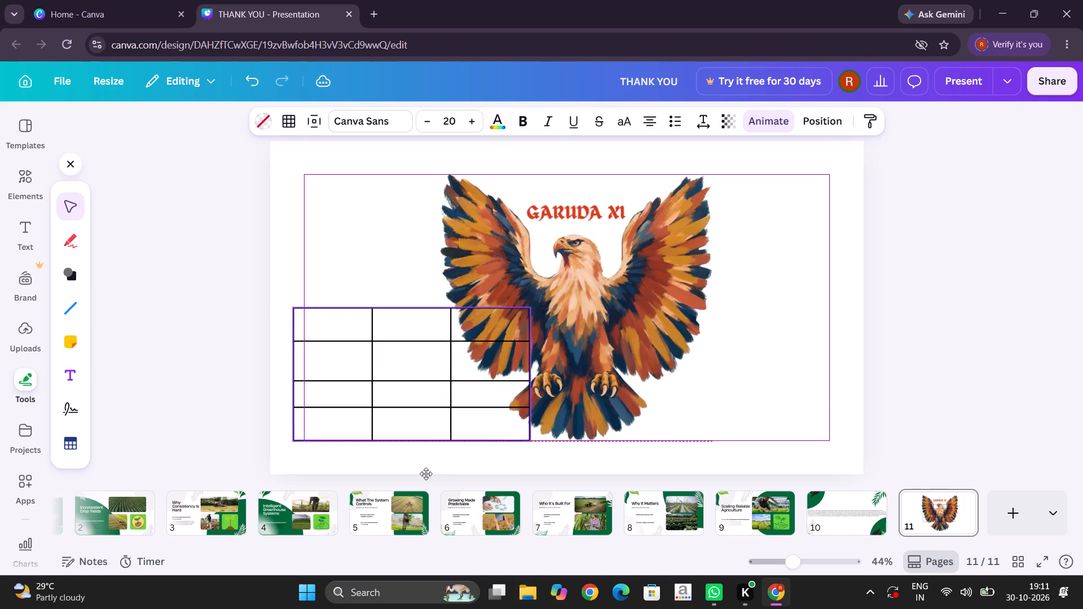
left_click_drag(426, 474, 424, 477)
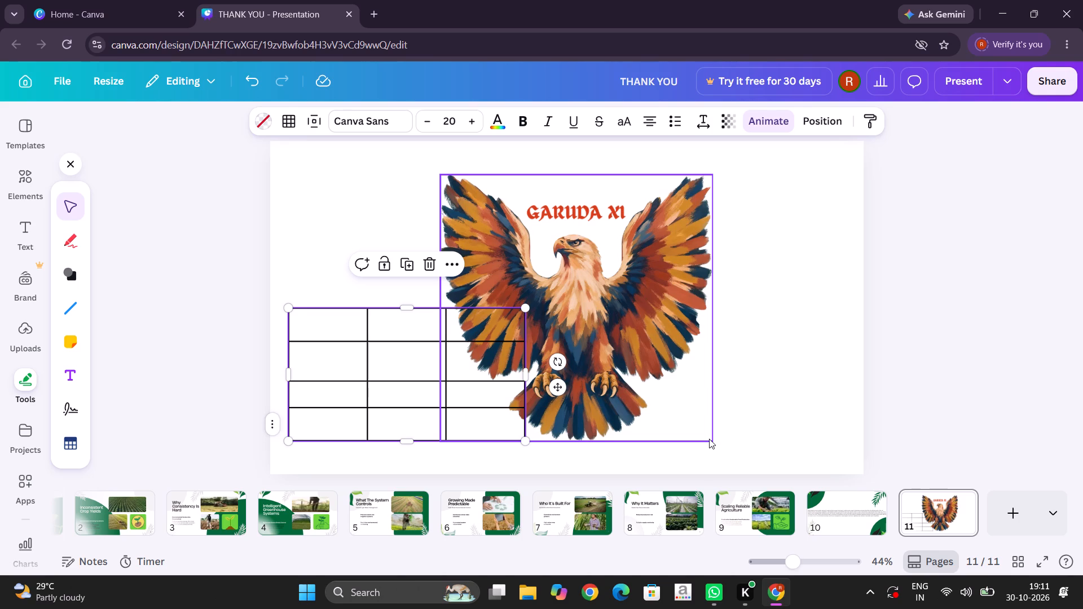
Shrink the eagle graphic on page 11 very slightly, keeping its proportions.
left_click(688, 411)
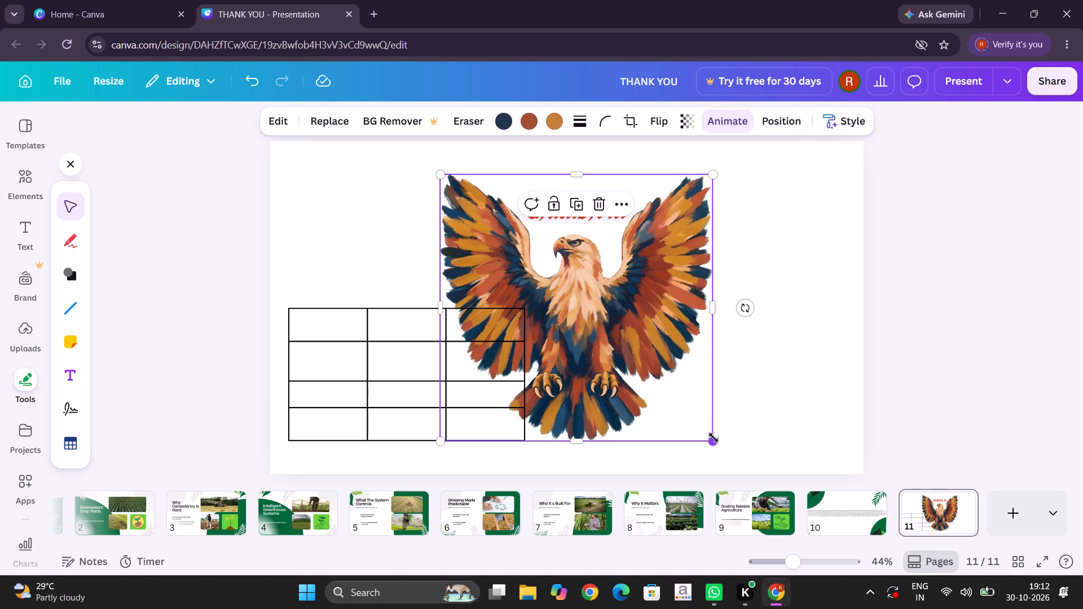
left_click_drag(714, 438, 699, 408)
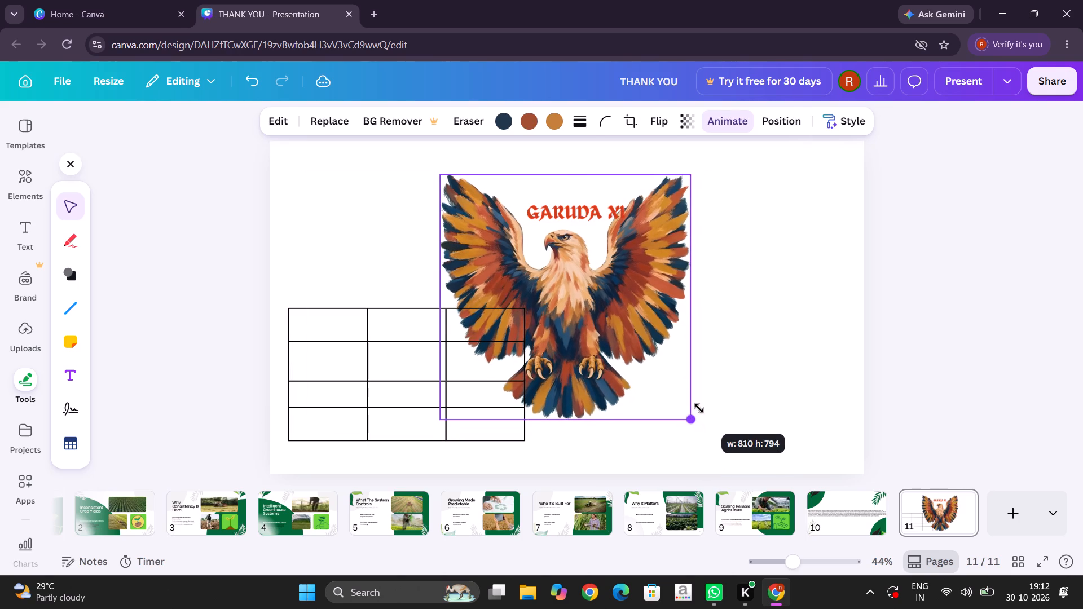
left_click_drag(699, 408, 712, 429)
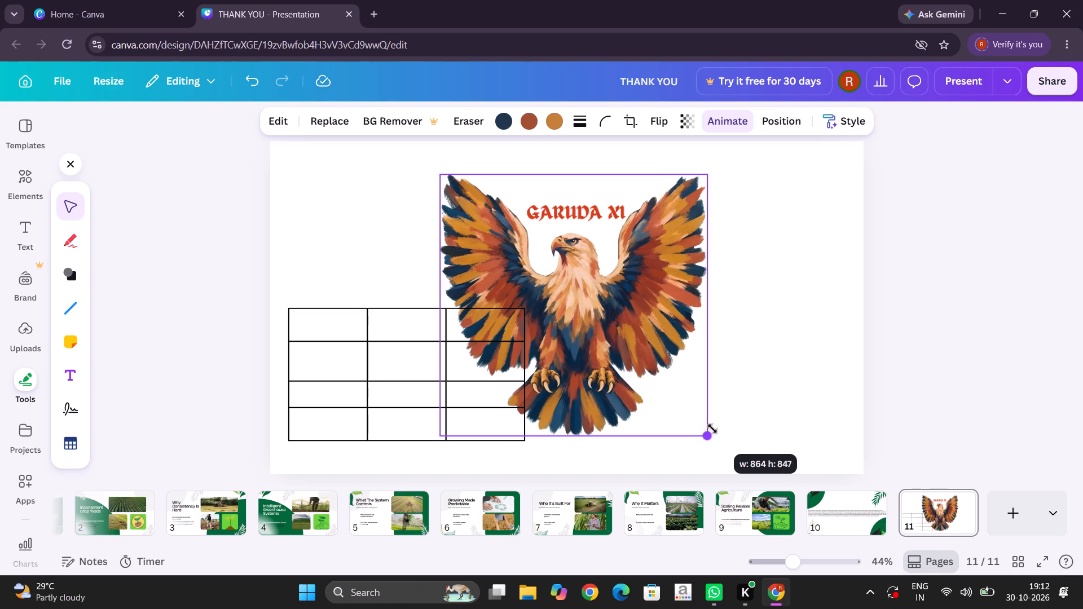
left_click_drag(712, 429, 716, 431)
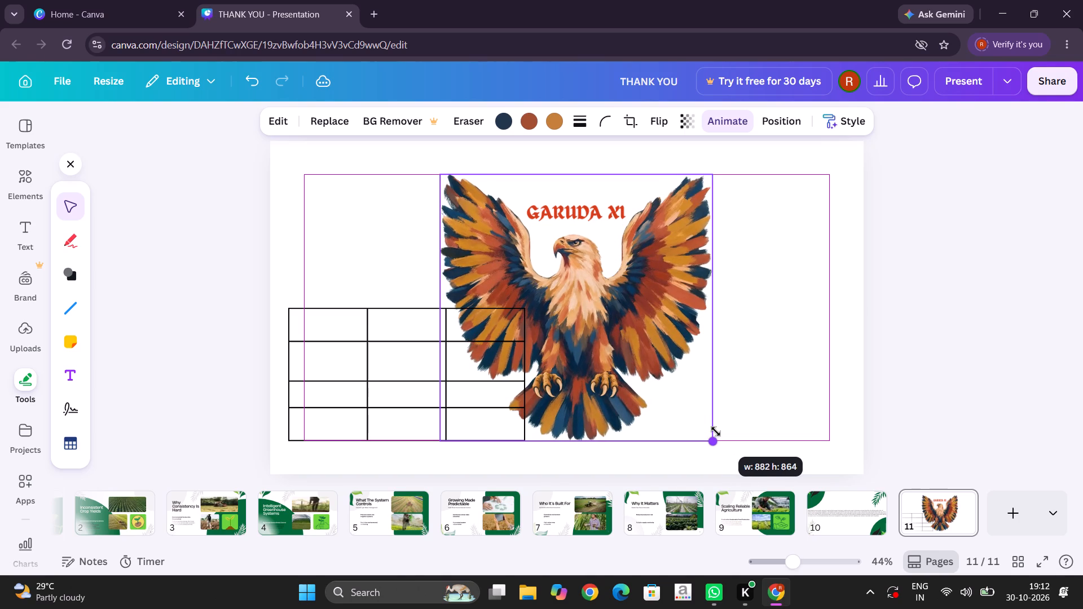
left_click_drag(716, 431, 715, 430)
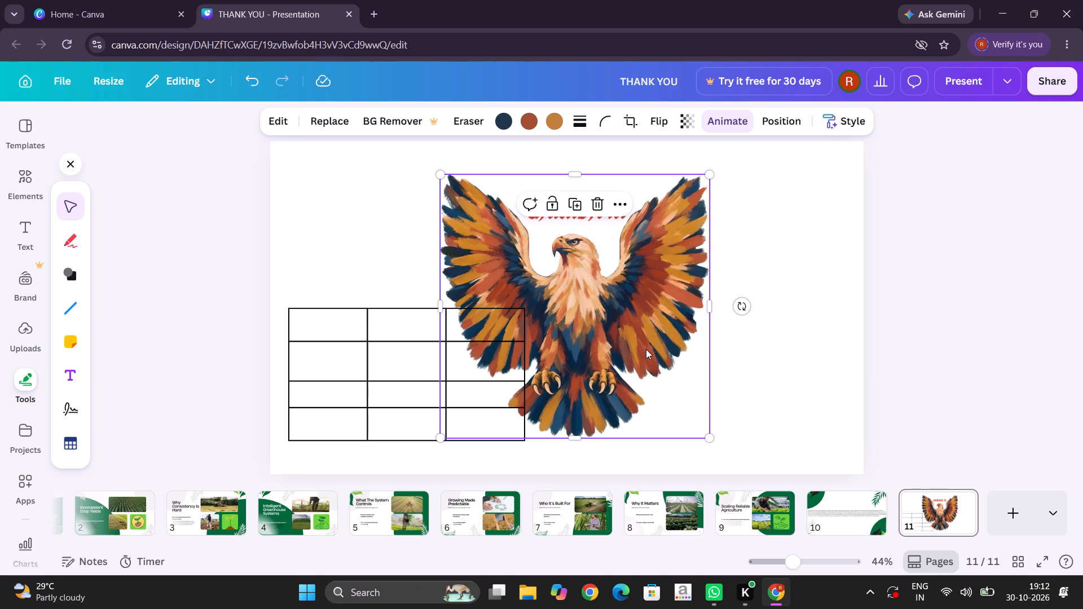
Move the eagle graphic to the right half of the slide, directly beside the table.
left_click_drag(646, 349, 711, 341)
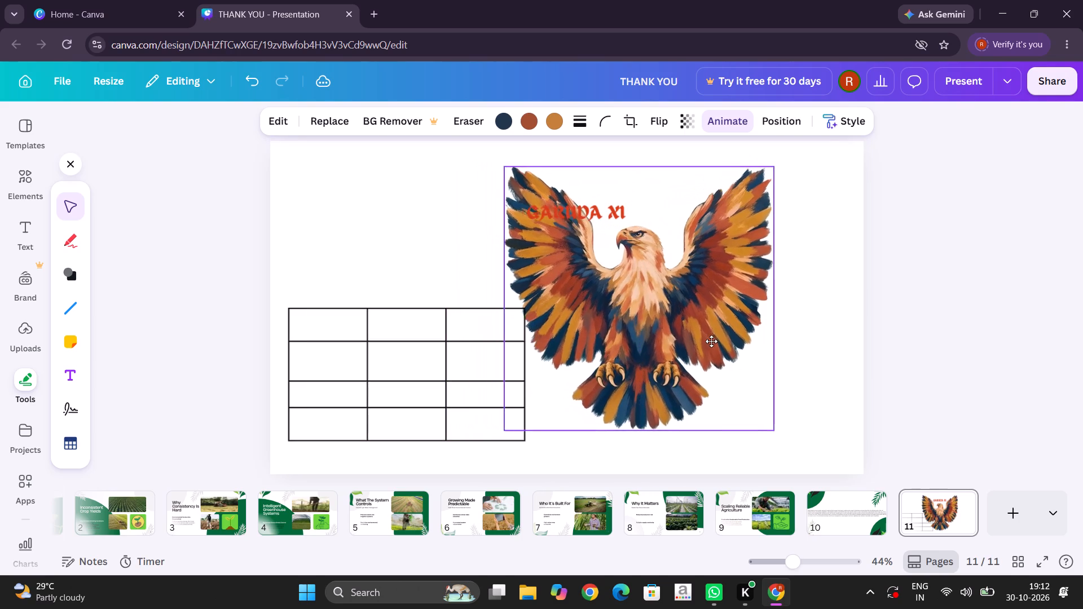
left_click_drag(711, 341, 717, 344)
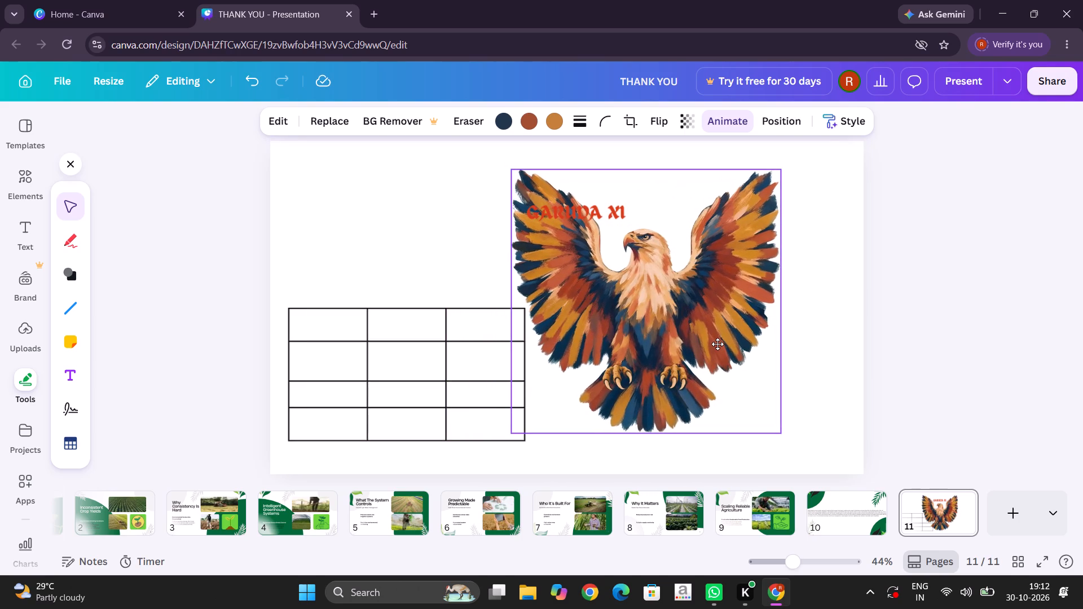
left_click_drag(717, 344, 729, 356)
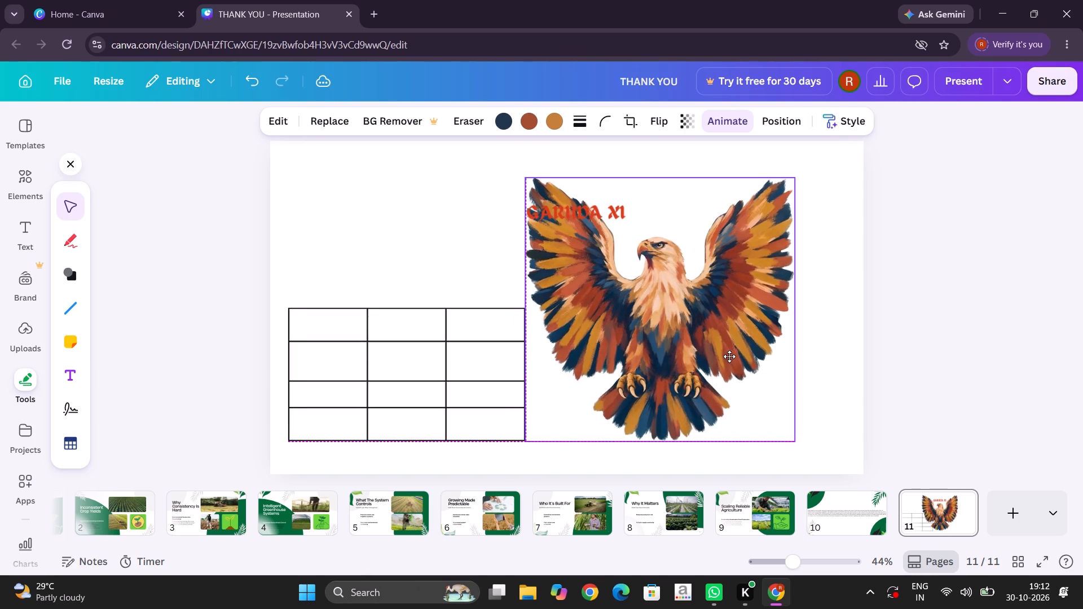
left_click_drag(729, 356, 730, 359)
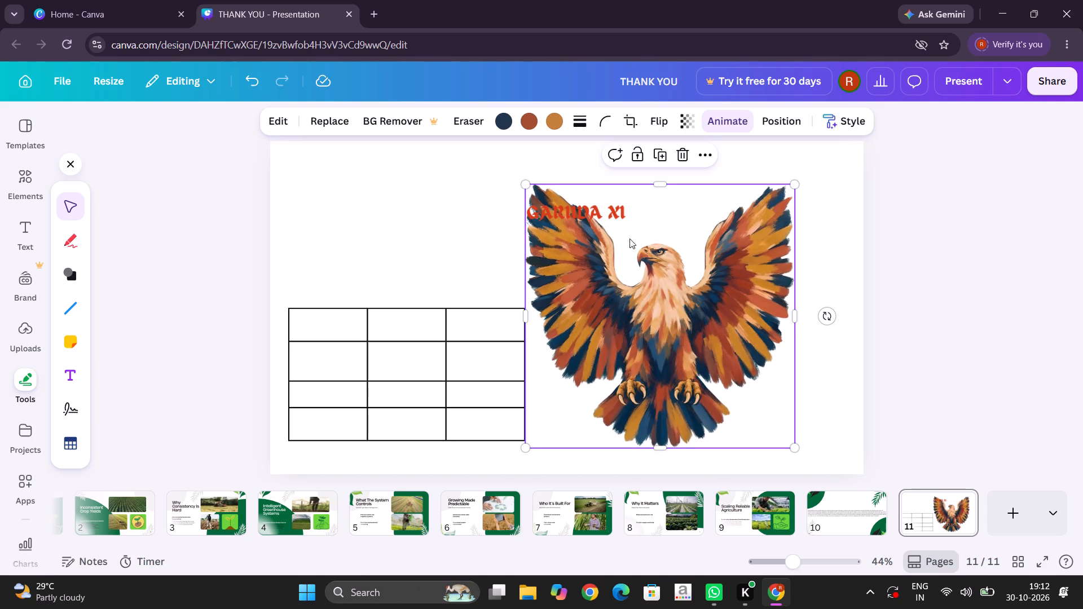
Move the GARUDA XI lettering between the eagle's wings, centred above its head.
left_click_drag(618, 219, 647, 221)
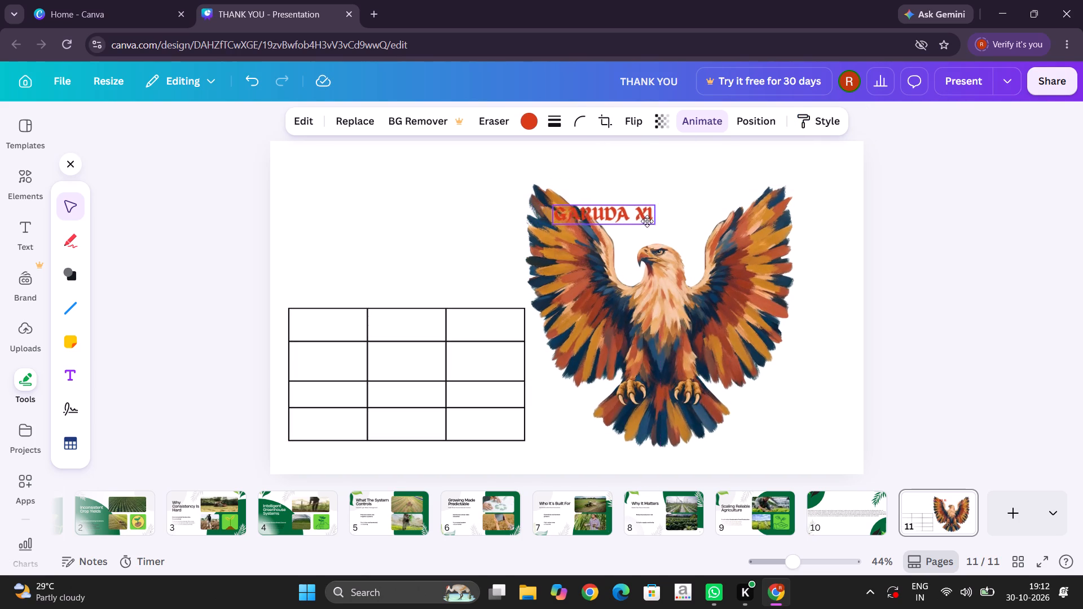
left_click_drag(647, 221, 693, 227)
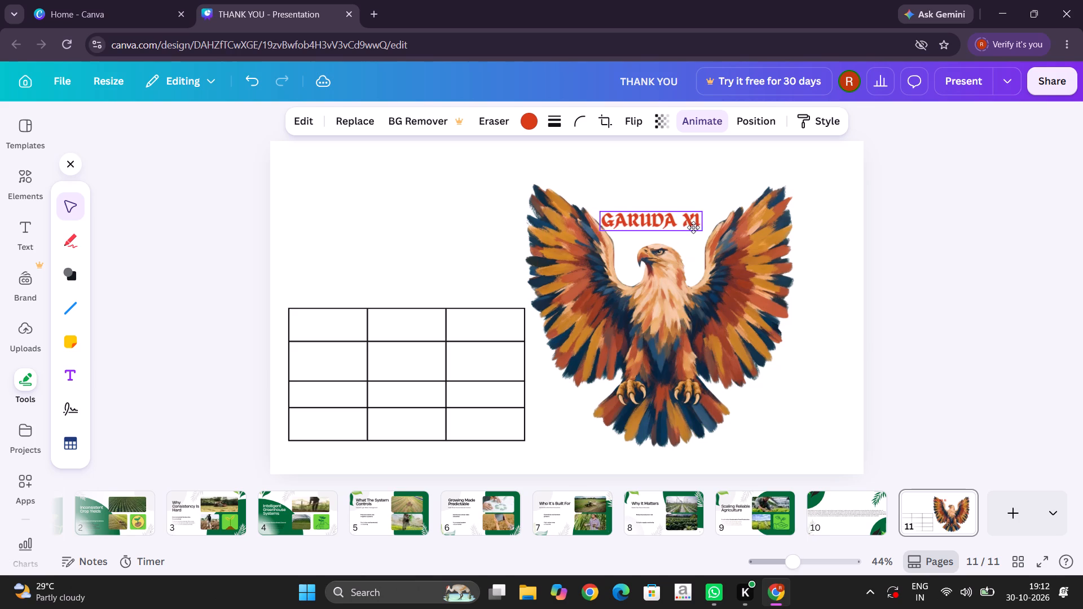
left_click_drag(693, 227, 697, 227)
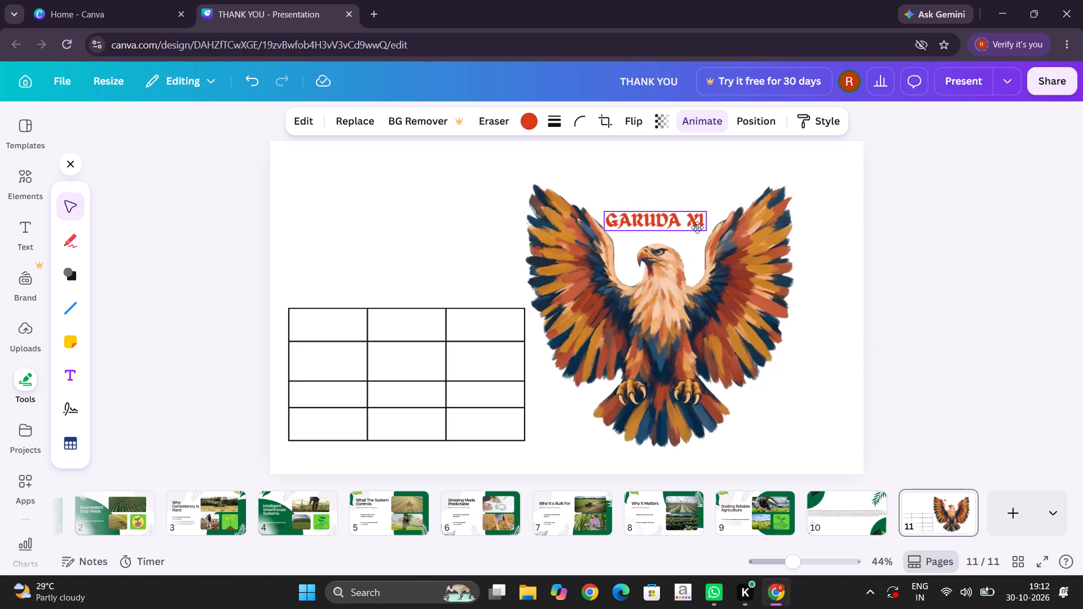
left_click_drag(697, 227, 699, 228)
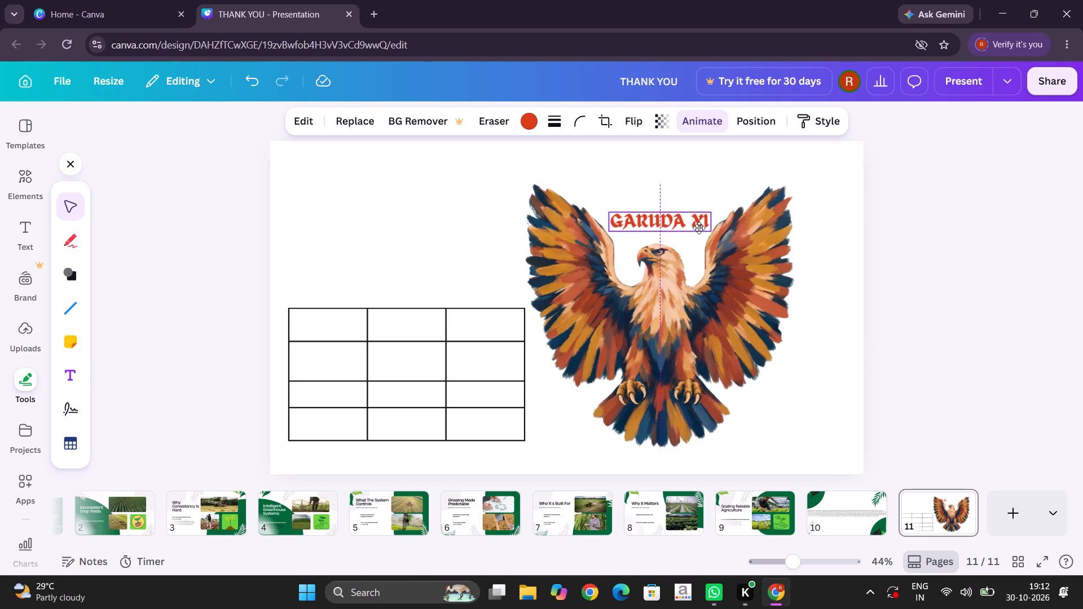
left_click_drag(699, 228, 698, 228)
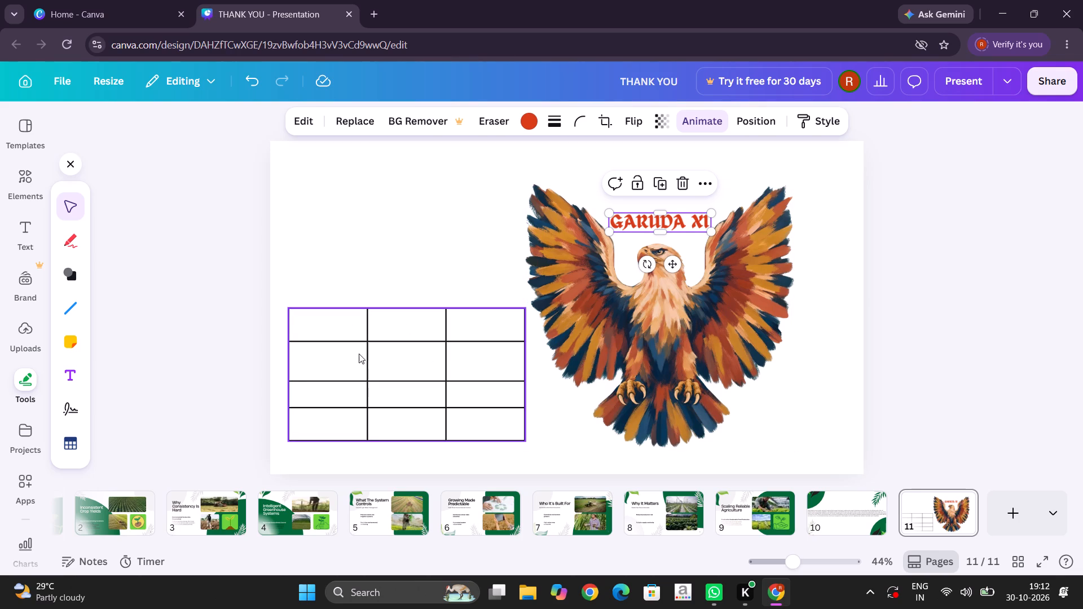
Reduce the height of the table's second row slightly and lock the table.
left_click(352, 379)
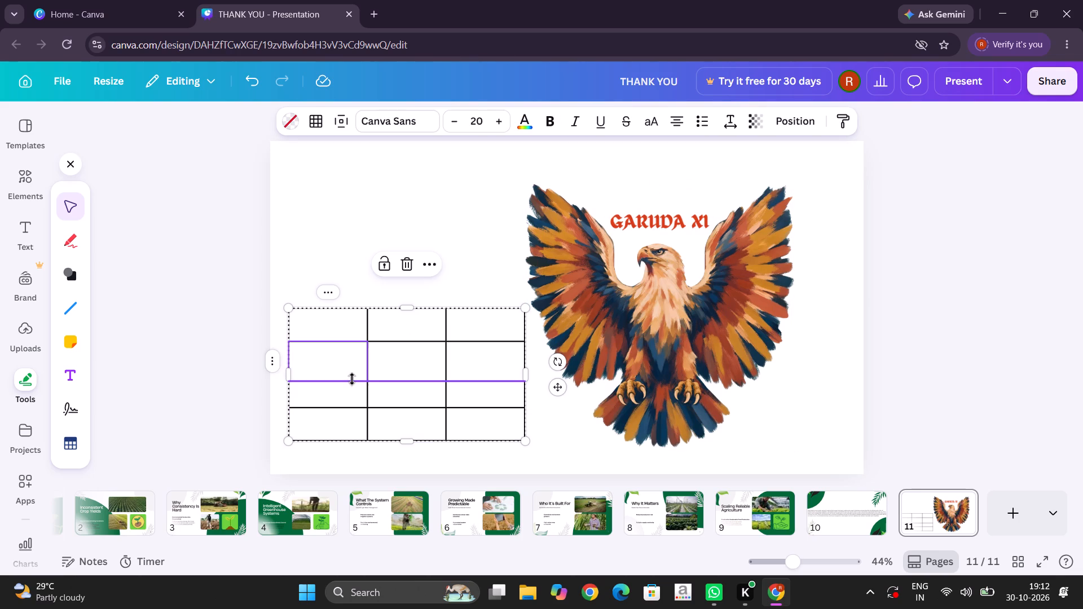
left_click(352, 379)
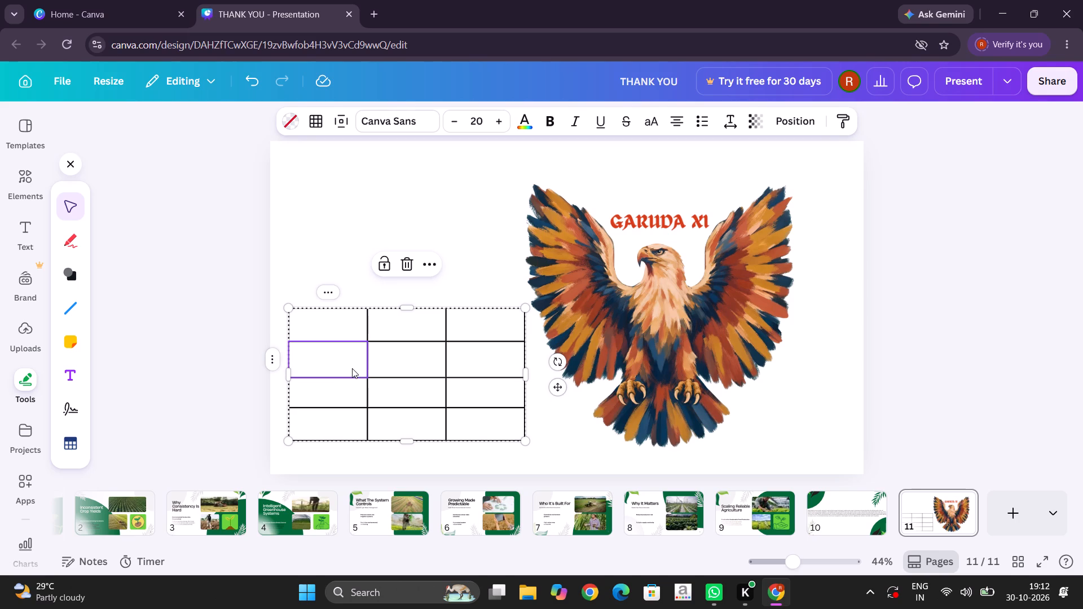
left_click(332, 325)
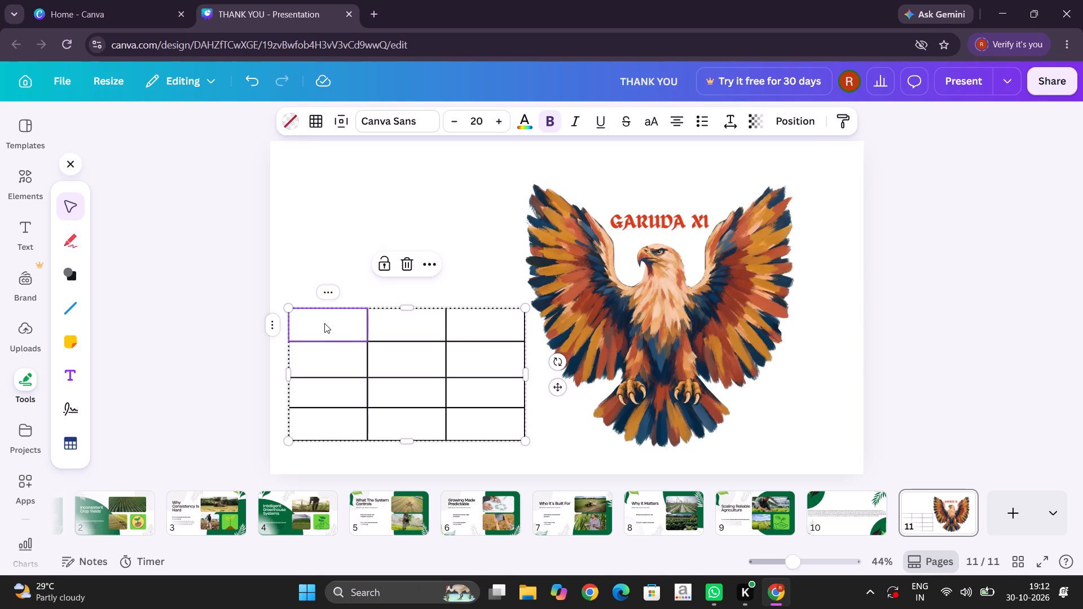
left_click(384, 268)
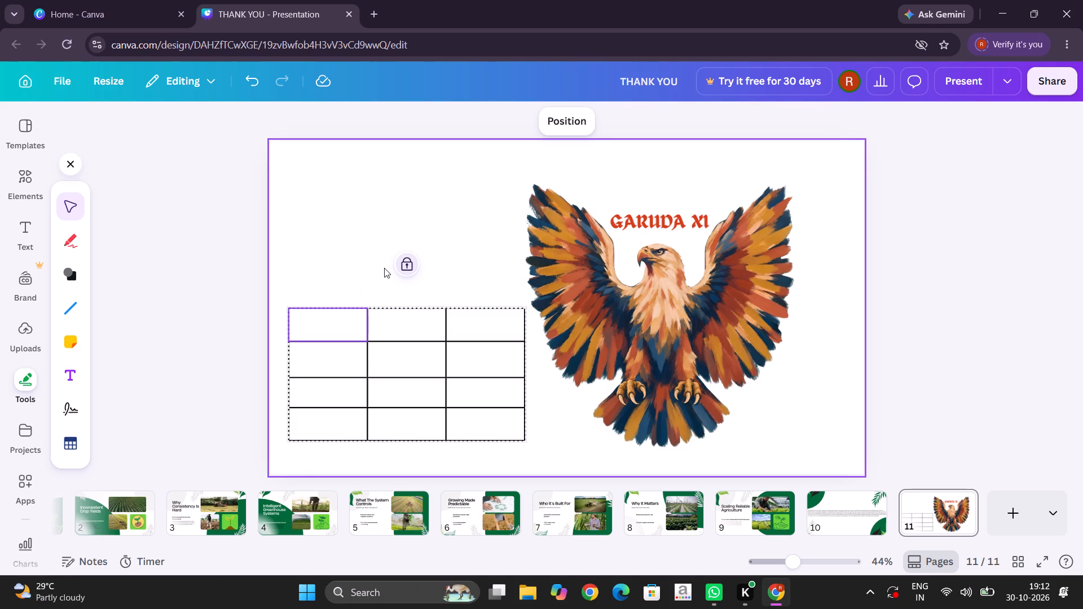
left_click(312, 323)
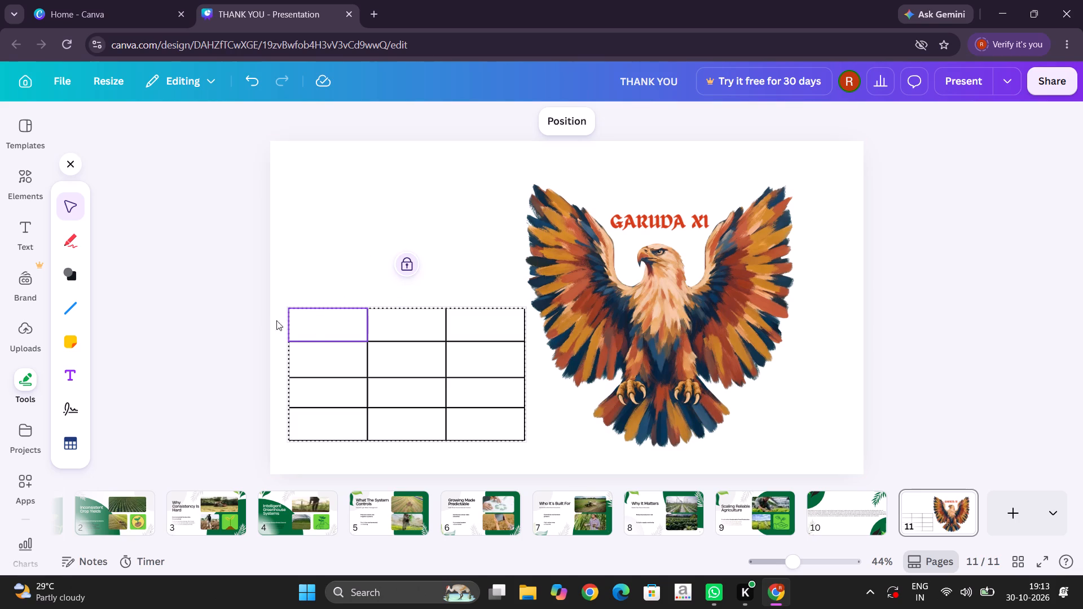
Add a text box reading "Chrisgayle" in the first cell of the table's top row.
left_click(73, 377)
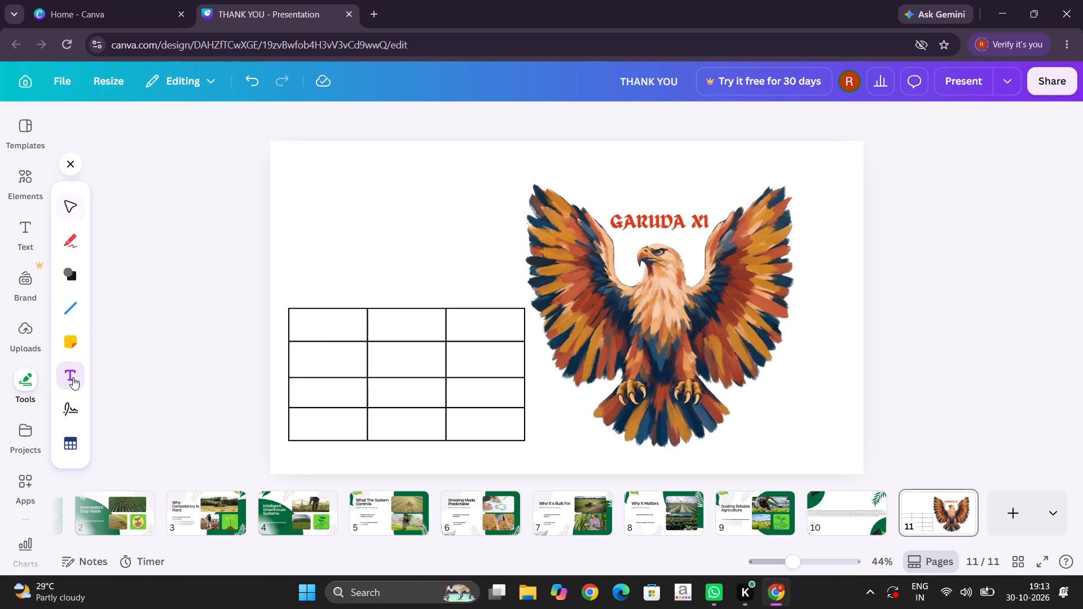
left_click(307, 328)
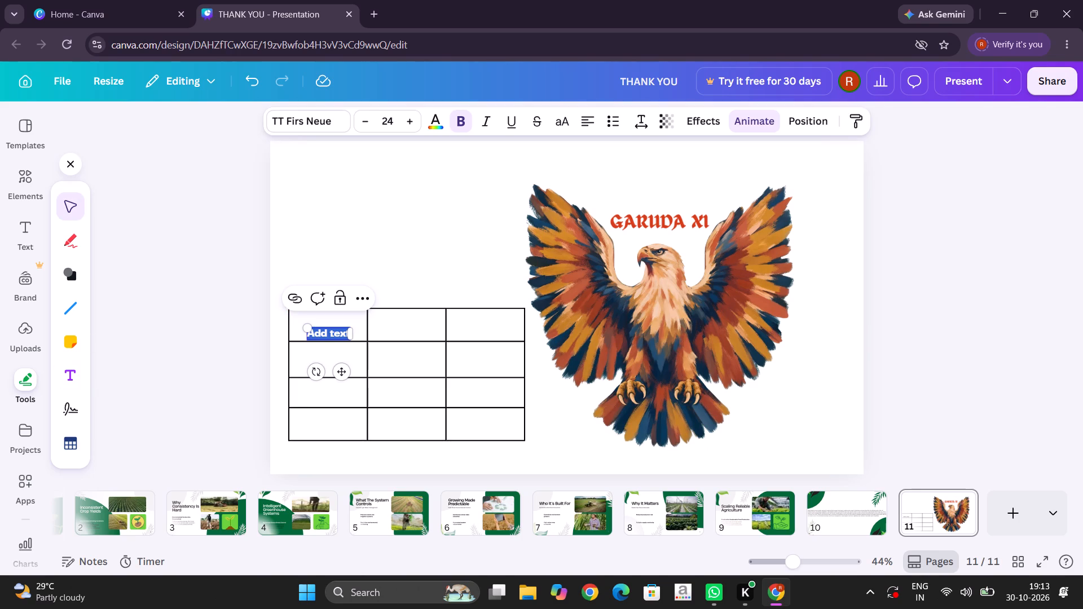
left_click(320, 333)
key("BackSpace")
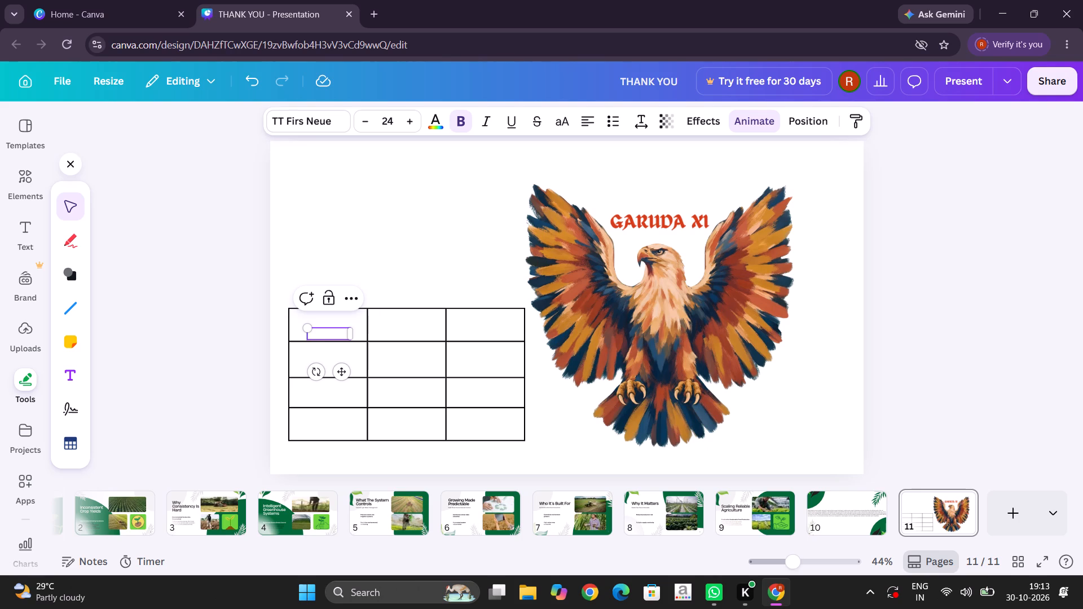
key("c")
type("ris")
key("BackSpace")
key("BackSpace")
key("BackSpace")
key("h")
type("ris")
type("gay")
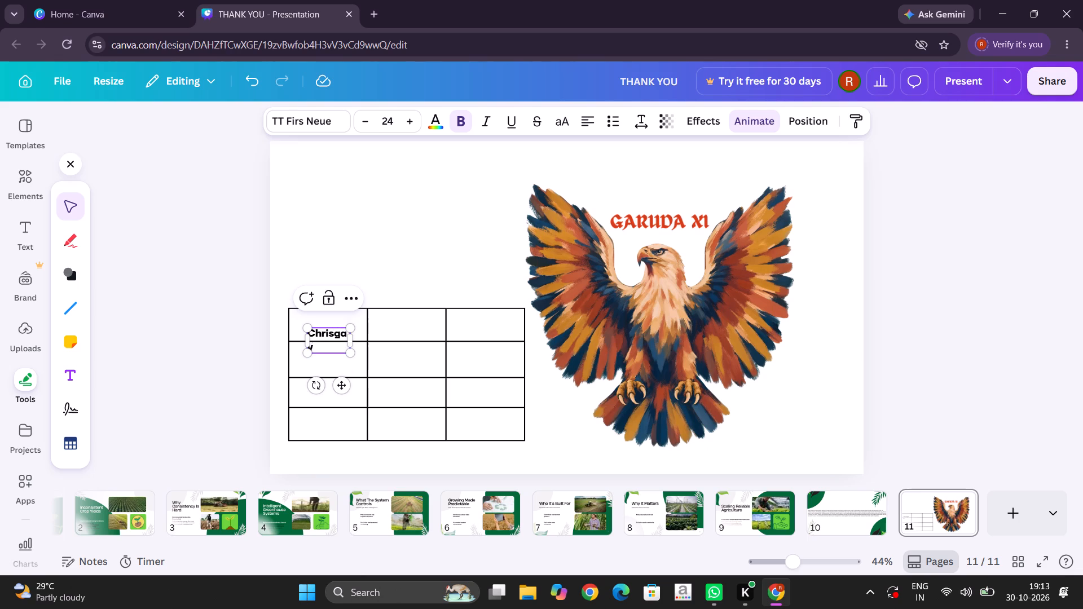
type("le")
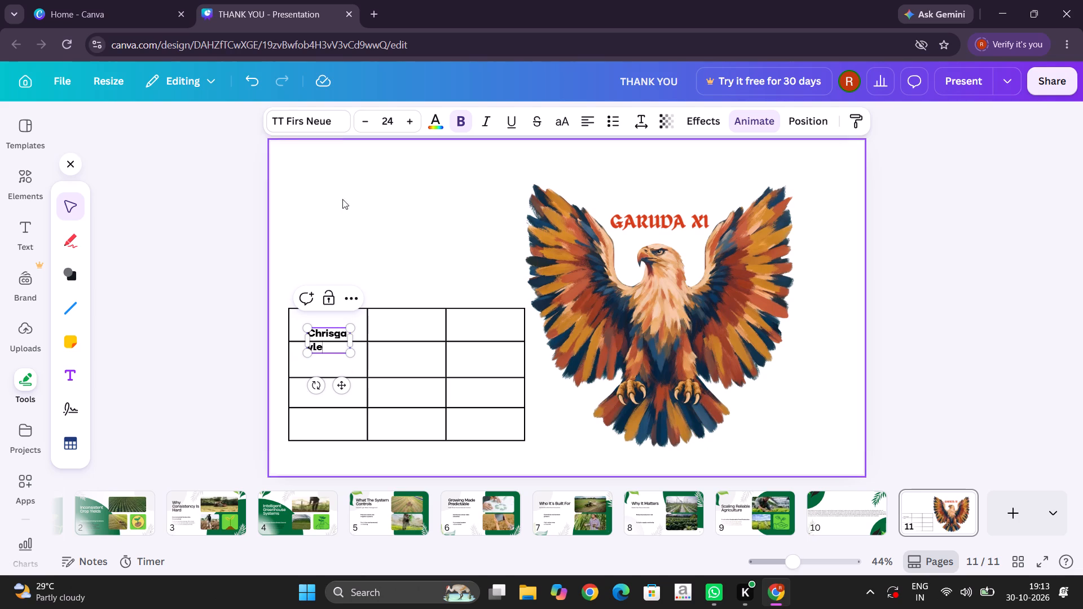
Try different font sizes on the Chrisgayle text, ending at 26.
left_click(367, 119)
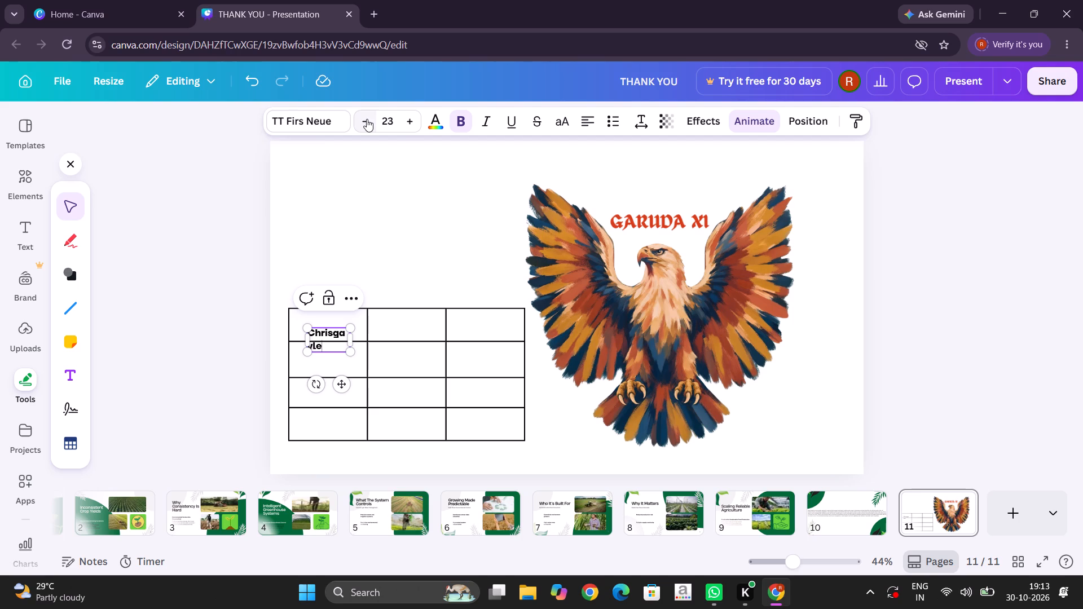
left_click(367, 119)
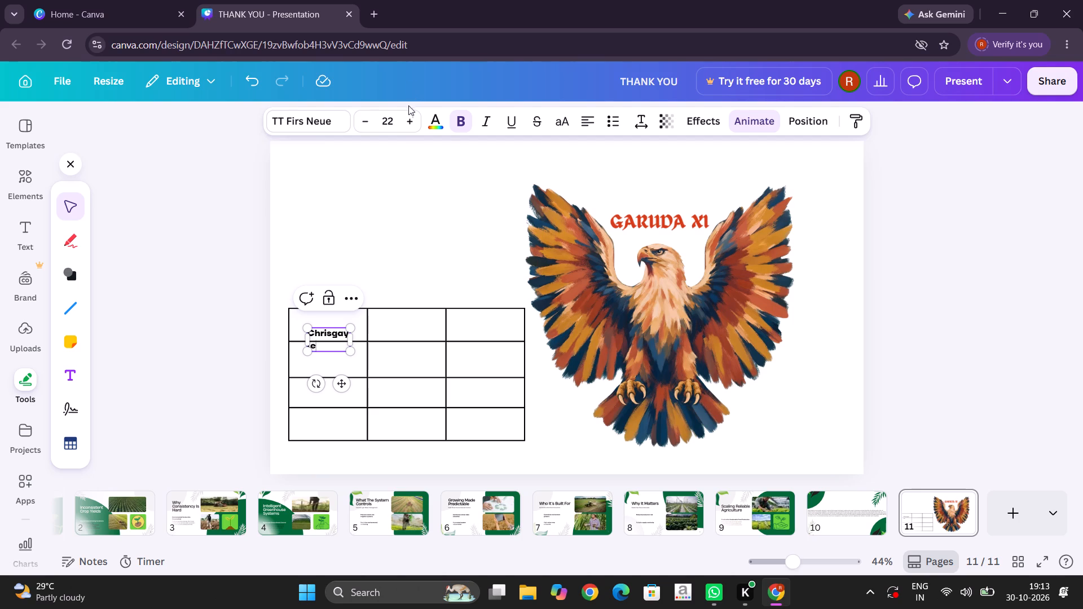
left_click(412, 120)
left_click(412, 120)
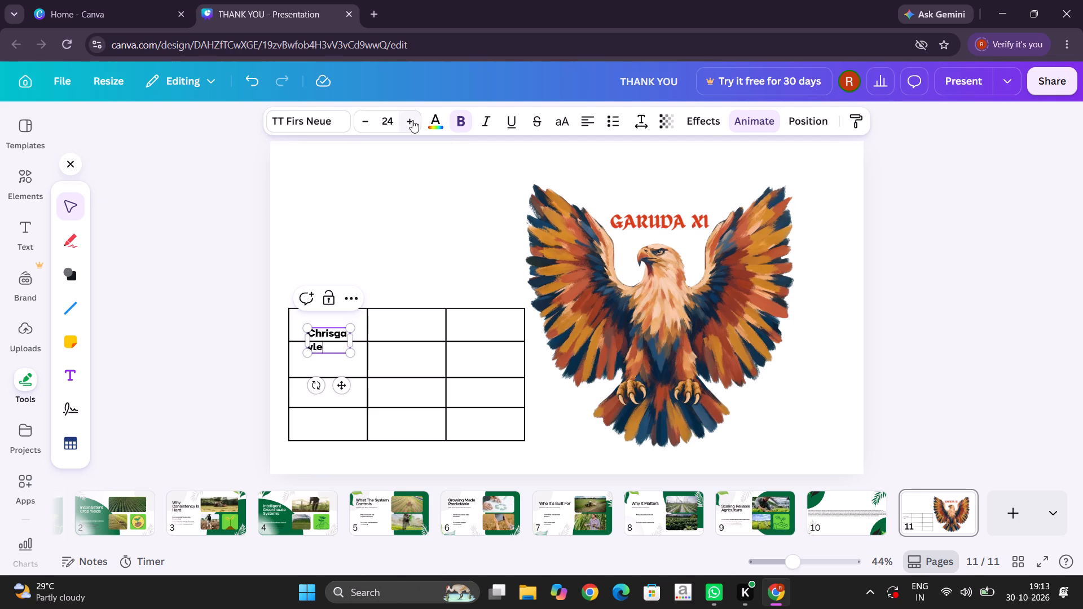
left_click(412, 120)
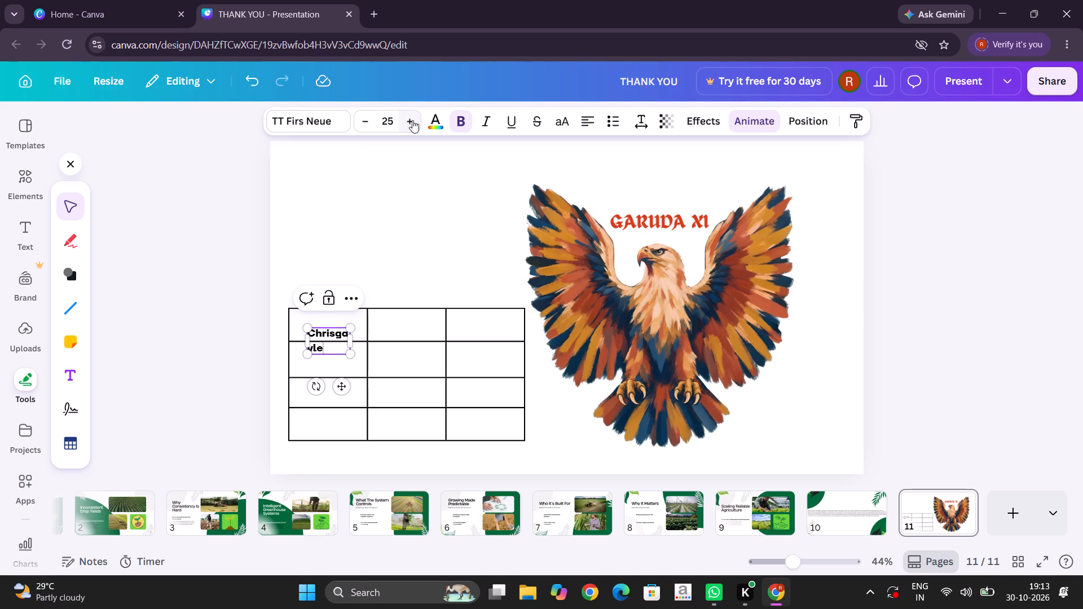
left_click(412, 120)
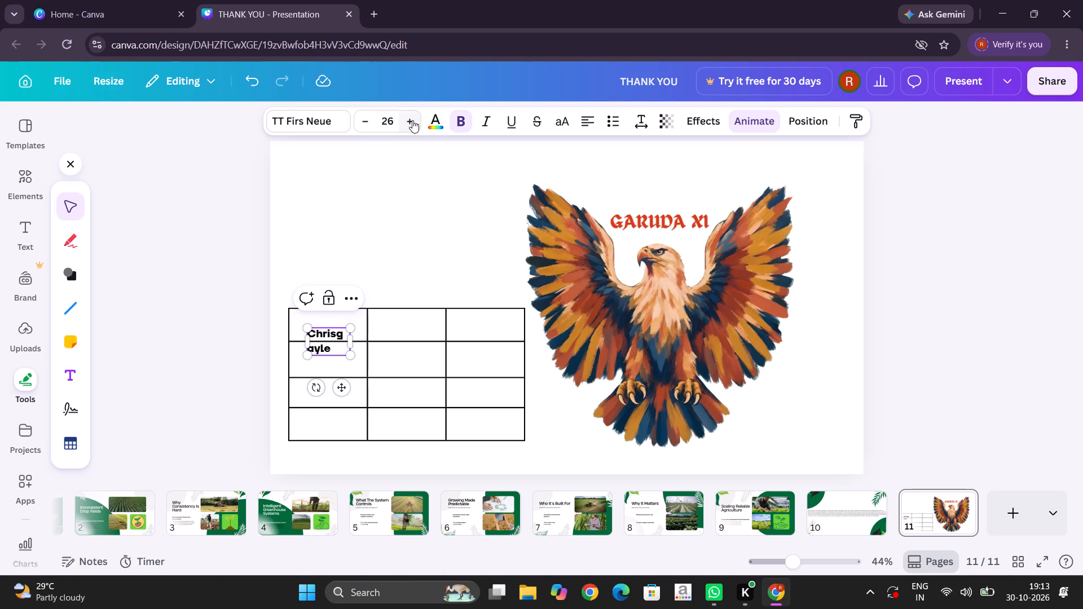
Move the Chrisgayle text up and slightly left into the first cell, against the table's top edge.
left_click(294, 324)
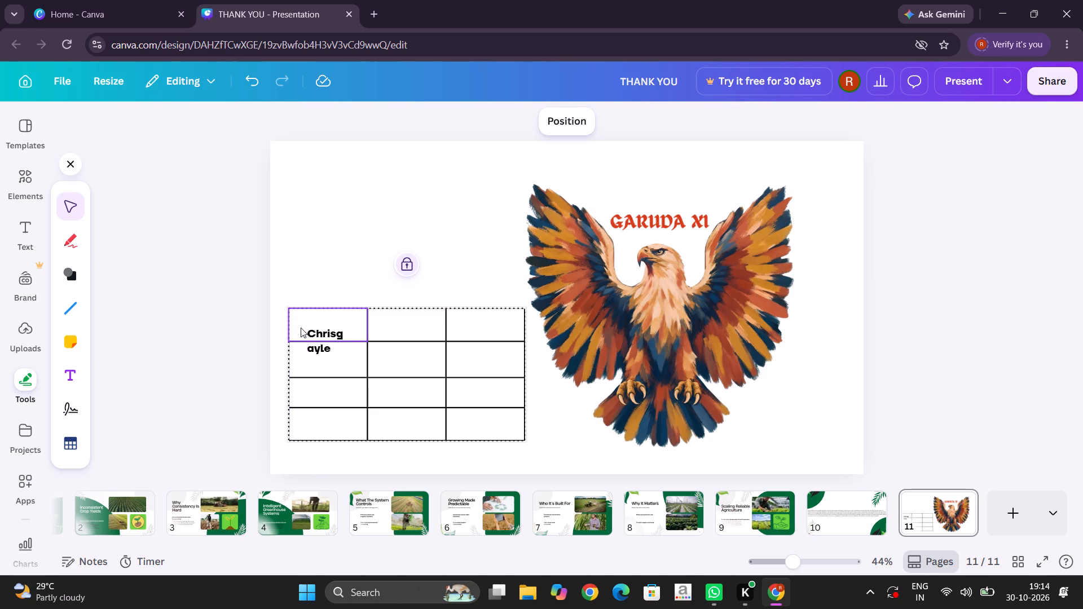
left_click_drag(316, 339, 311, 326)
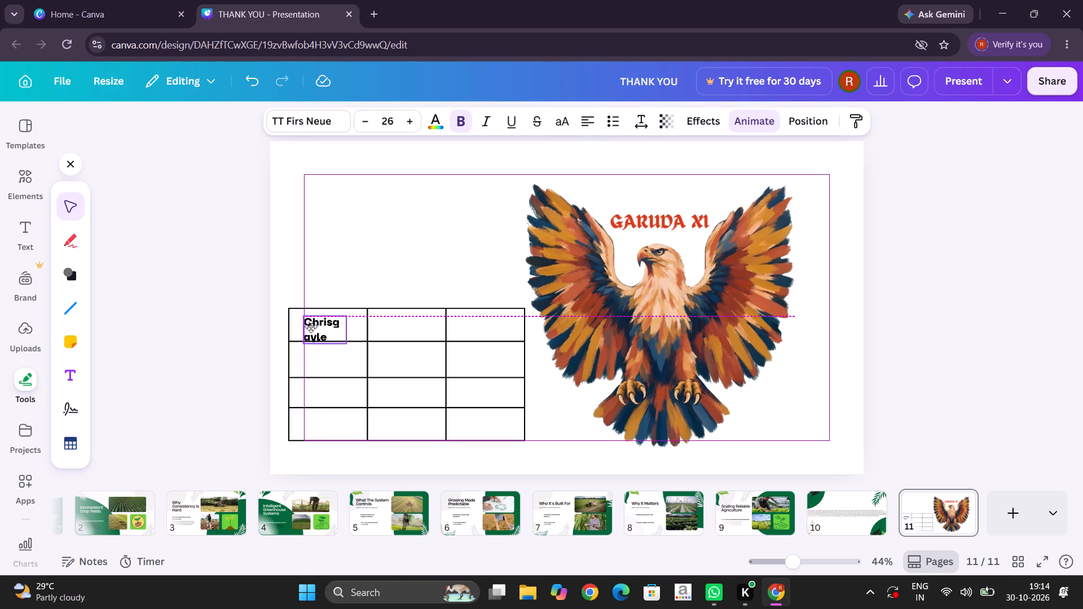
left_click_drag(311, 326, 308, 326)
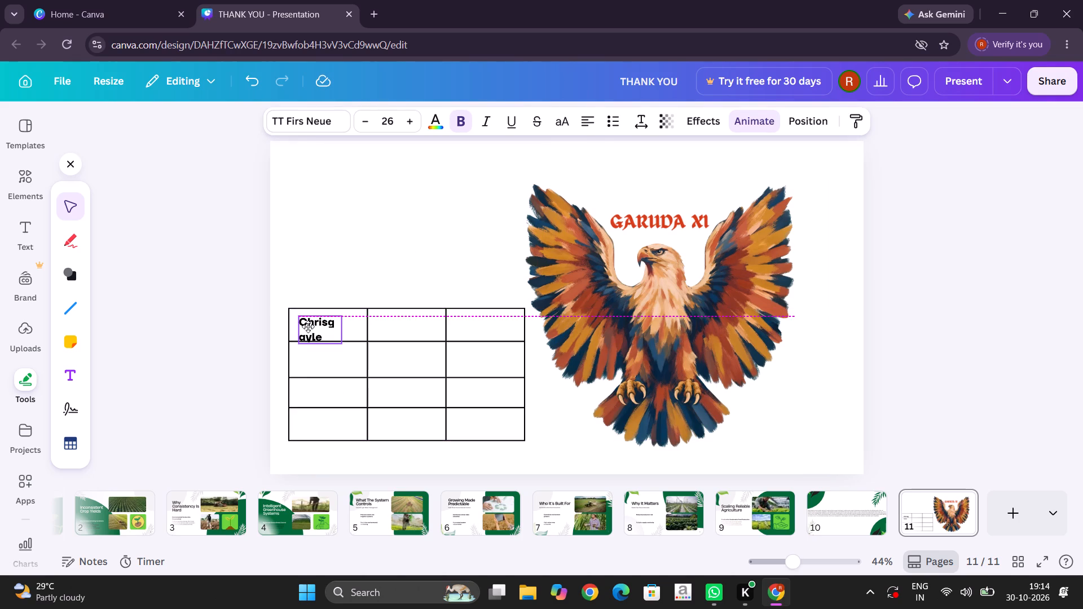
left_click_drag(308, 326, 308, 323)
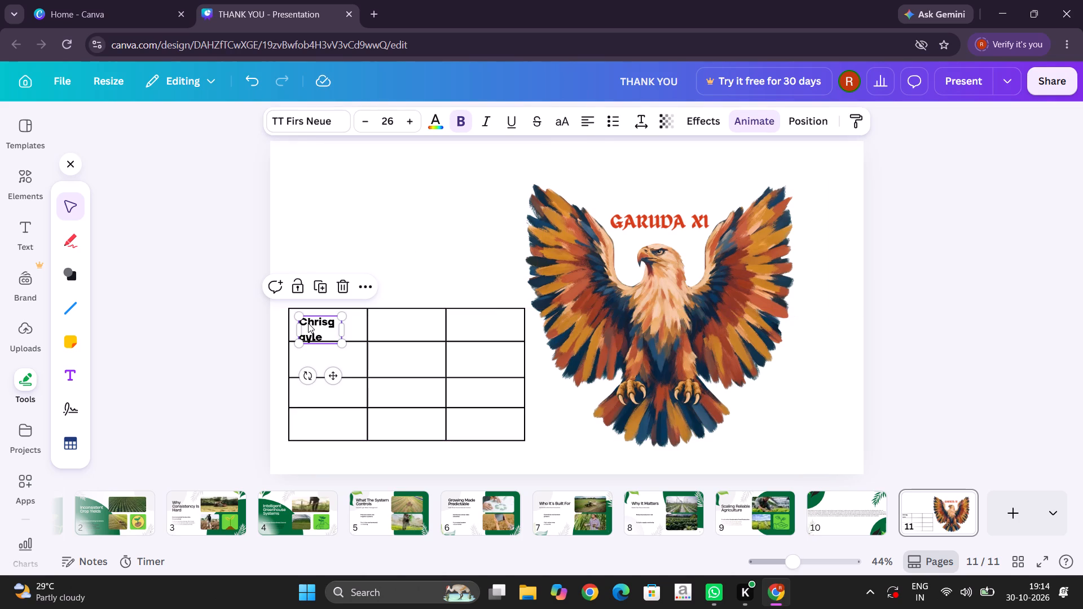
left_click_drag(308, 321, 308, 316)
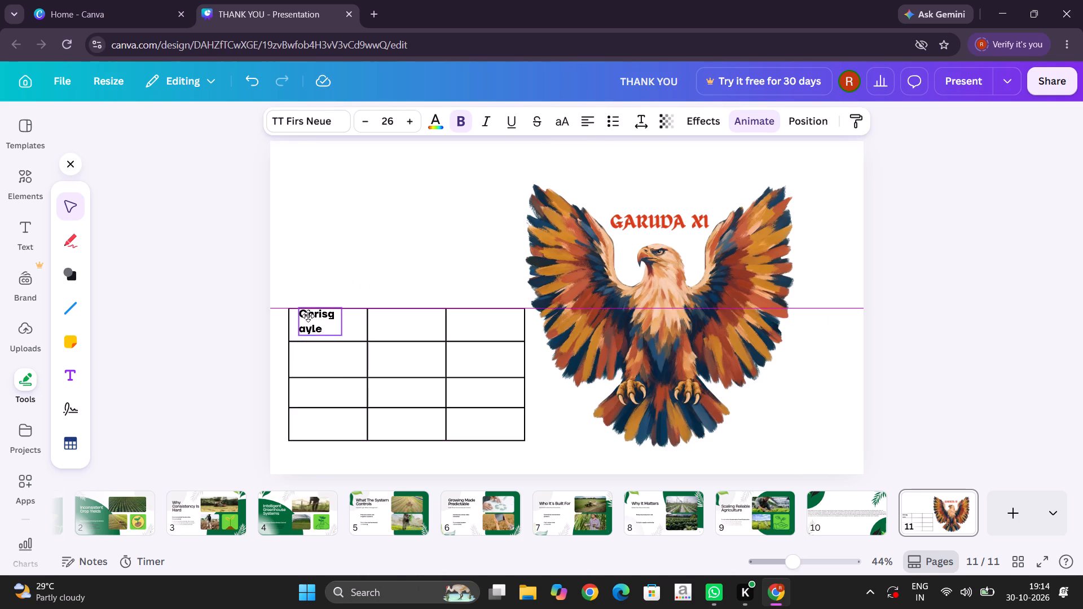
left_click_drag(308, 316, 308, 316)
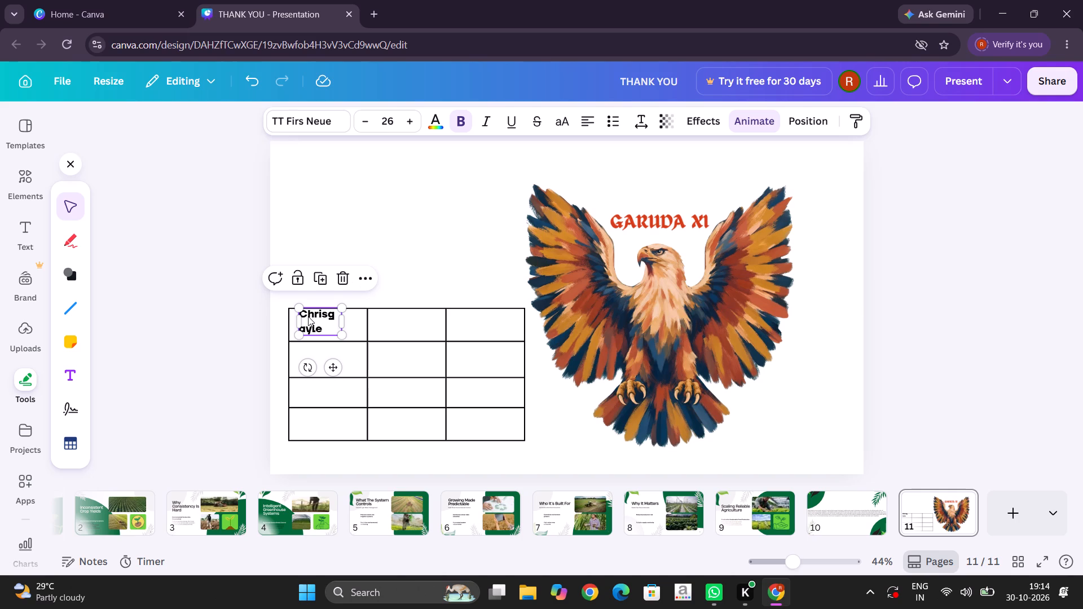
Set the Chrisgayle text's font size to 18 and move it down slightly within the first cell.
left_click(368, 126)
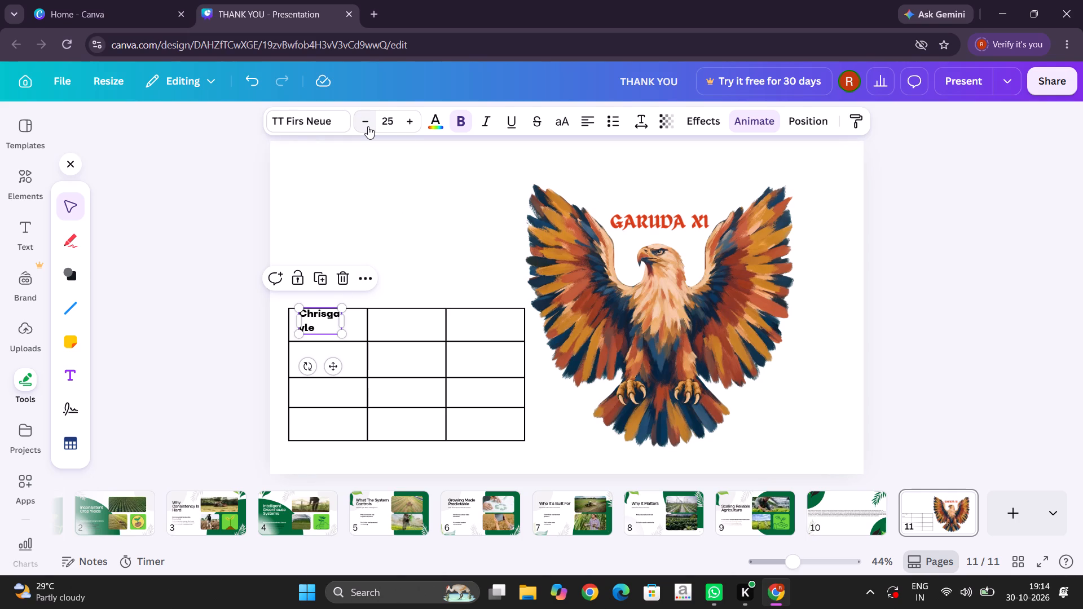
left_click(404, 123)
left_click(404, 123)
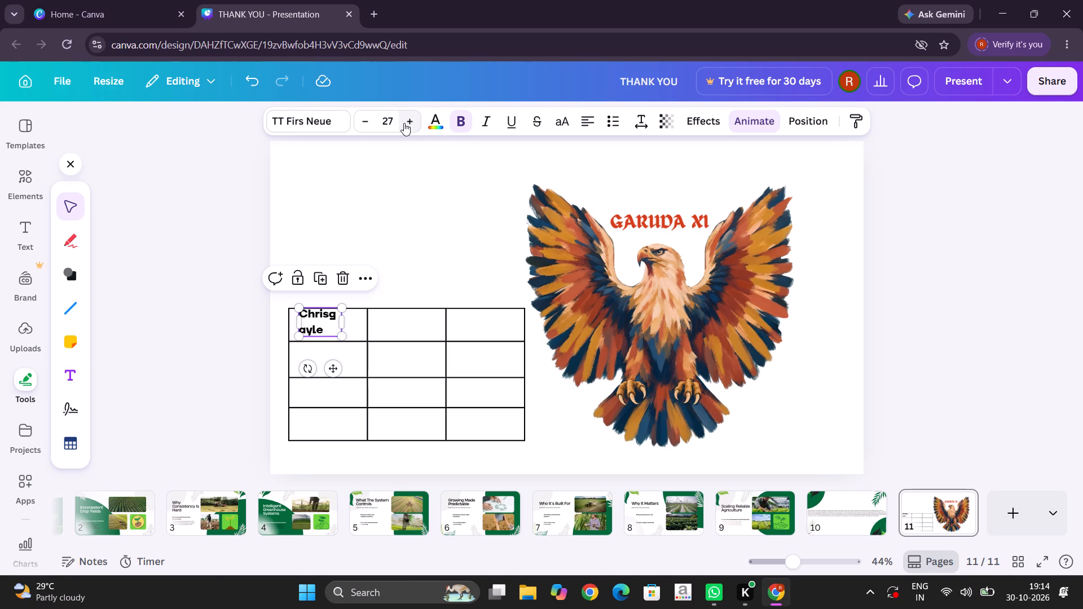
left_click(404, 123)
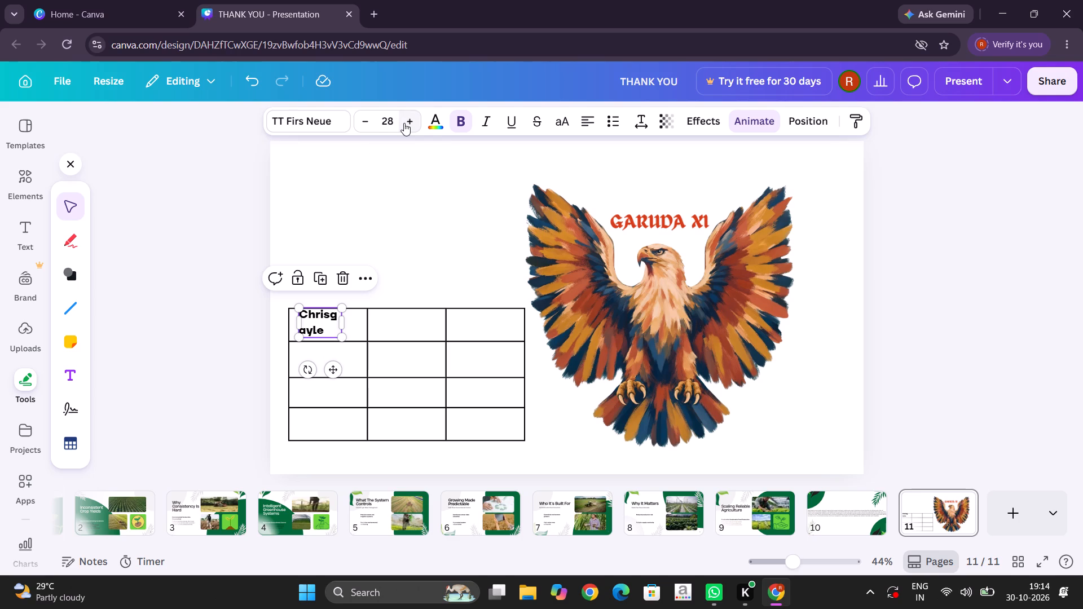
left_click(369, 125)
left_click(369, 125)
left_click(369, 125)
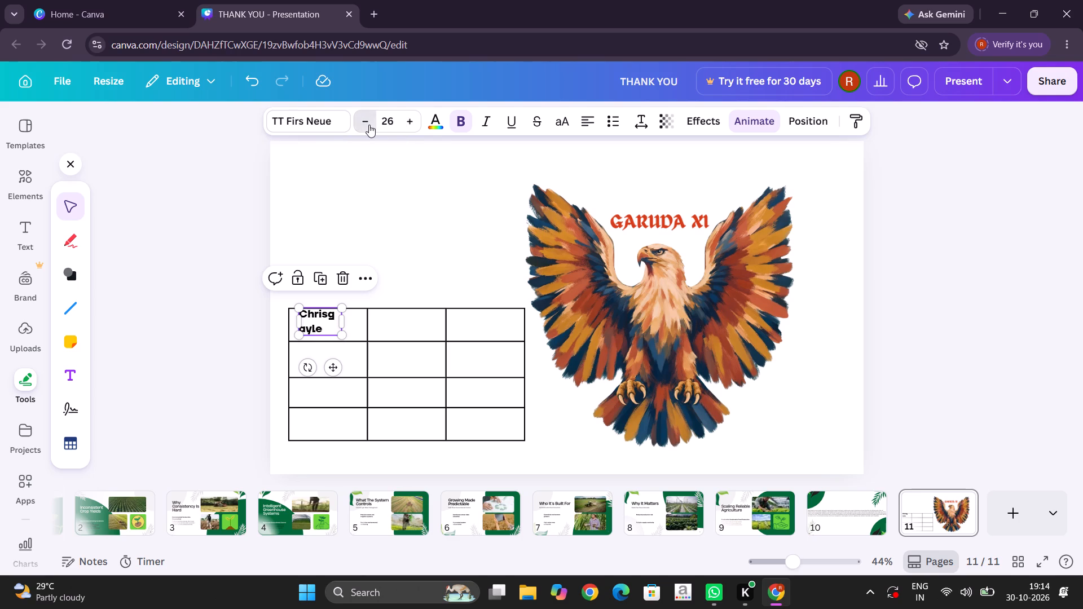
double_click(369, 125)
triple_click(369, 125)
left_click(369, 125)
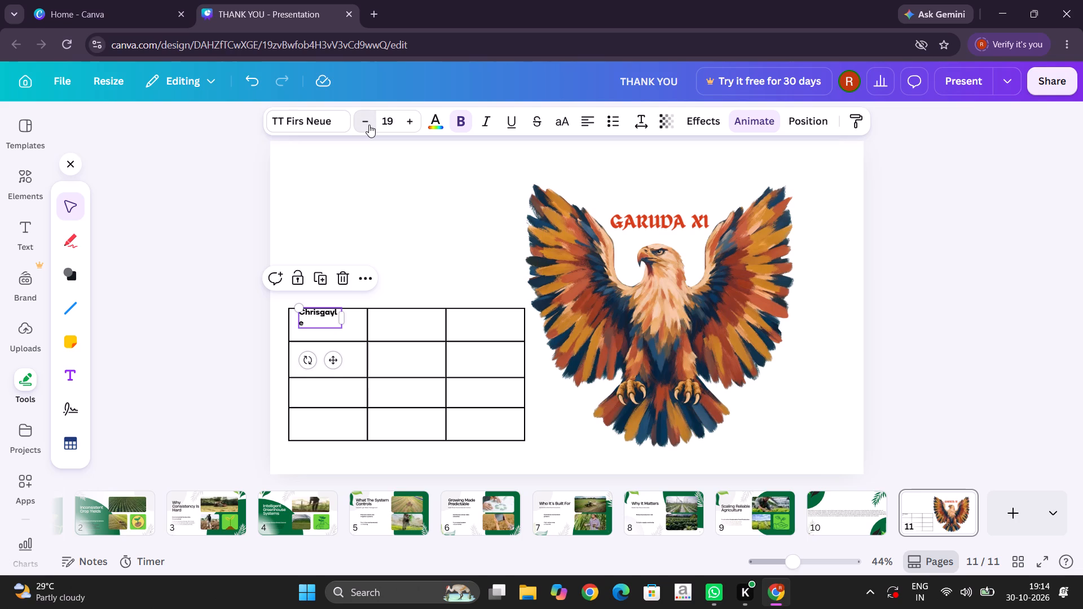
left_click(369, 125)
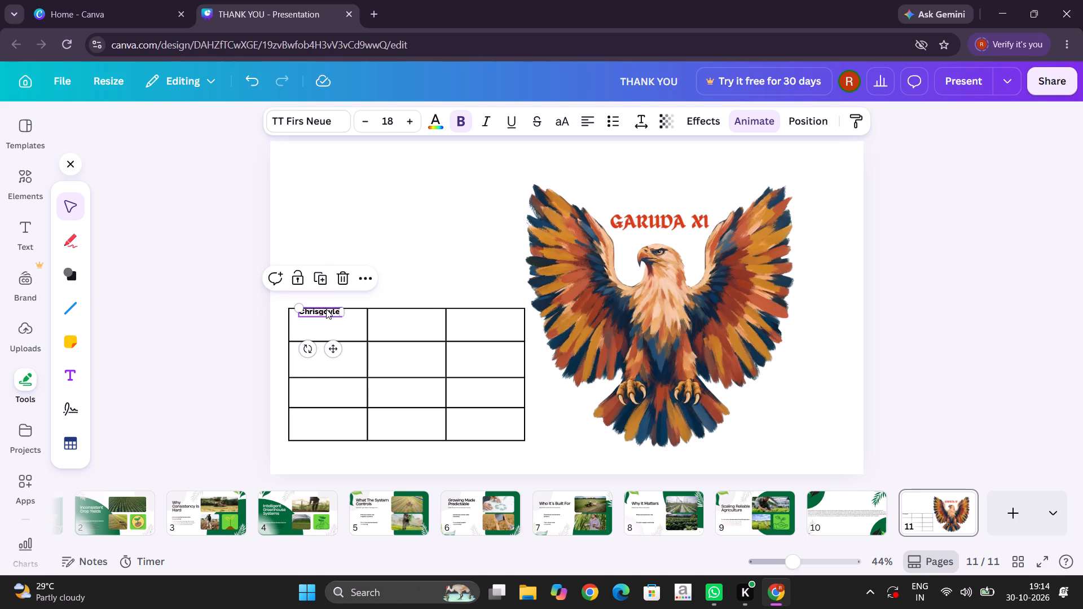
left_click_drag(326, 311, 326, 318)
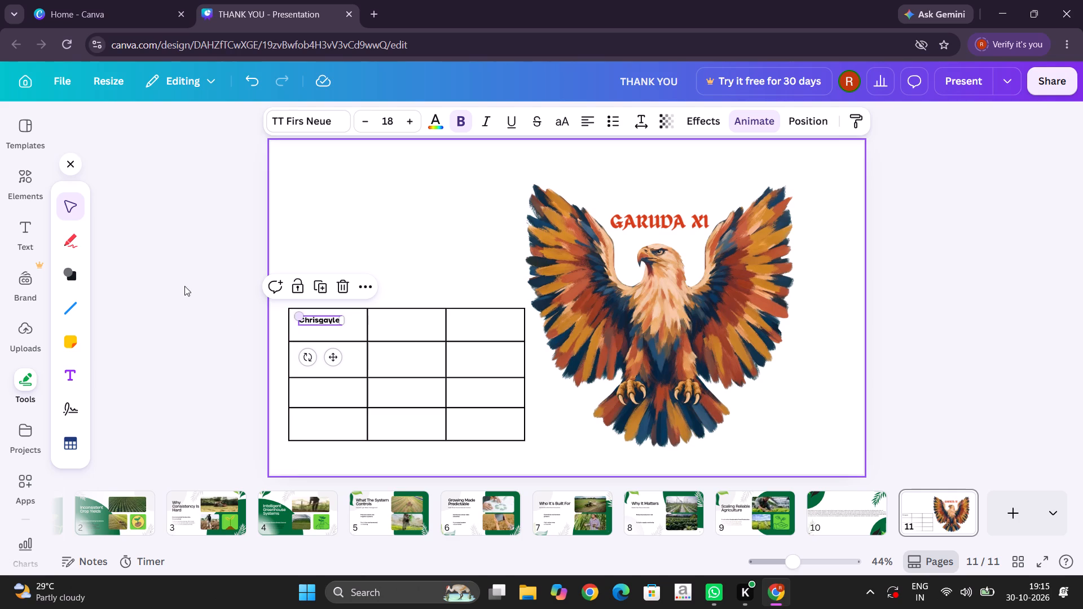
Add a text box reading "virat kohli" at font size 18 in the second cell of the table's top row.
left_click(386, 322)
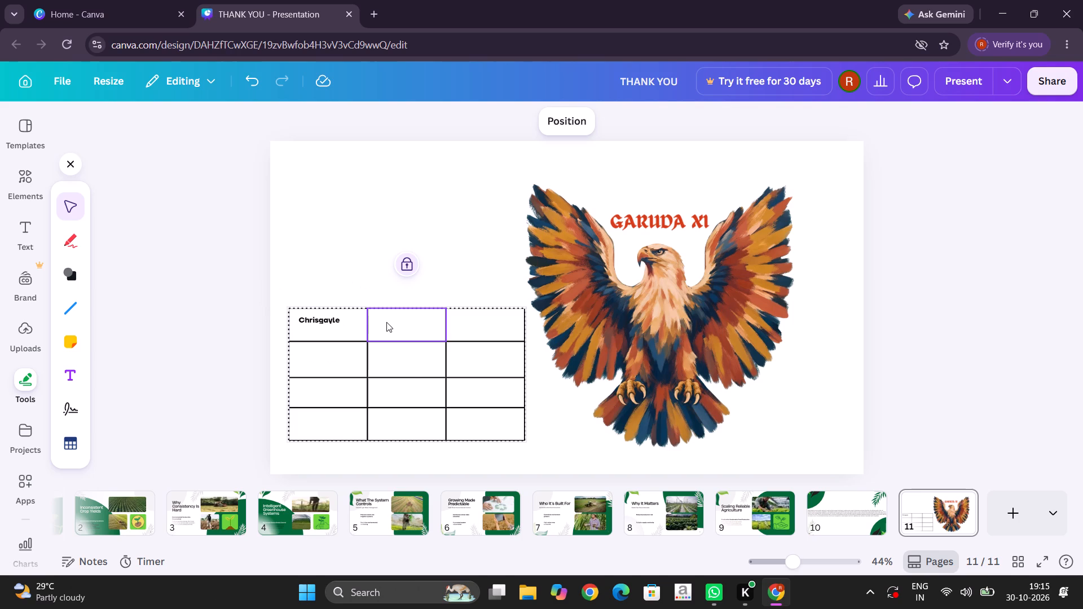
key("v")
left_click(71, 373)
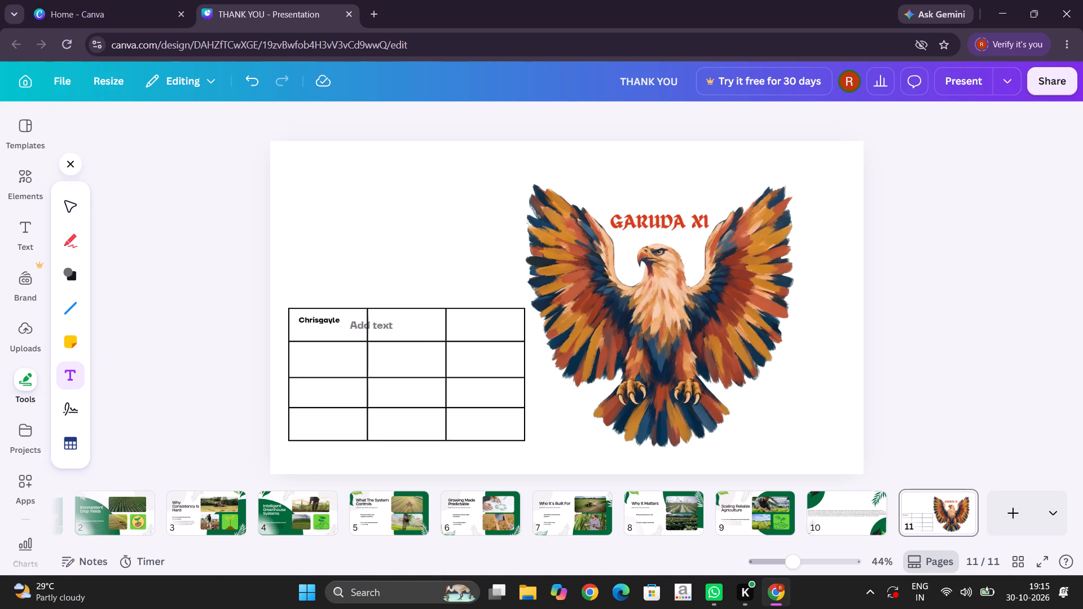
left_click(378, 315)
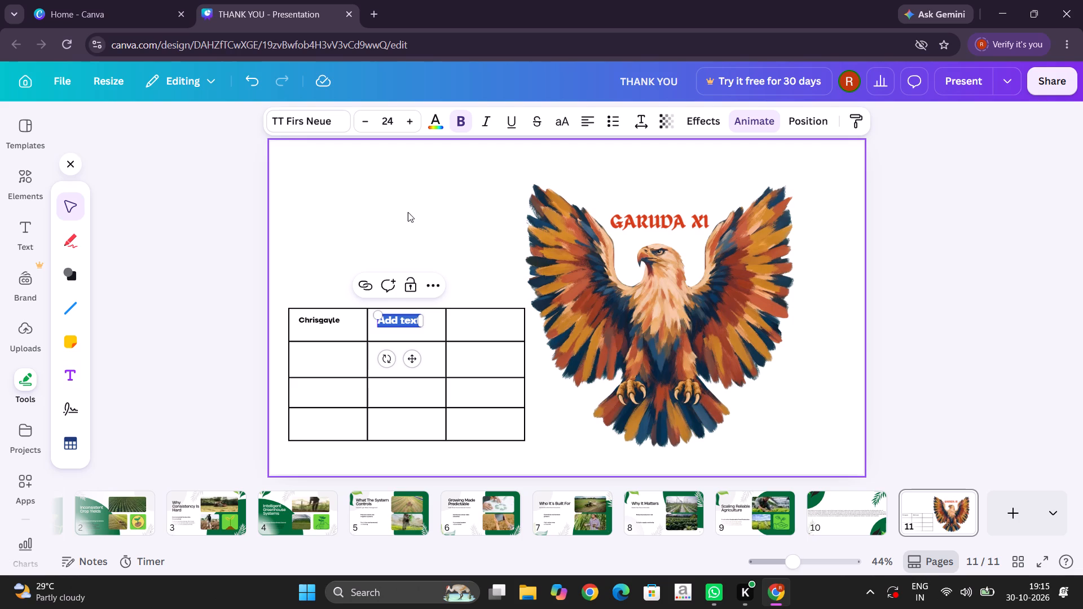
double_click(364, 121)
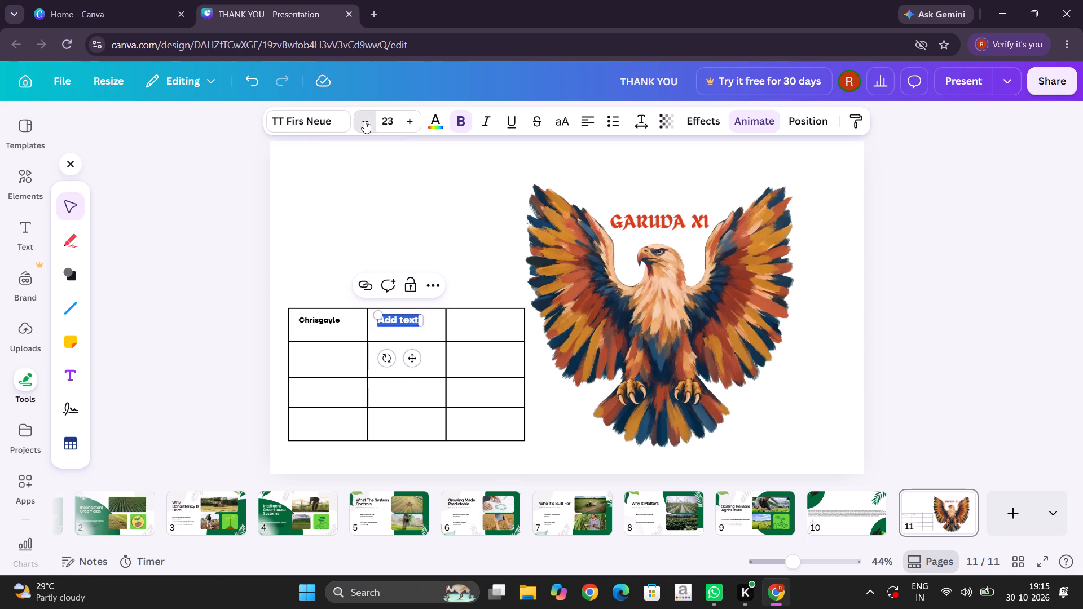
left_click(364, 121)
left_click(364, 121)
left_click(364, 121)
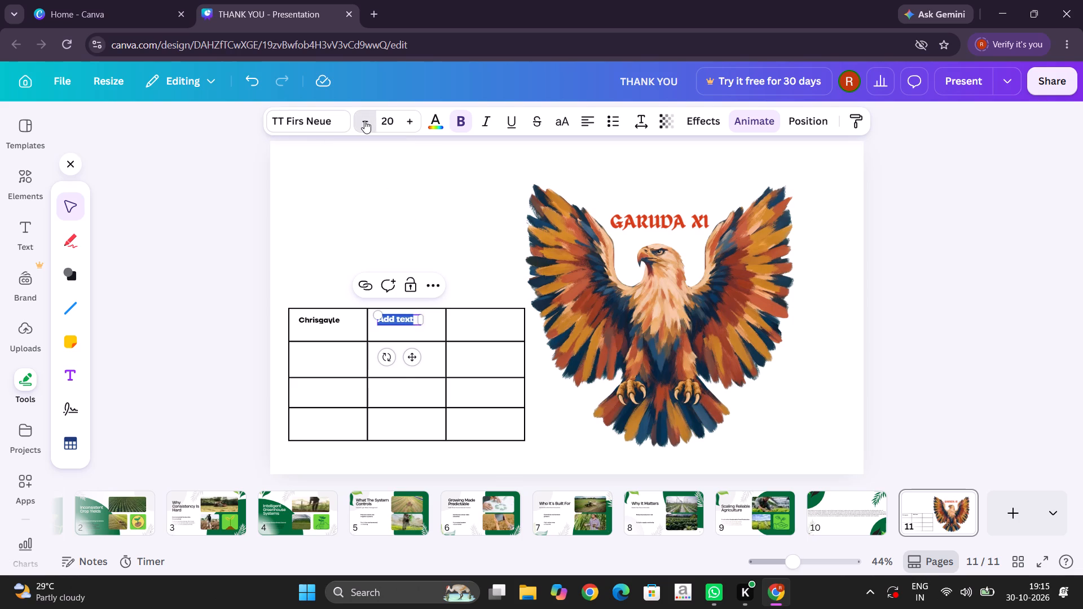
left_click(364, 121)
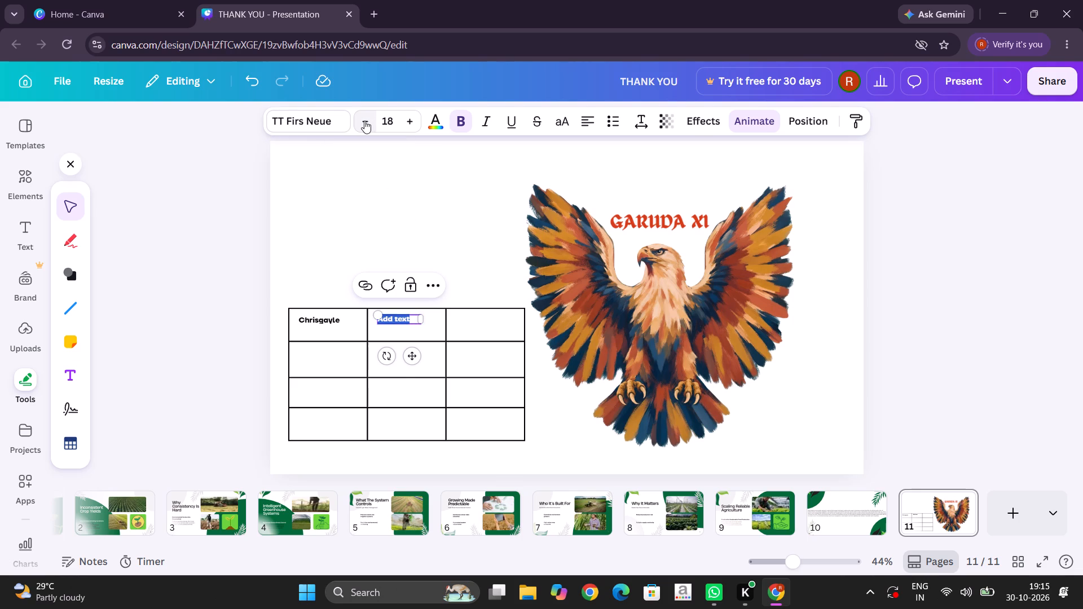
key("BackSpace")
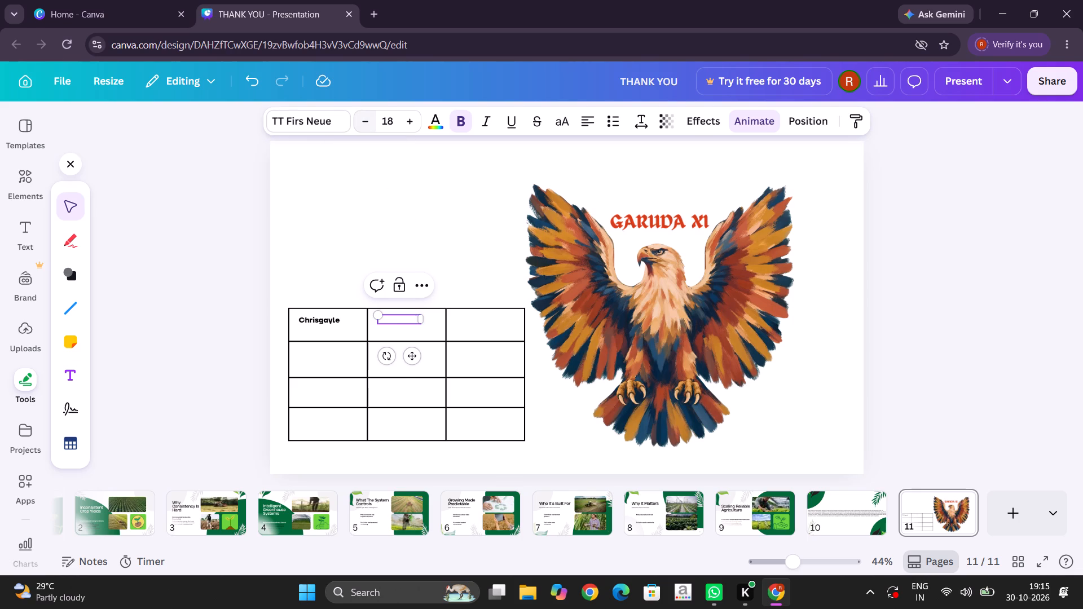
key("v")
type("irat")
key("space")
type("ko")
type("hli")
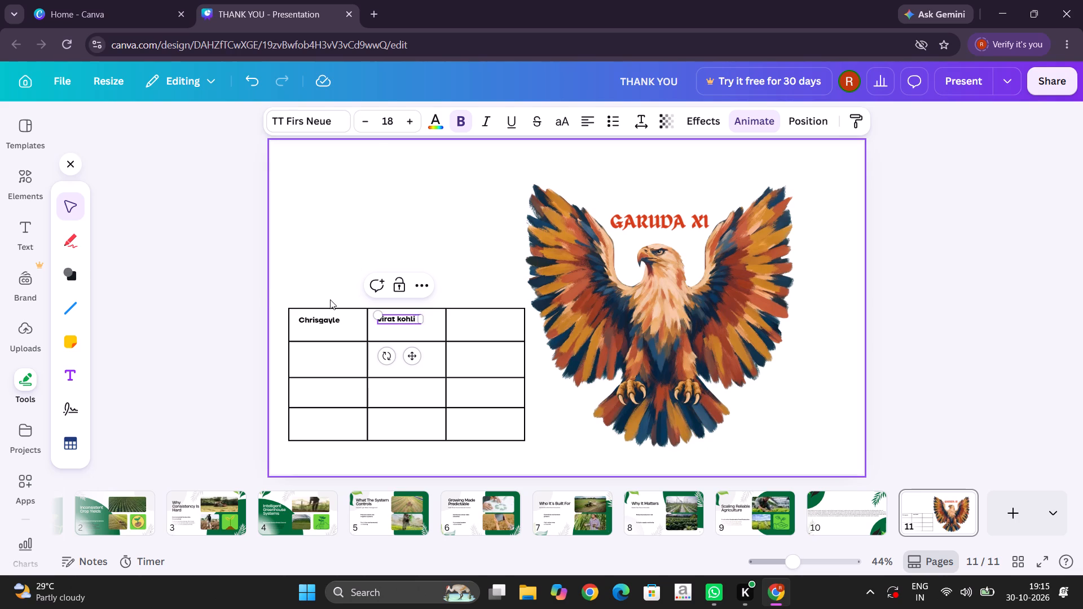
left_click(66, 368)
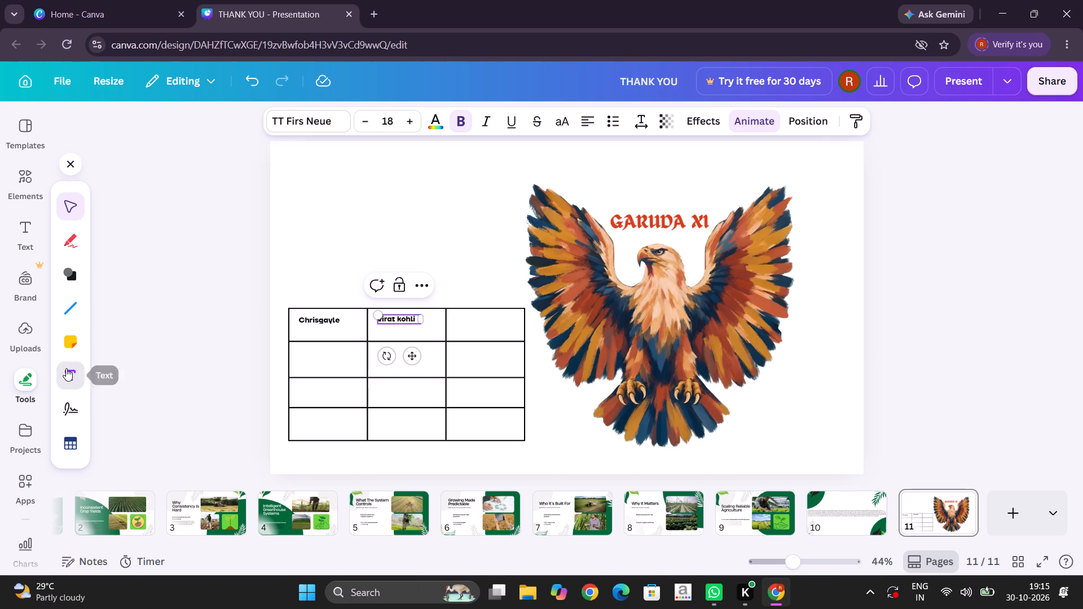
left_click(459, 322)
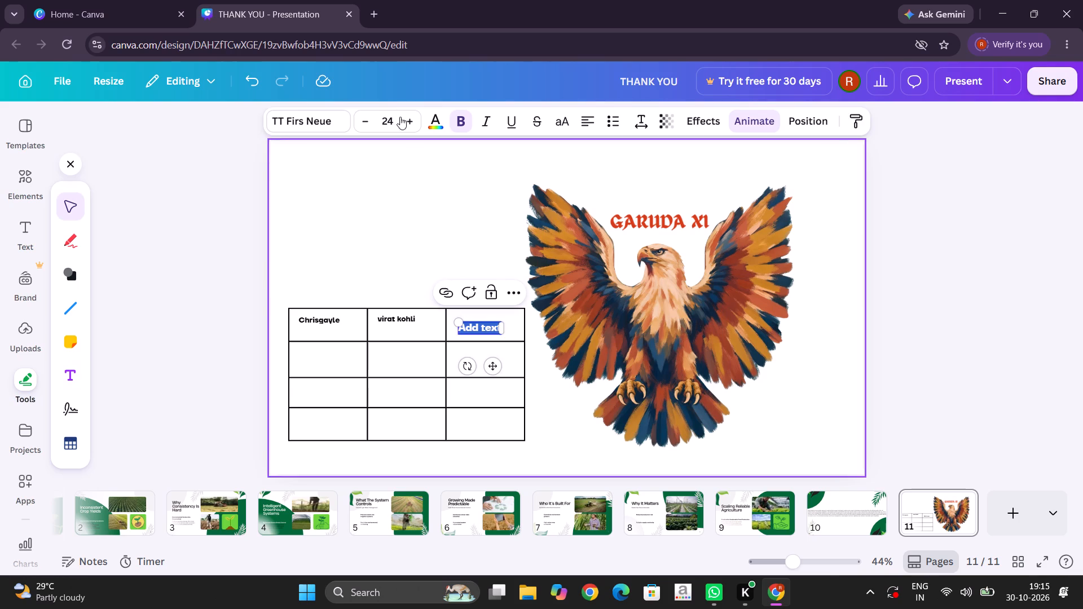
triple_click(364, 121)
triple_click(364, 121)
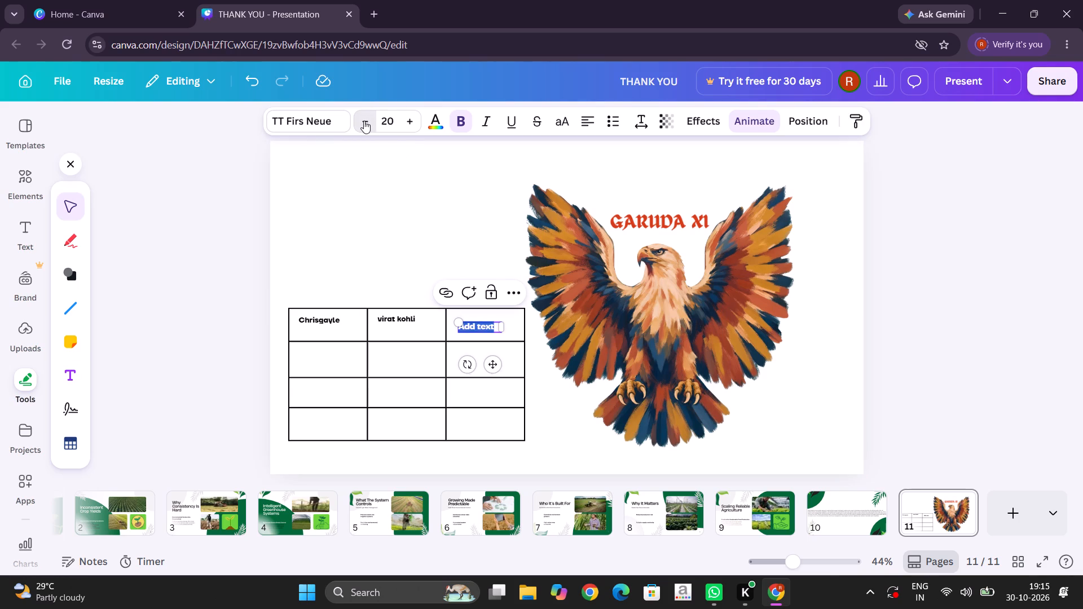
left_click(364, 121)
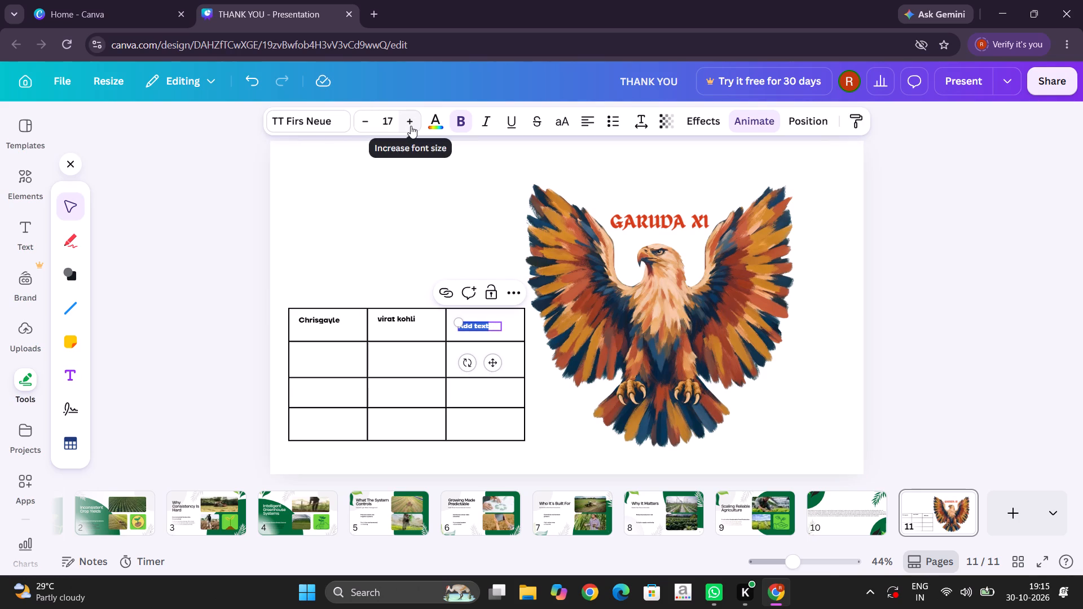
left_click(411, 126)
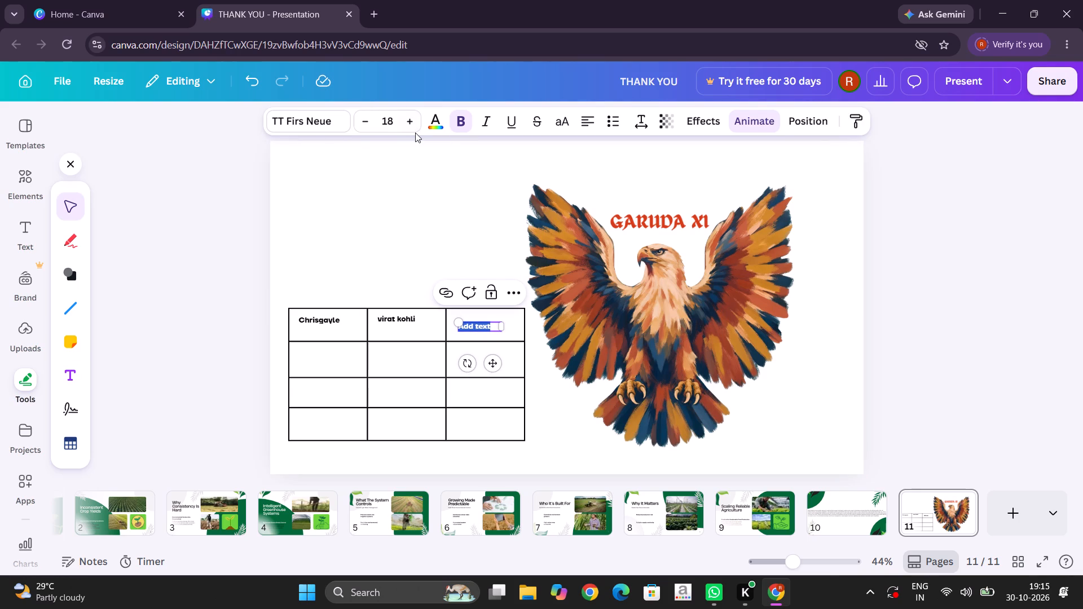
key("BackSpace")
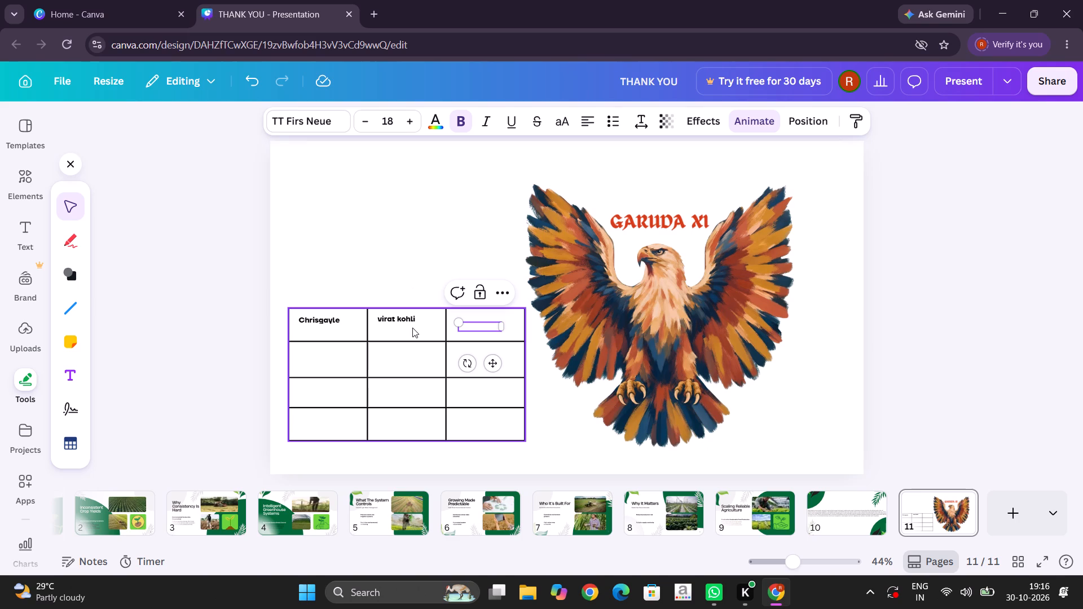
Unlock the table on page 11 and delete the whole table.
left_click(368, 337)
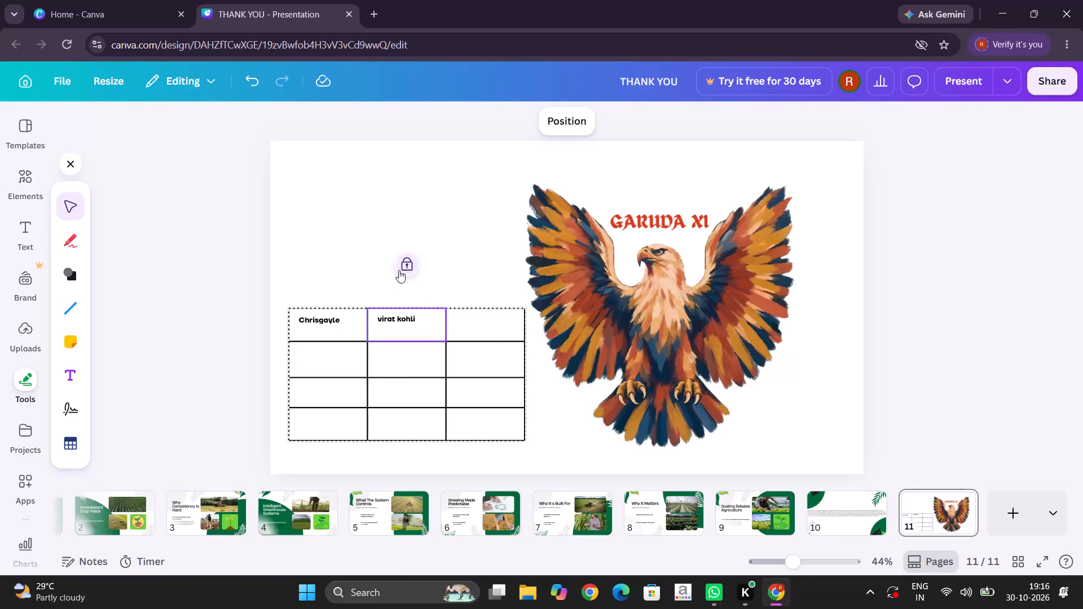
left_click(410, 262)
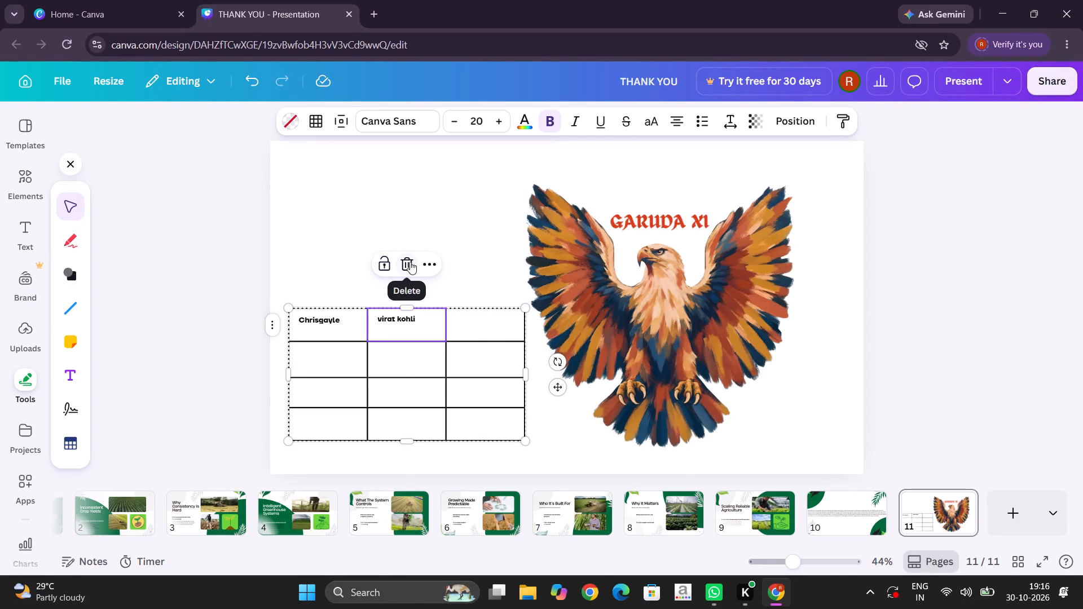
left_click(410, 262)
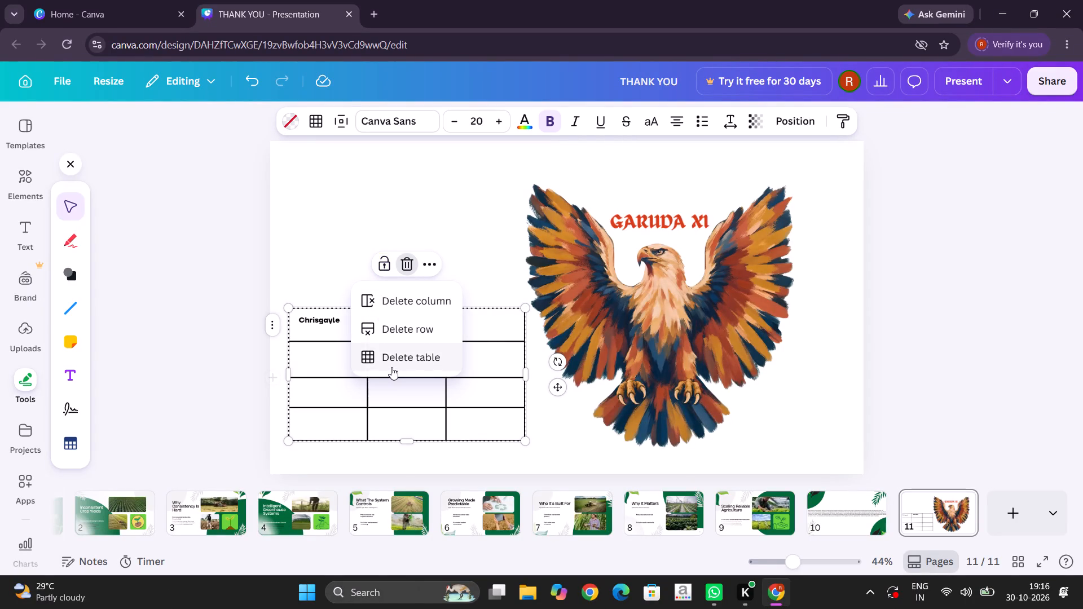
left_click(391, 367)
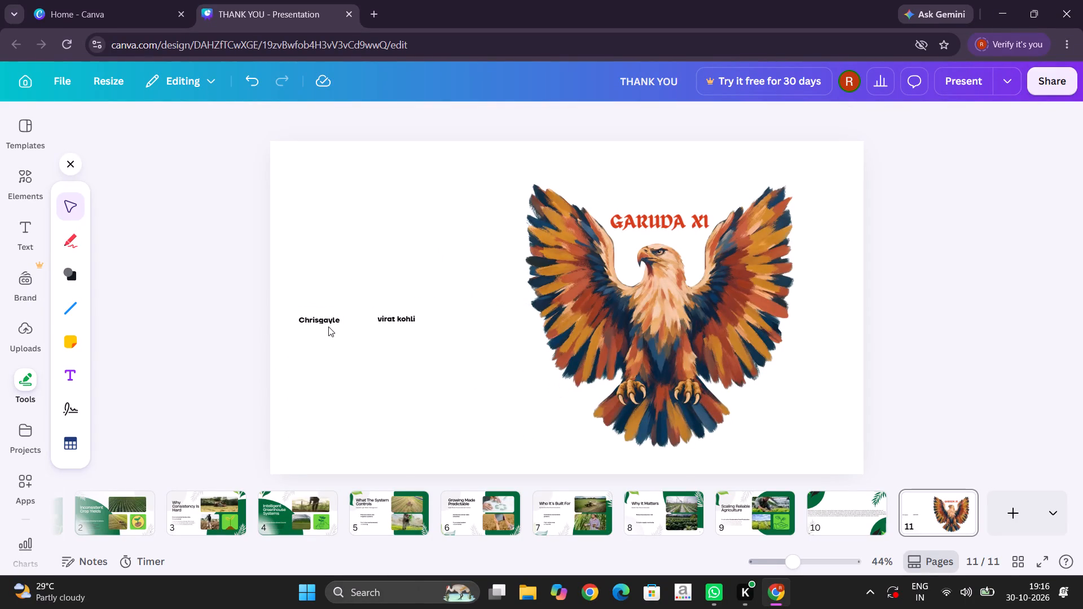
Delete the two leftover player name texts, Chrisgayle and virat kohli, from page 11.
left_click(328, 319)
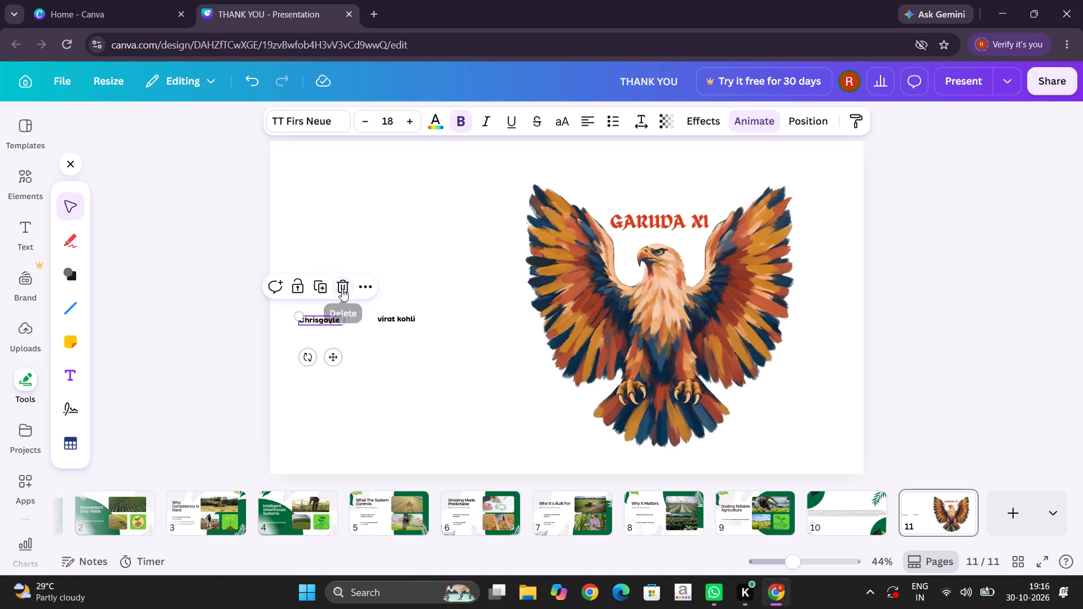
left_click(342, 282)
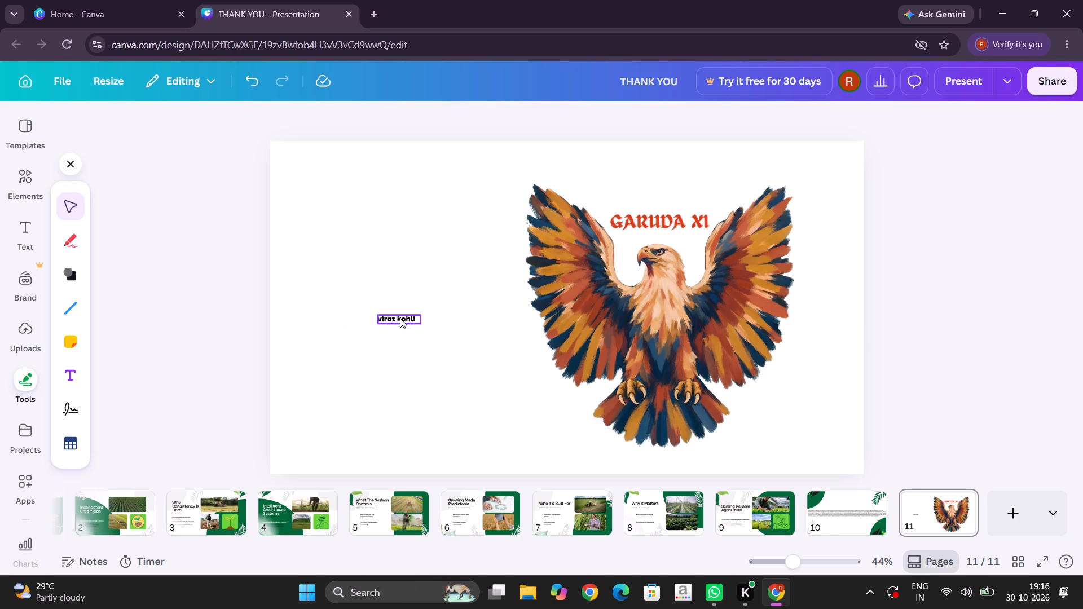
left_click(400, 318)
left_click(416, 286)
Add a text box reading "chris gayle" in the blank area beside the eagle's wing.
left_click(64, 369)
left_click(324, 290)
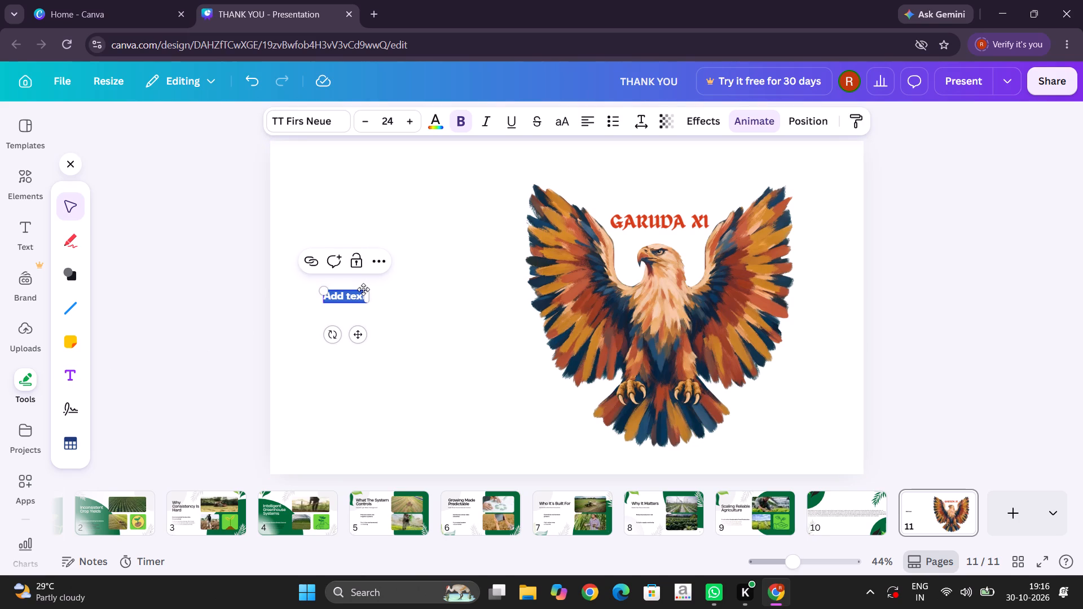
key("BackSpace")
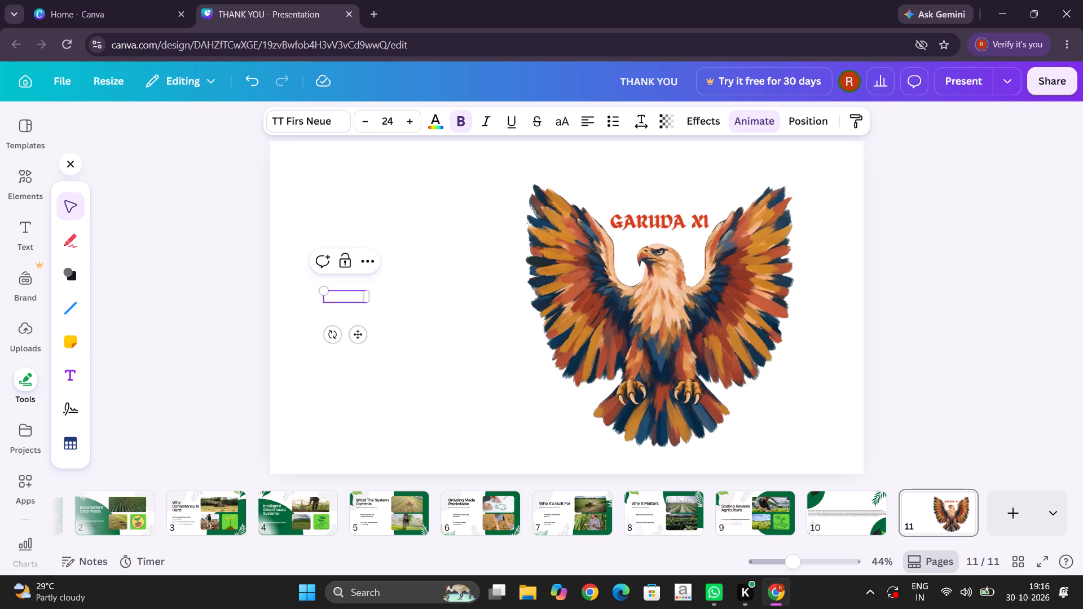
type("ch")
type("ri")
key("s")
key("space")
type("gay")
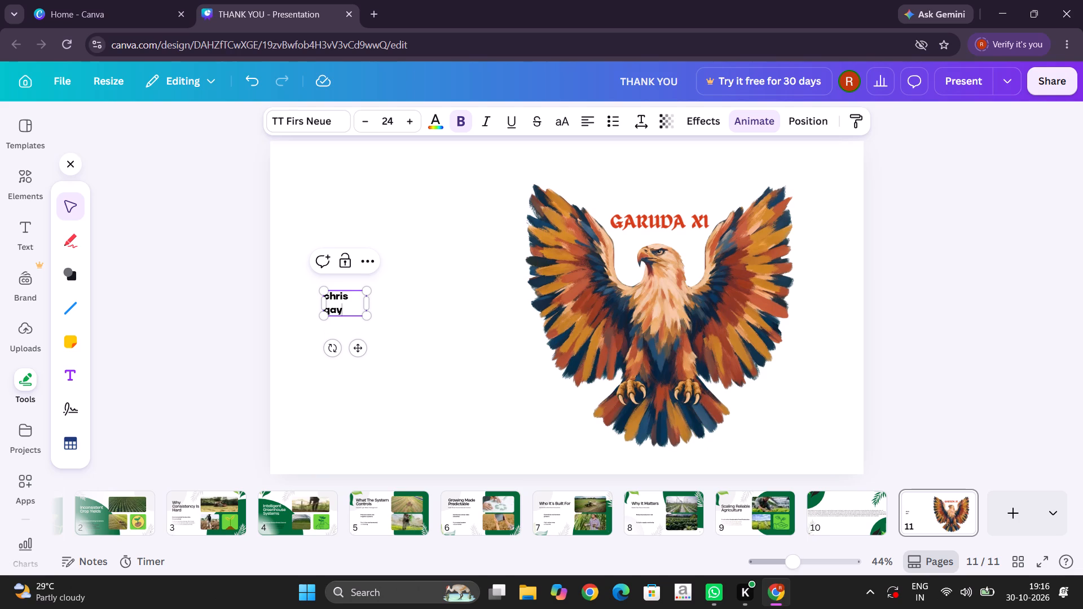
type("le")
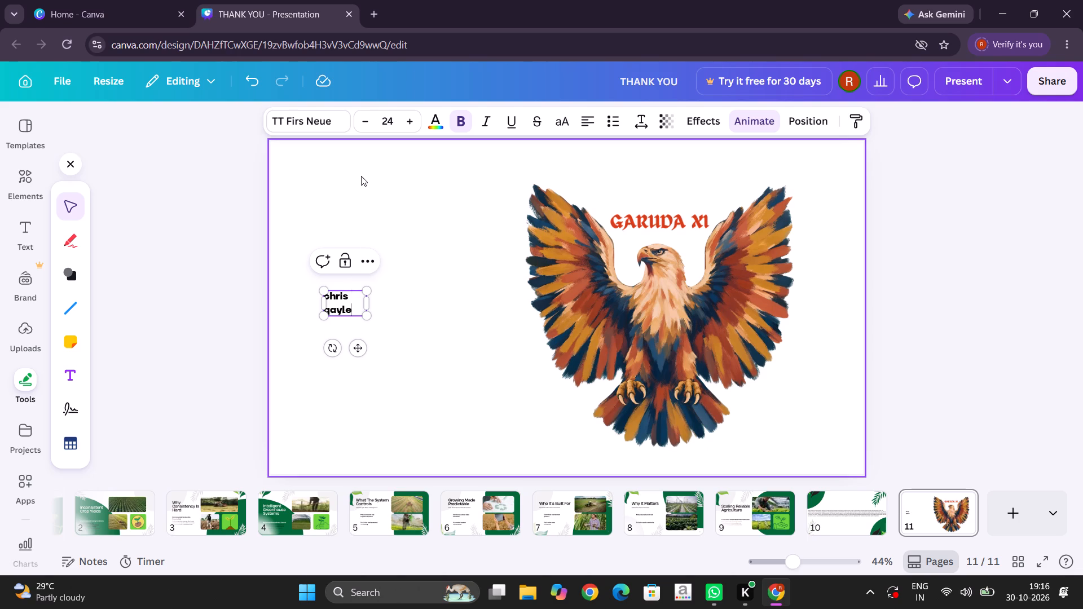
Reduce the font size of the "chris gayle" text box to 18.
triple_click(367, 123)
left_click(367, 123)
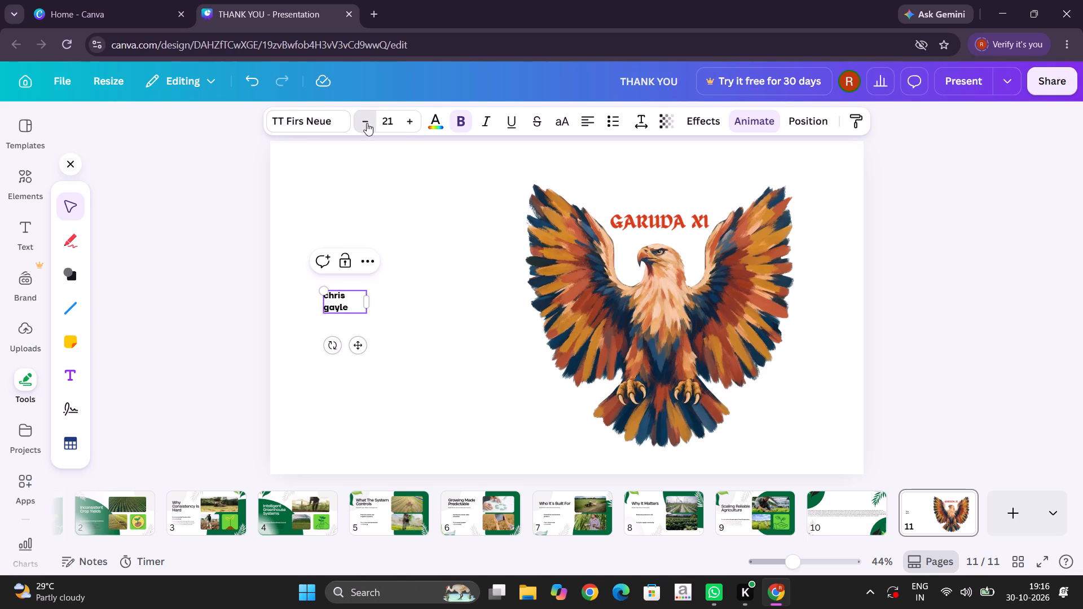
left_click(367, 123)
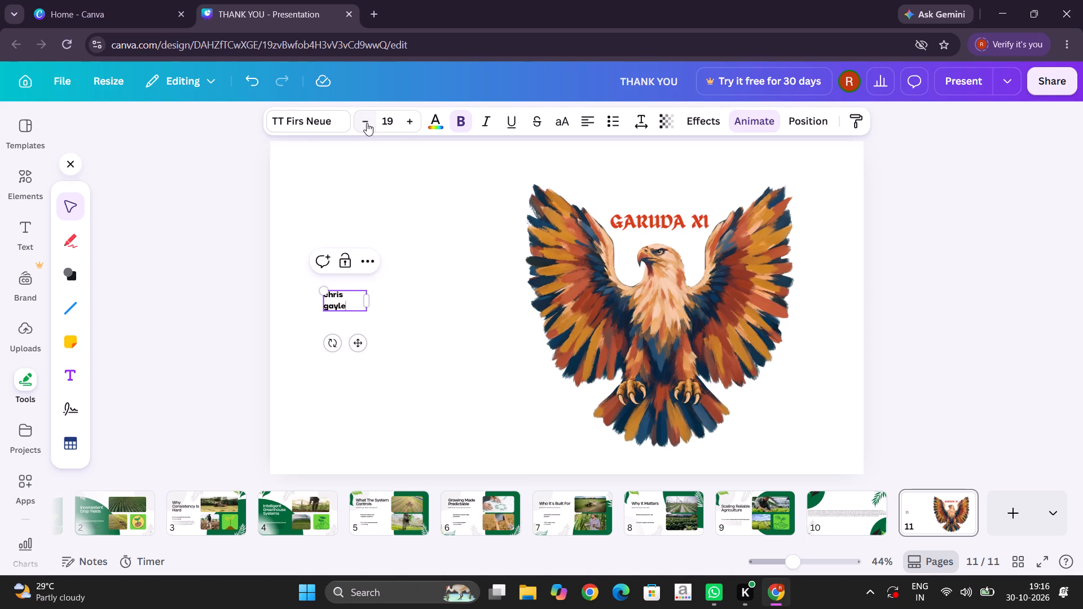
left_click(367, 123)
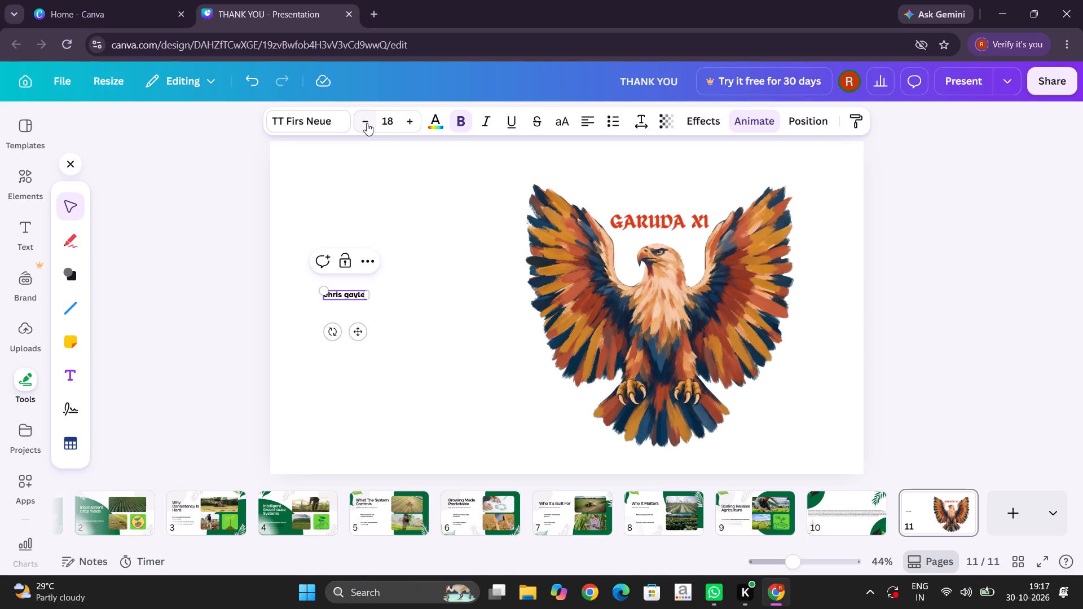
Add "virat kohli" on a second line under chris gayle and begin a new line below it.
key("Return")
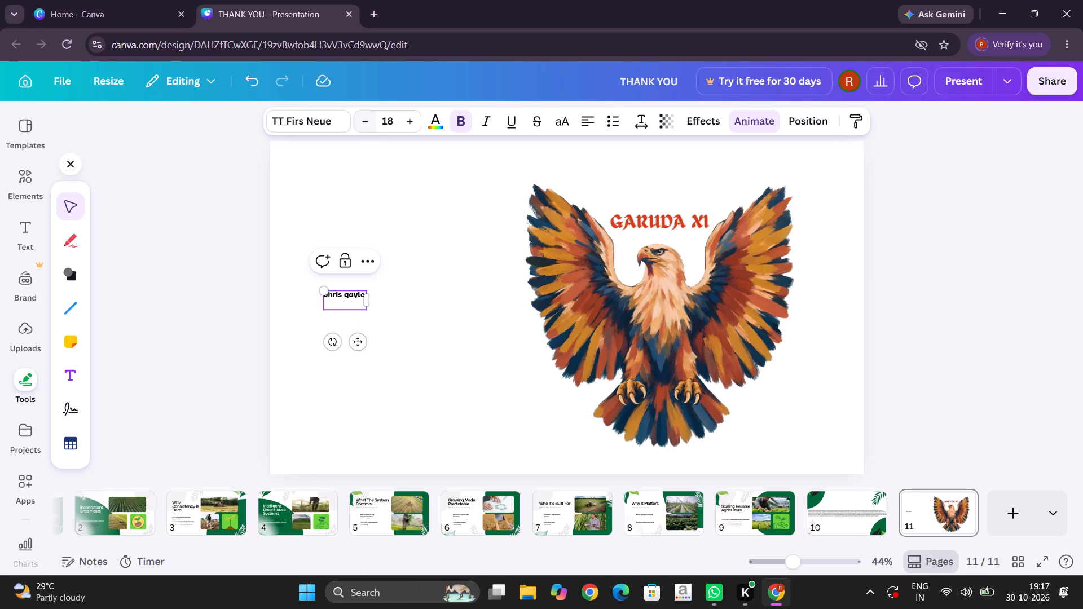
type("vir")
key("a")
key("t")
key("space")
key("k")
key("h")
key("BackSpace")
type("ohli")
key("Return")
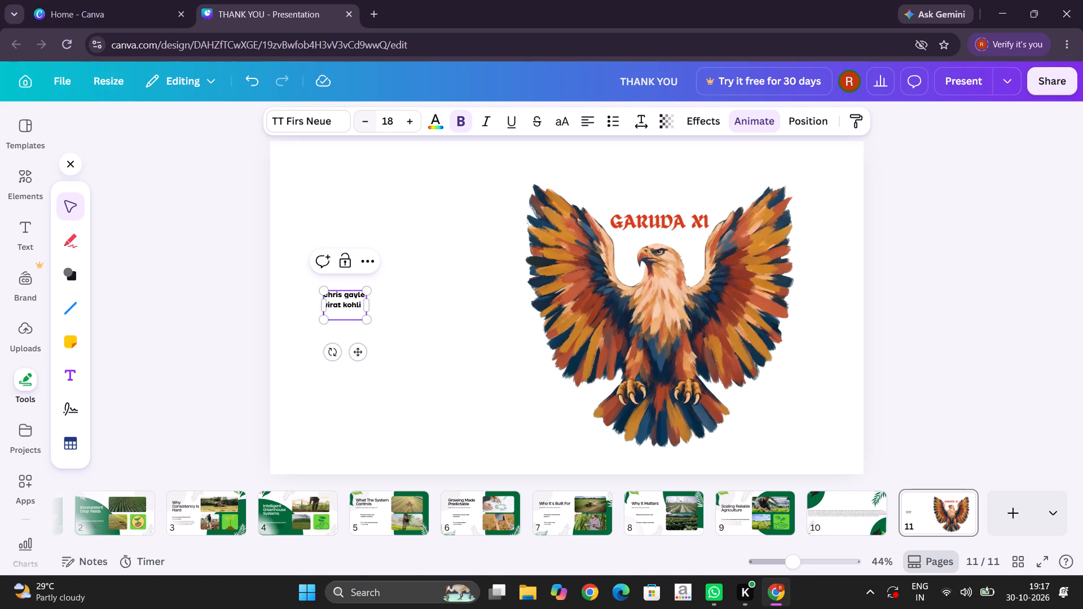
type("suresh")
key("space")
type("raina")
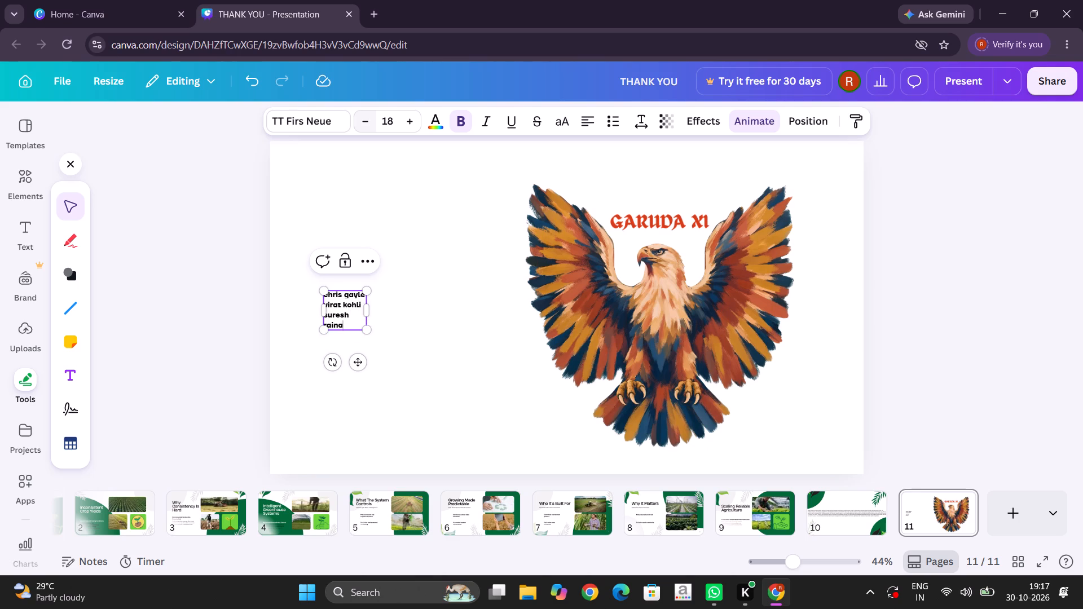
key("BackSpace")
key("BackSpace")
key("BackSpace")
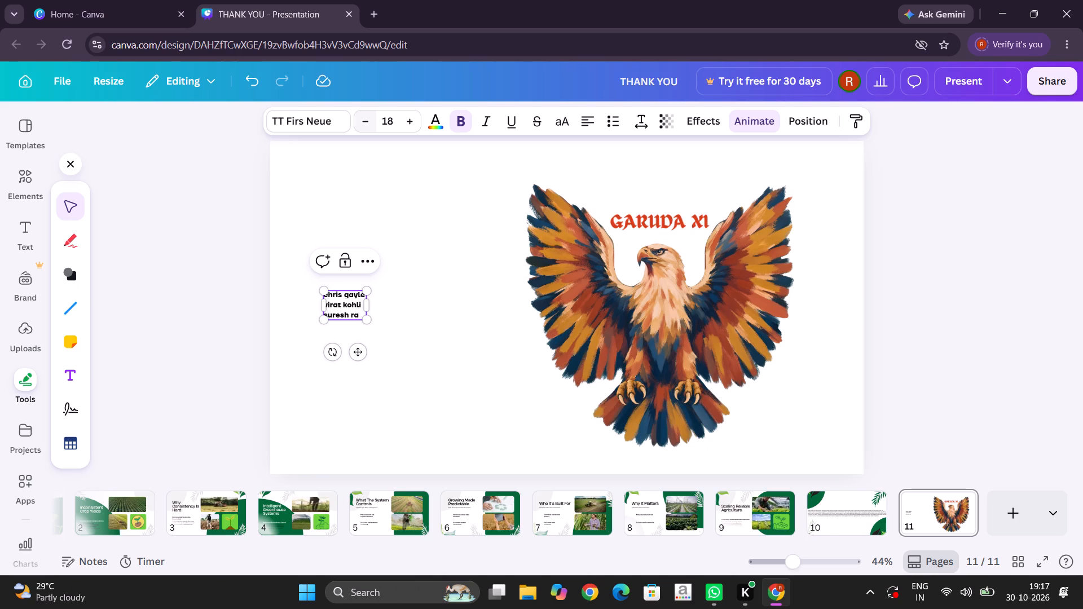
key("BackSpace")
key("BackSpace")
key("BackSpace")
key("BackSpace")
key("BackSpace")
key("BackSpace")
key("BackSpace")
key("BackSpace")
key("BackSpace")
Continue the player list with "raina" on the third line and "ABD" in capitals on the fourth.
type("ra")
type("ina")
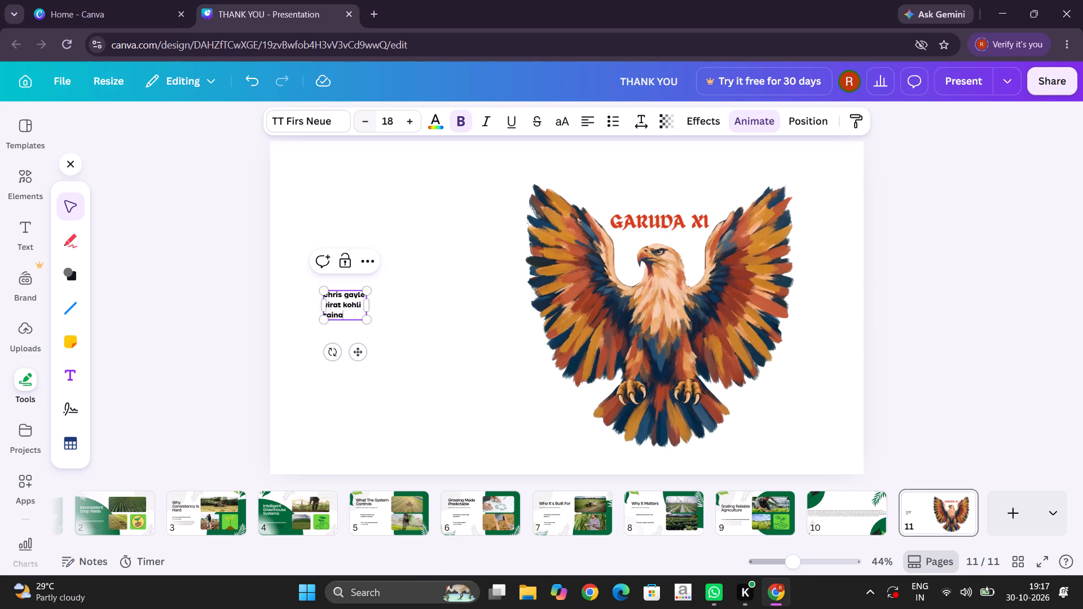
key("Return")
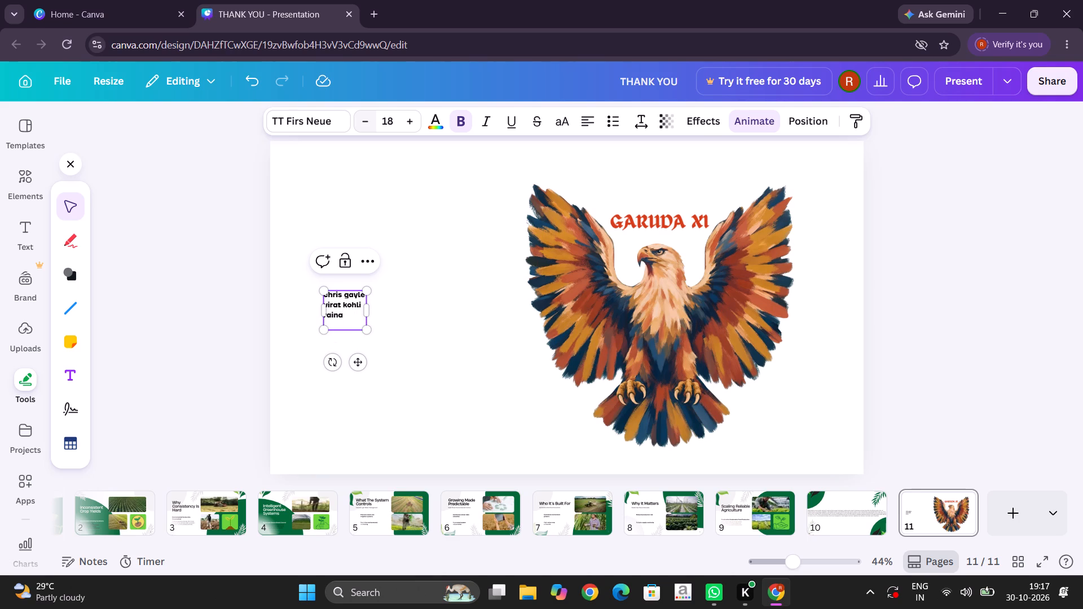
key("a")
type("bd")
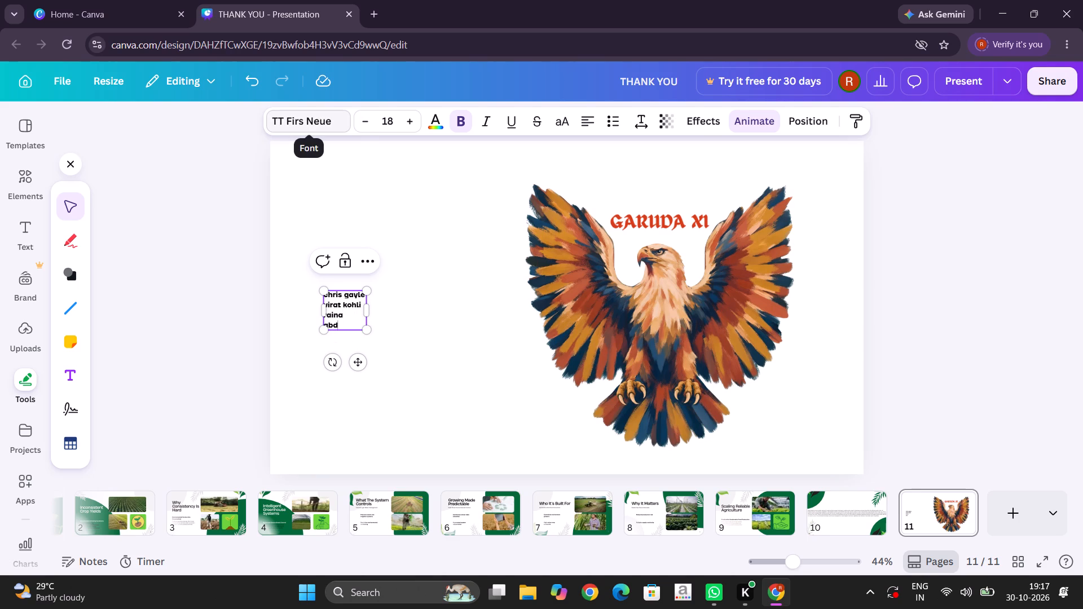
key("BackSpace")
key("BackSpace")
key("BackSpace")
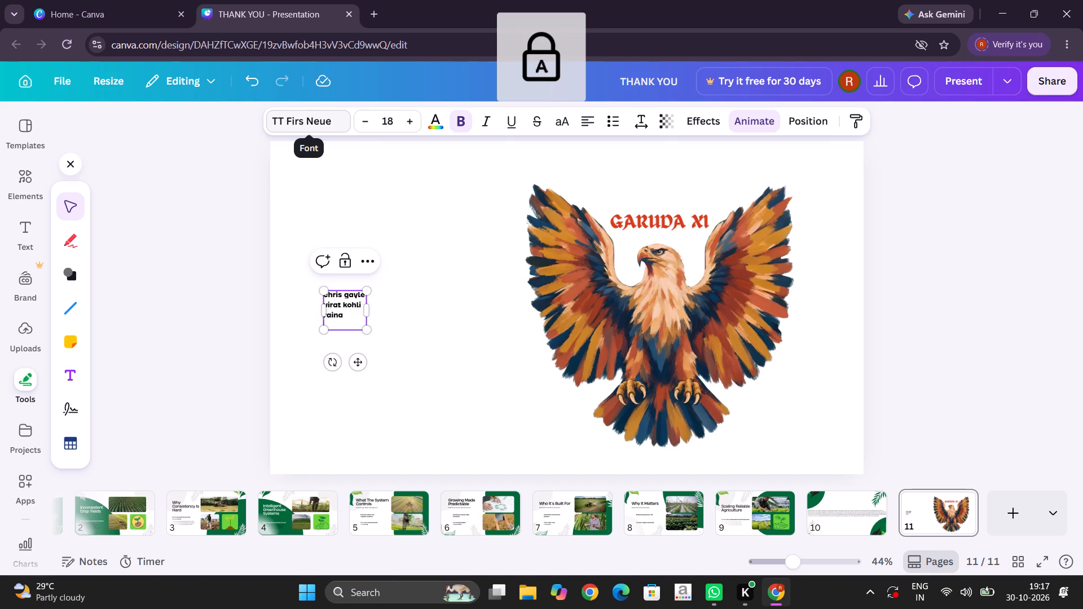
type("ABD")
Add "m.s.dhoni" on a new line under ABD in the player list.
key("Return")
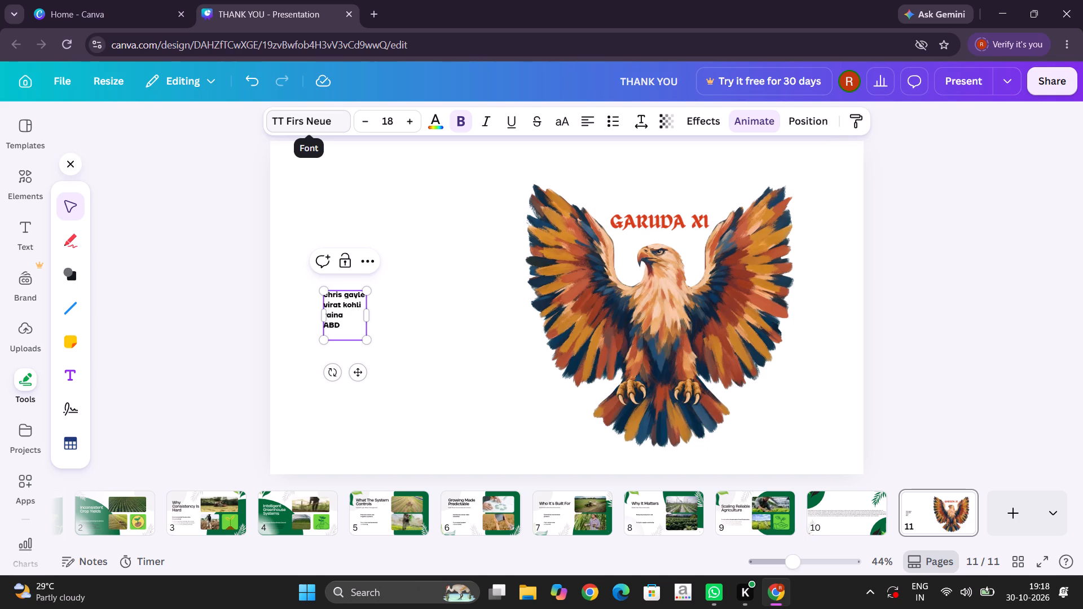
key("m")
key("period")
key("s")
key("period")
key("d")
type("honi")
Extend the player list below m.s.dhoni with "pollard", "jadeja" and "narine", each on its own line.
key("Return")
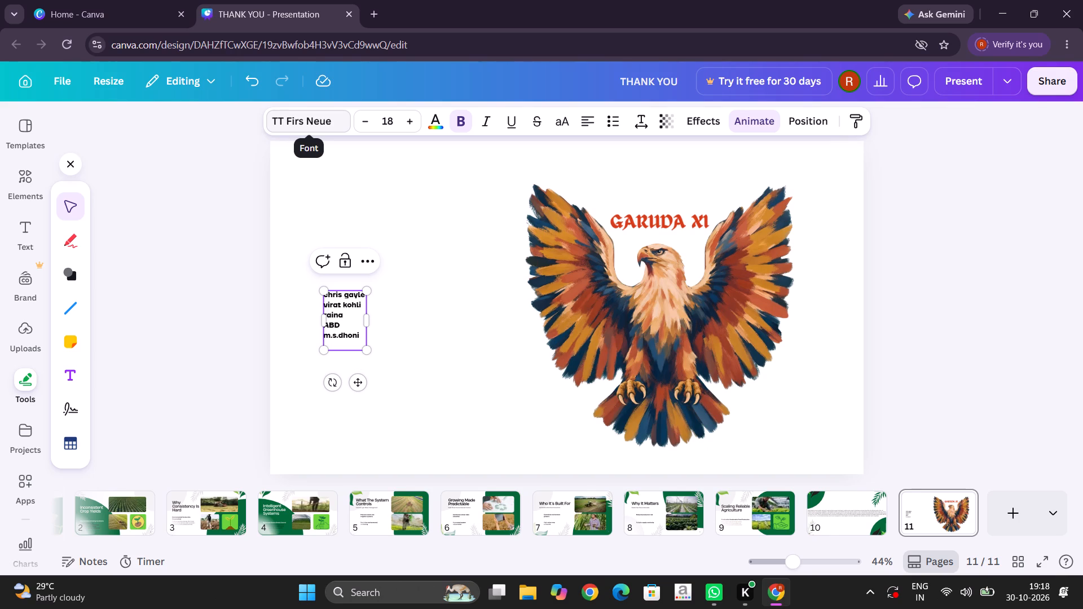
type("polla")
type("rd")
key("Return")
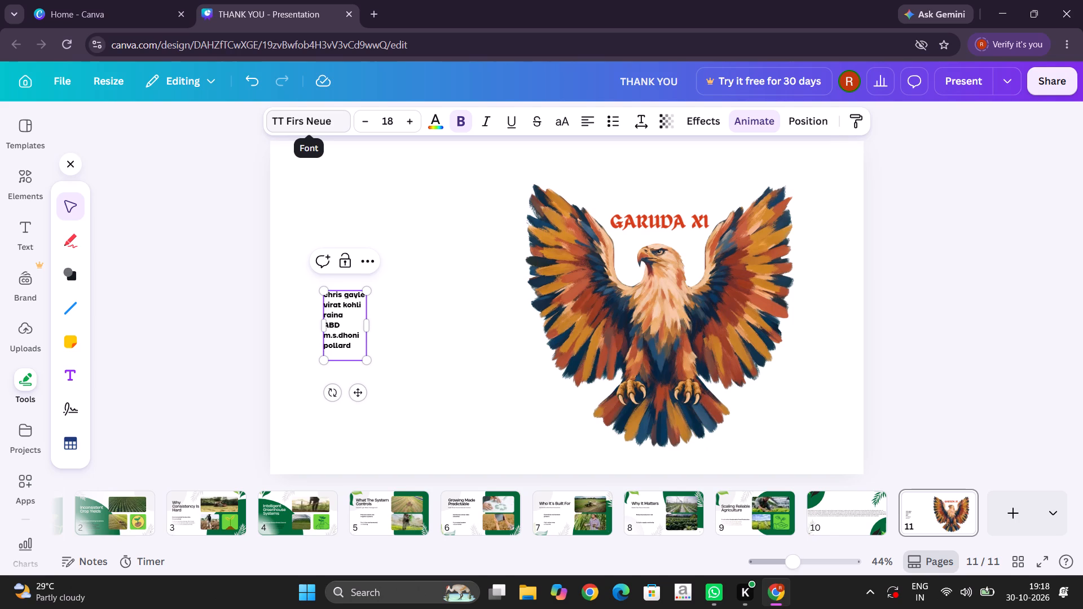
type("jadeja")
key("Return")
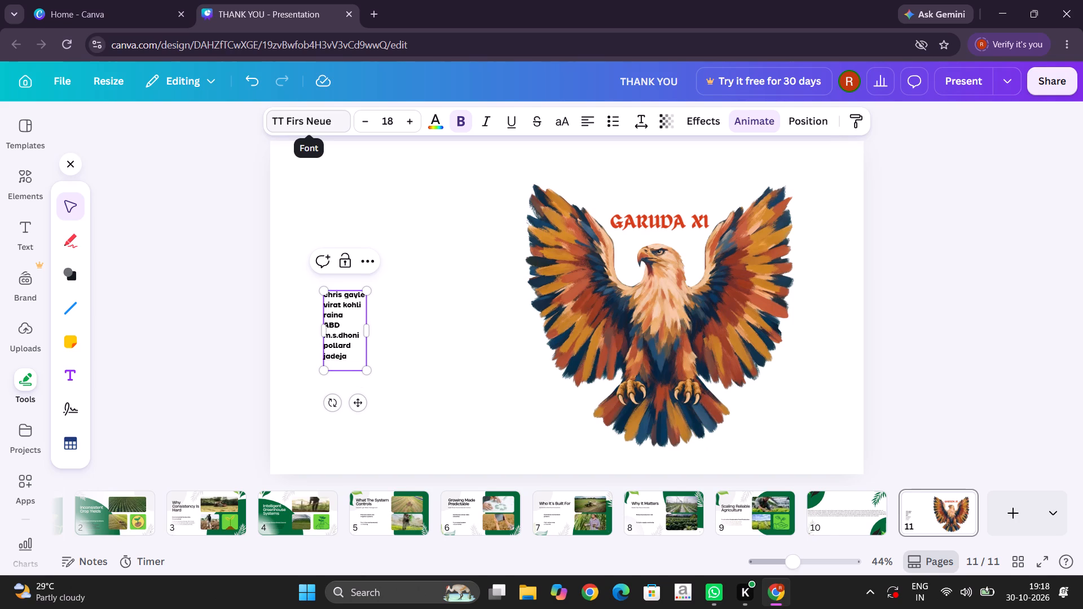
type("narine")
Add "d.j.bravo" on a new line below narine in the player list.
key("Return")
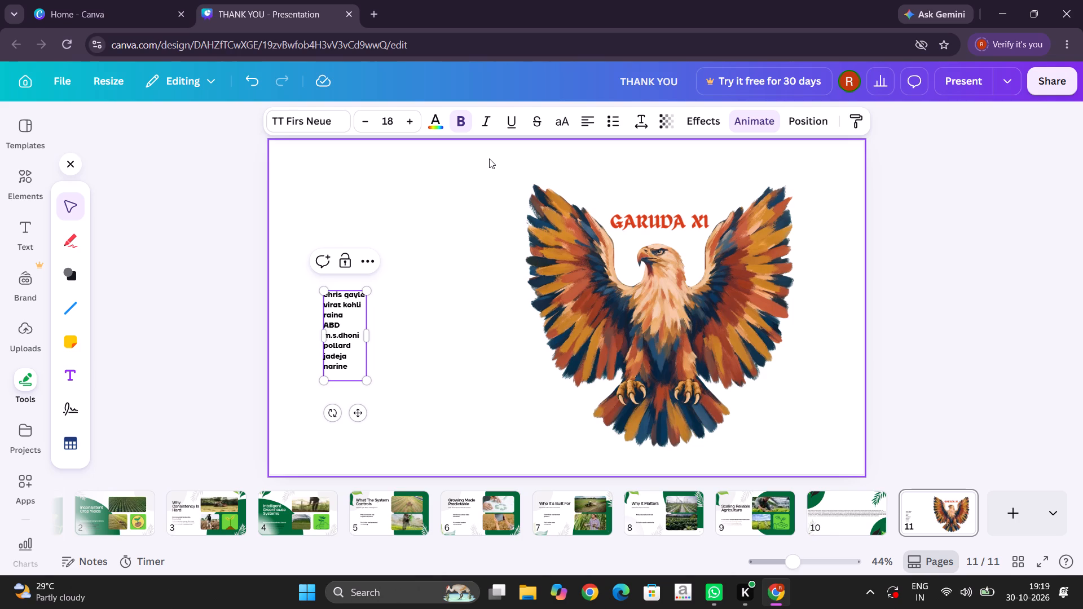
type("d.")
type("j.")
type("bravo")
Add "bhuvi" as the short form of the bowler's name on a new line below d.j.bravo.
key("Return")
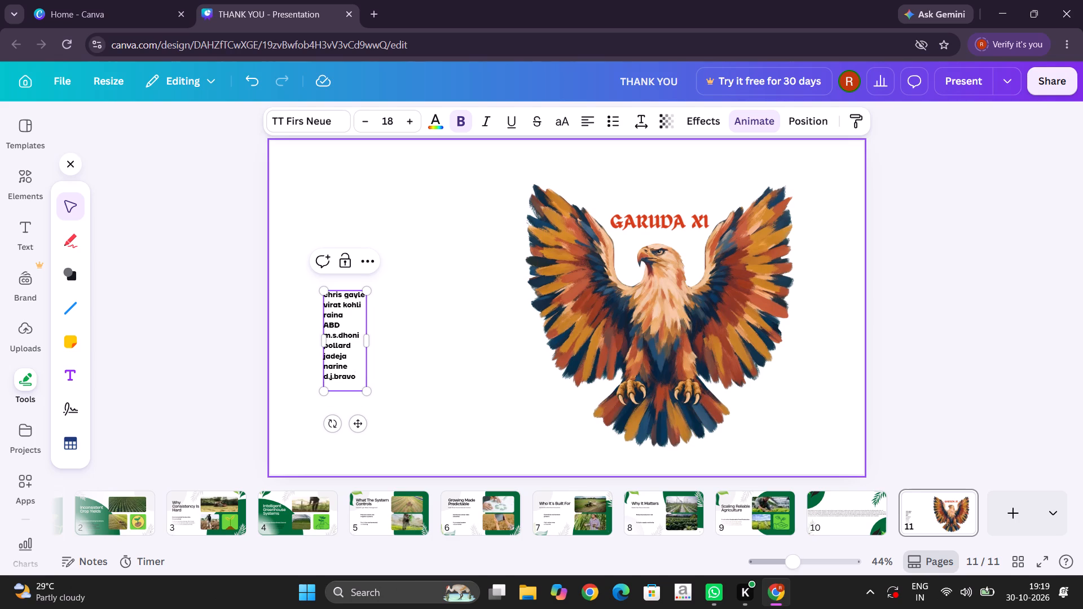
type("bu")
key("BackSpace")
type("huvnes")
type("hwar")
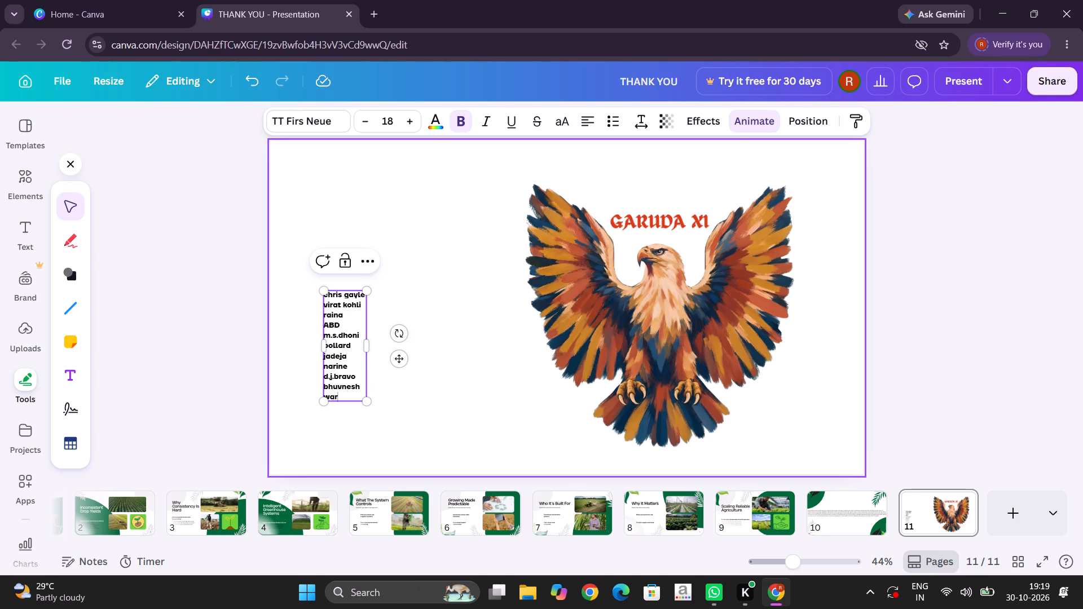
key("BackSpace")
key("BackSpace")
key("BackSpace")
key("BackSpace")
key("BackSpace")
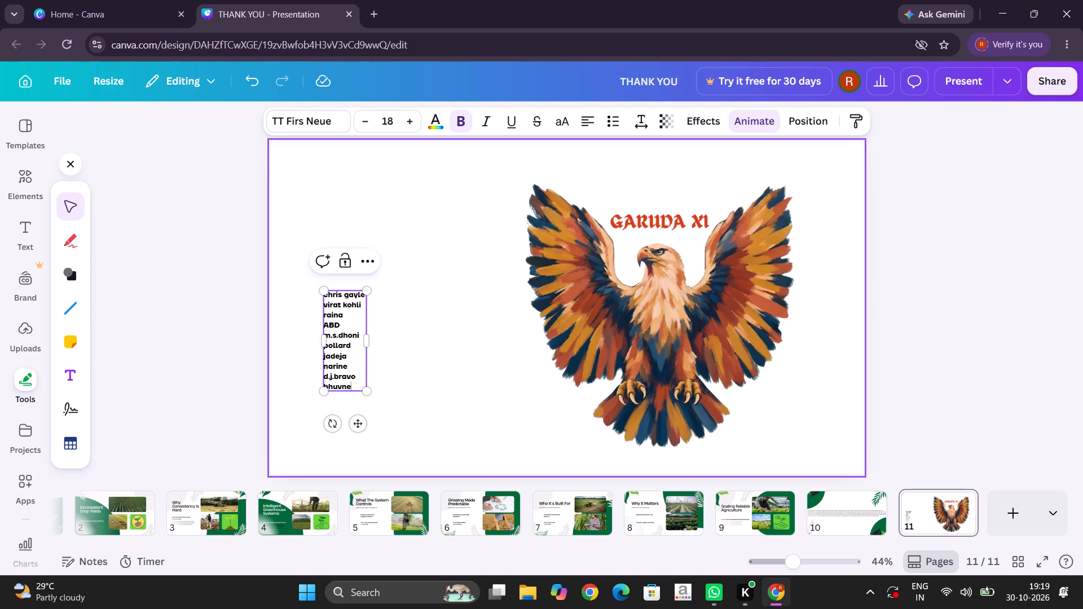
key("BackSpace")
key("BackSpace")
key("i")
Add "bhumra" on a new line below bhuvi in the player list.
key("Return")
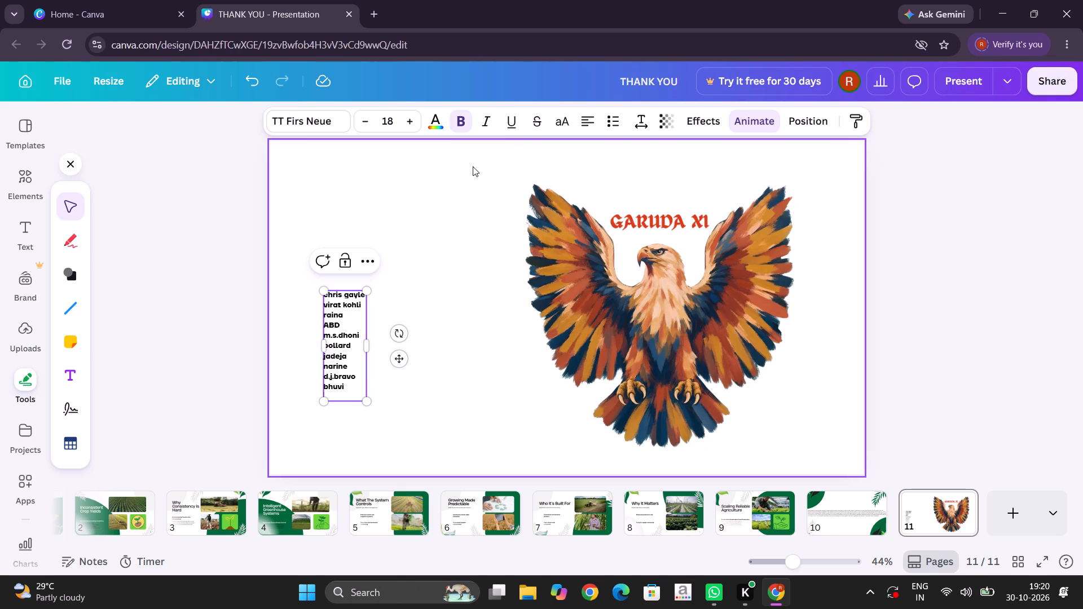
type("bh")
key("u")
key("m")
type("ra")
Add the impact-player entry "imp;rashid khan,russe" on a new line below bhumra and leave text editing.
key("Return")
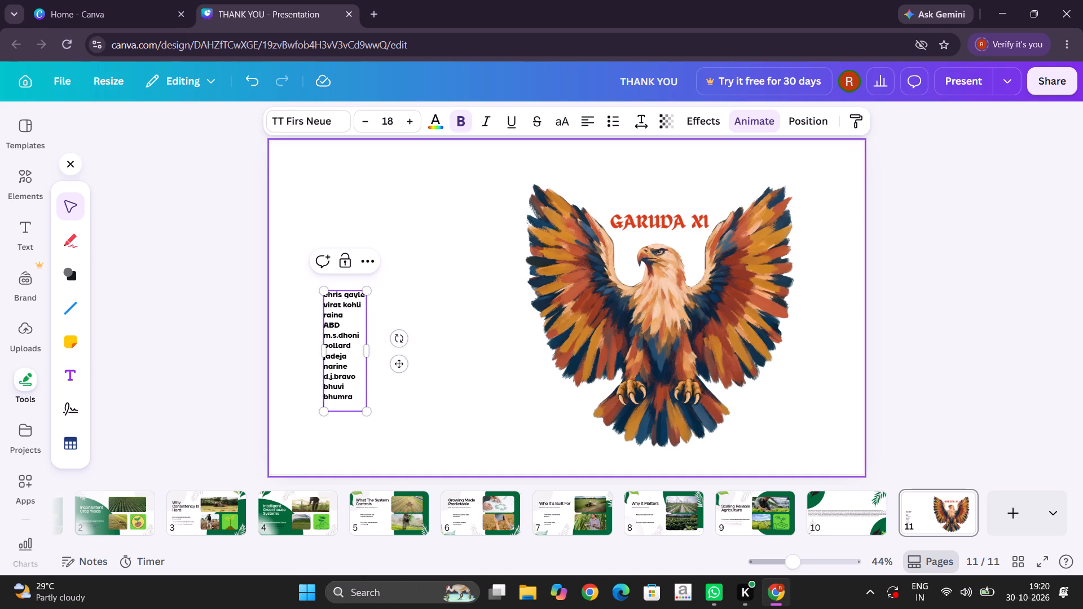
type("im")
key("p")
key("semicolon")
key("r")
type("as")
type("hid")
key("space")
type("khan")
key("comma")
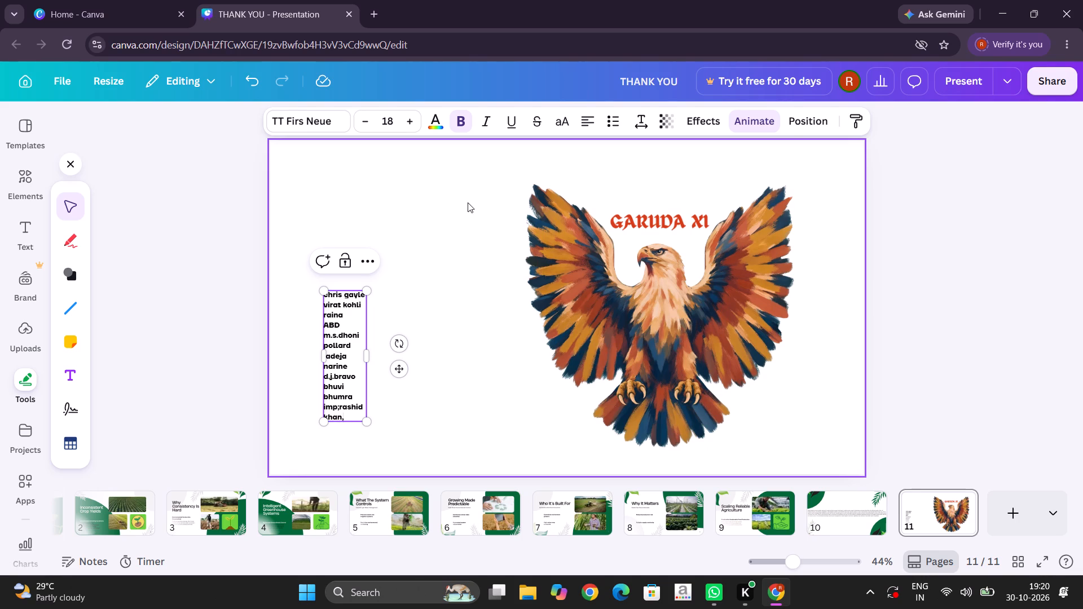
type("russ")
key("e")
key("l")
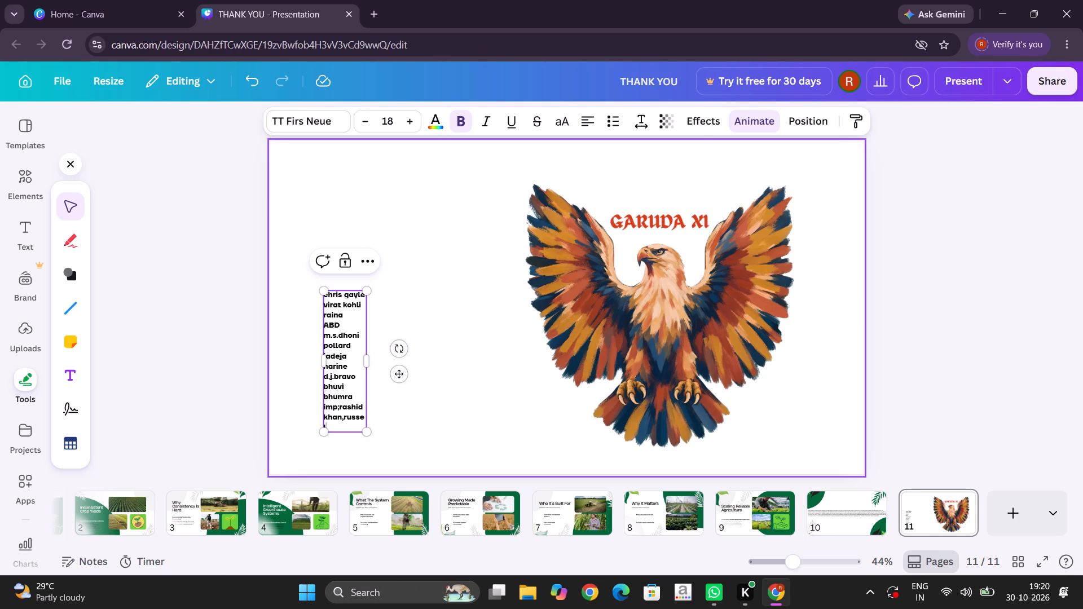
key("BackSpace")
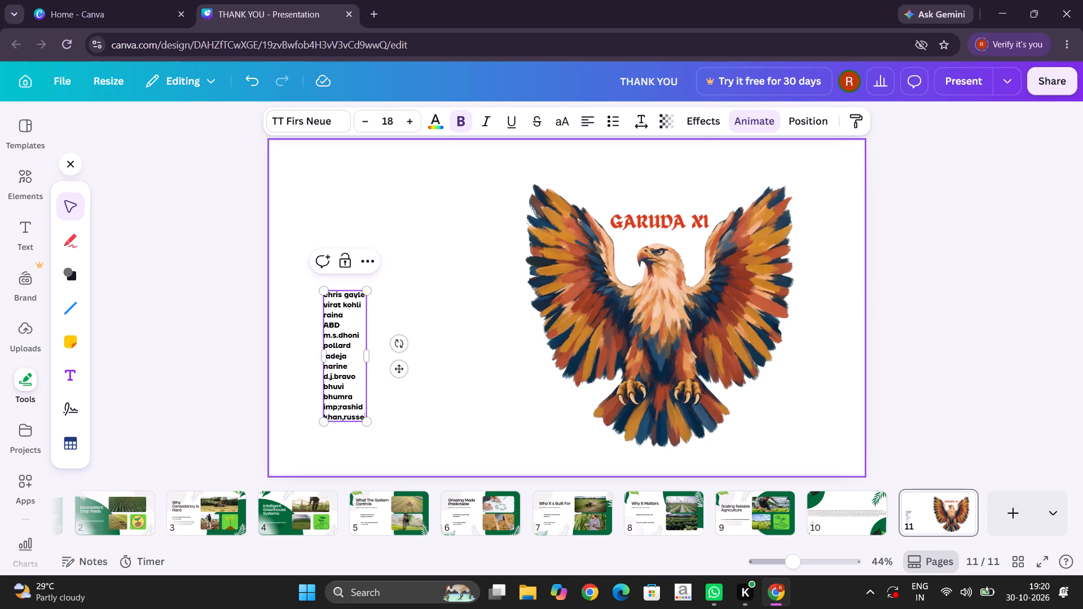
left_click(481, 255)
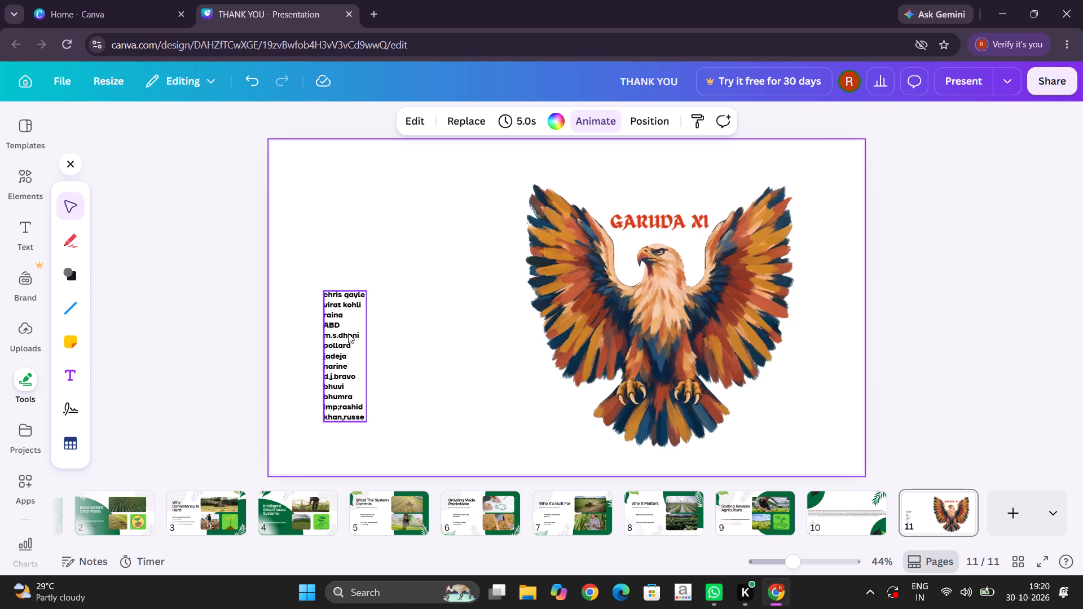
Move the player list text box closer to the eagle and slightly higher on the page, then deselect it.
left_click_drag(348, 333, 441, 318)
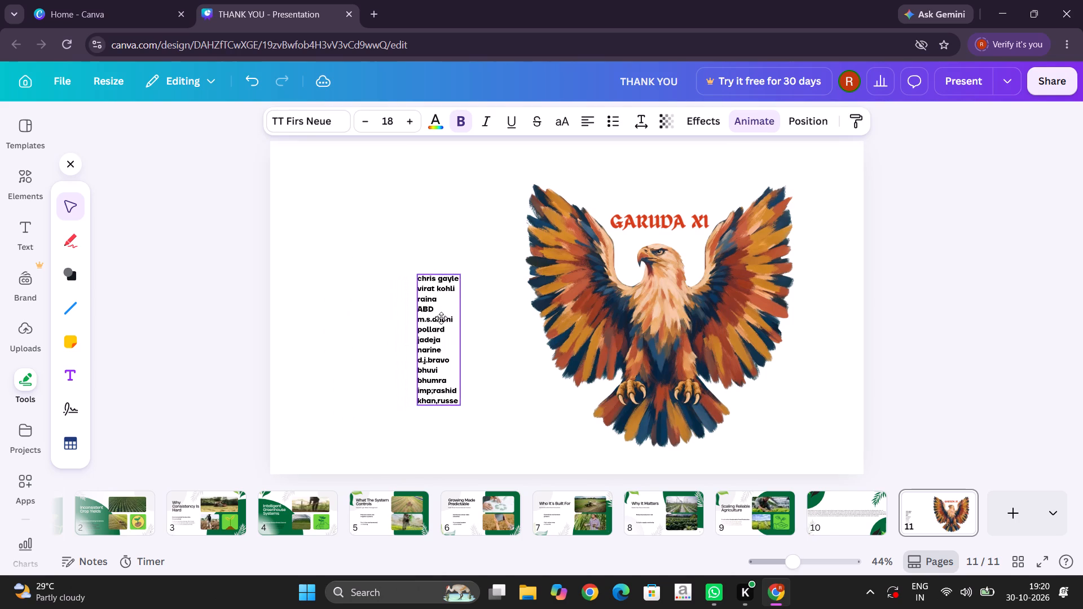
left_click_drag(441, 318, 440, 325)
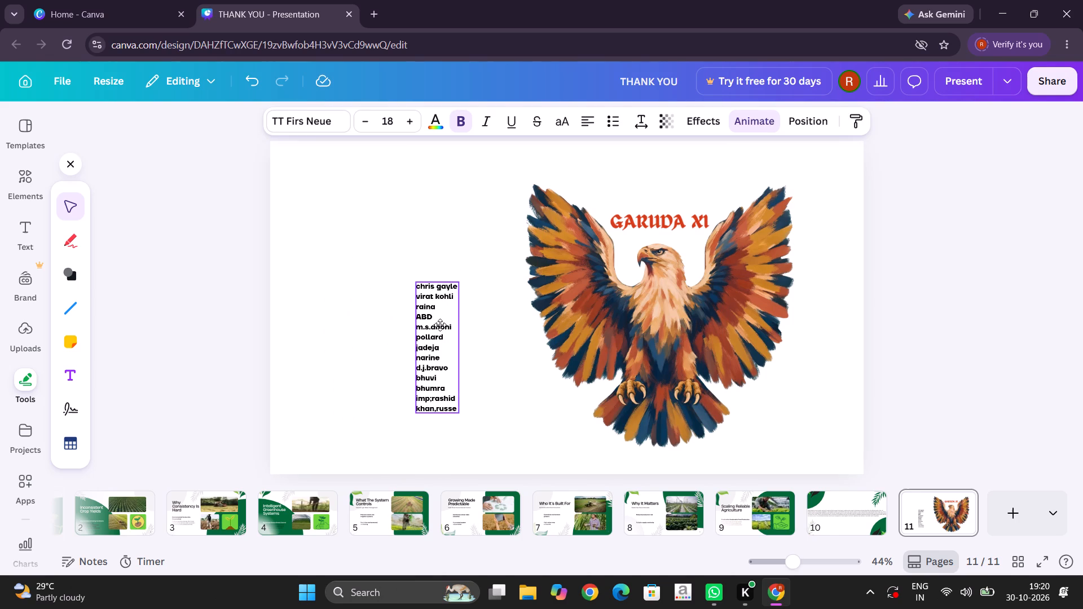
left_click_drag(440, 325, 442, 308)
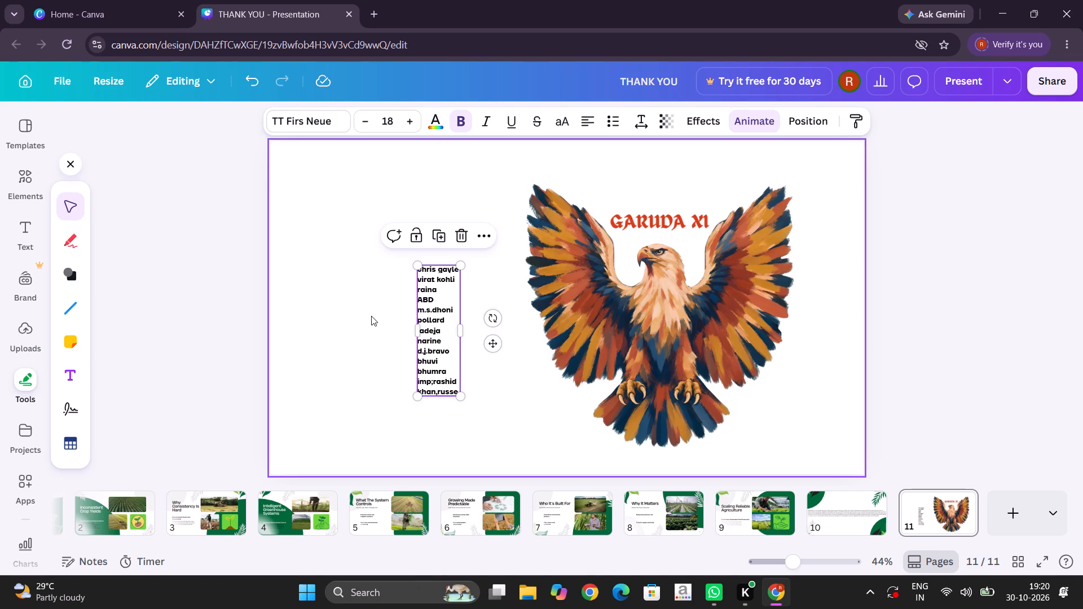
left_click(371, 316)
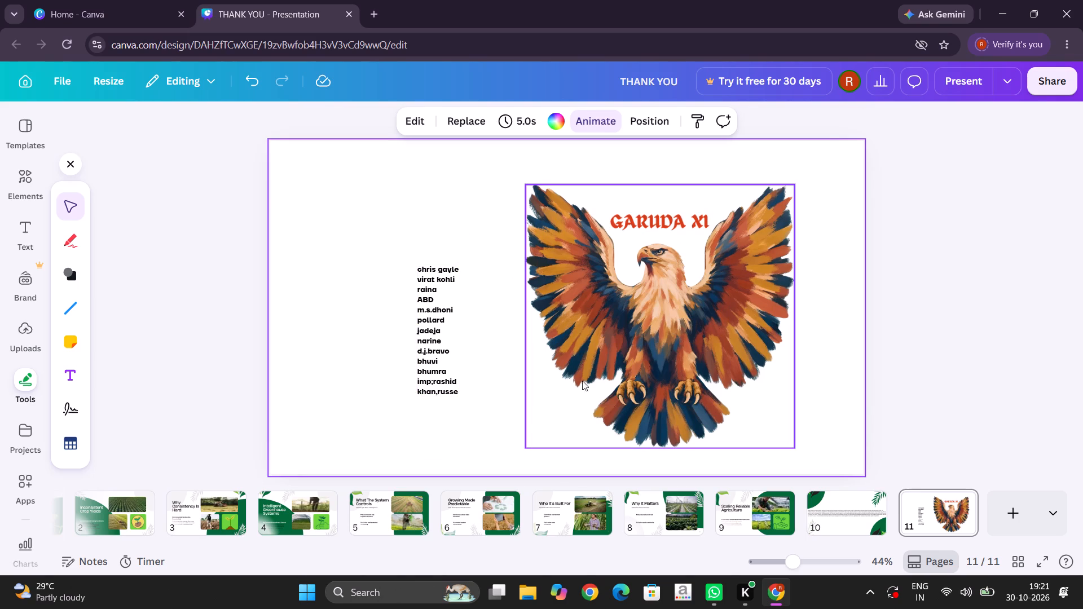
Enlarge the player list text box proportionally from its corners until the font size is about 34.4.
left_click(442, 334)
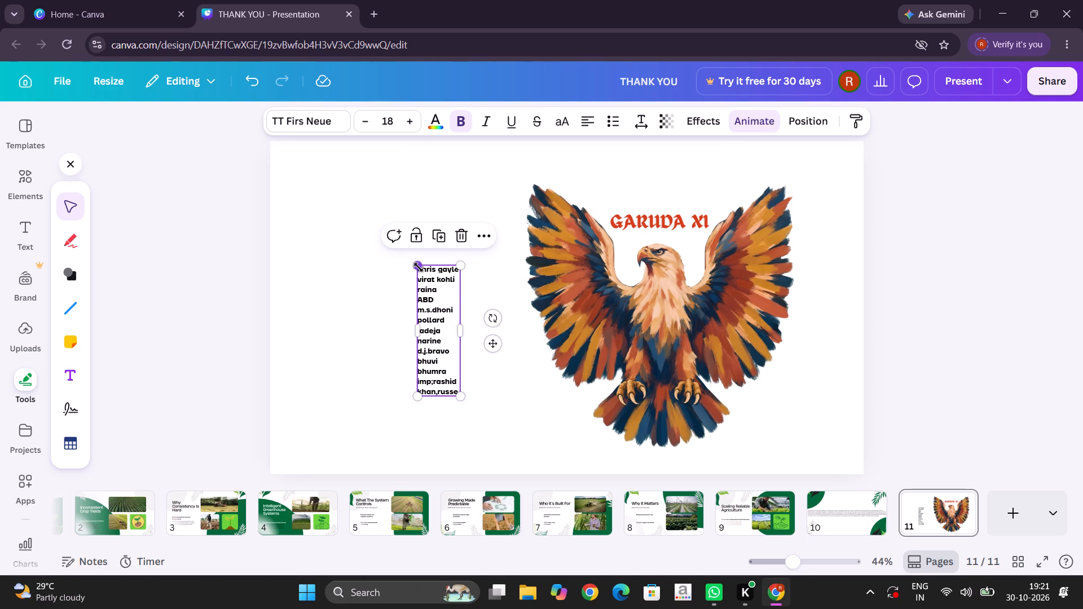
left_click_drag(418, 266, 378, 184)
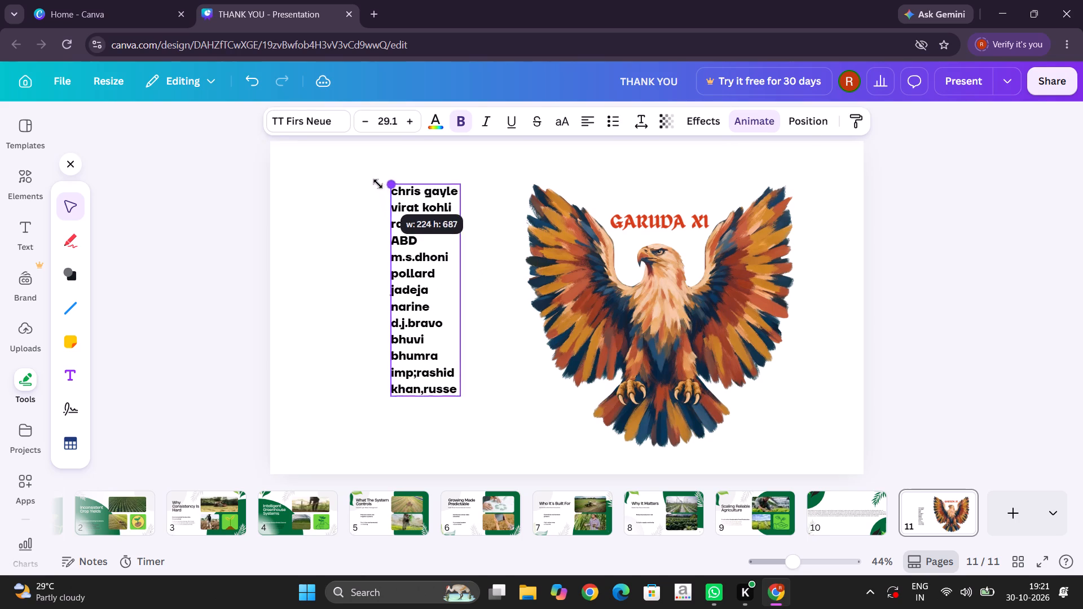
left_click_drag(378, 184, 381, 180)
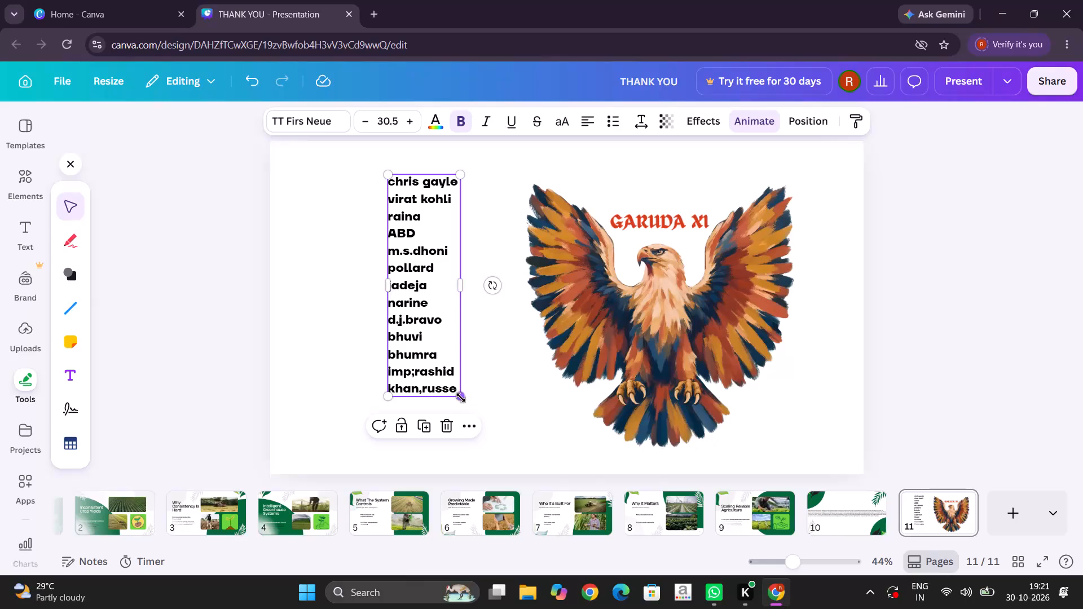
left_click_drag(461, 398, 480, 419)
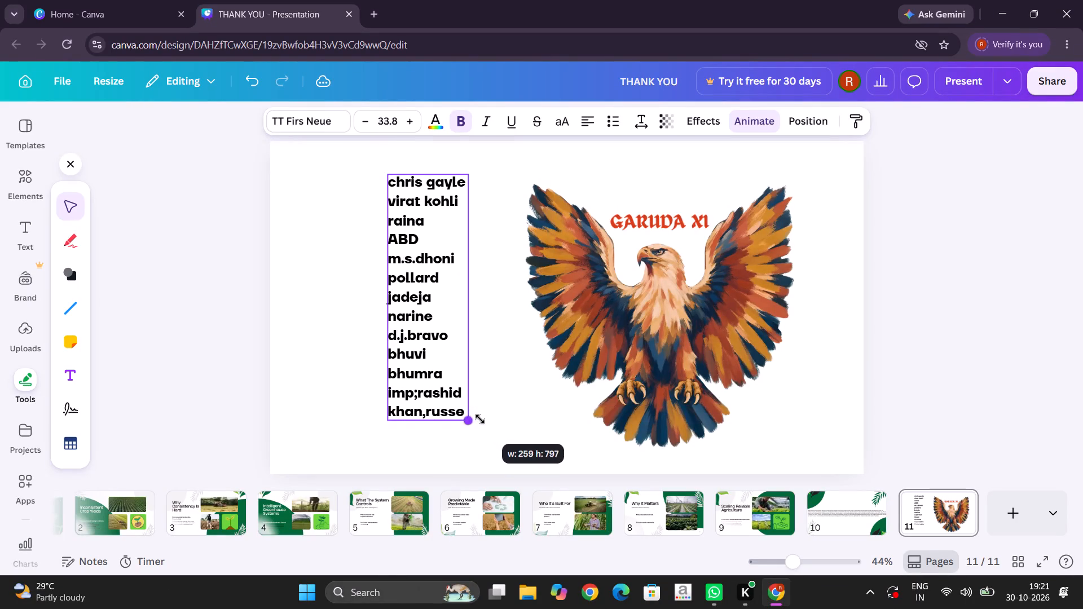
left_click_drag(480, 419, 482, 422)
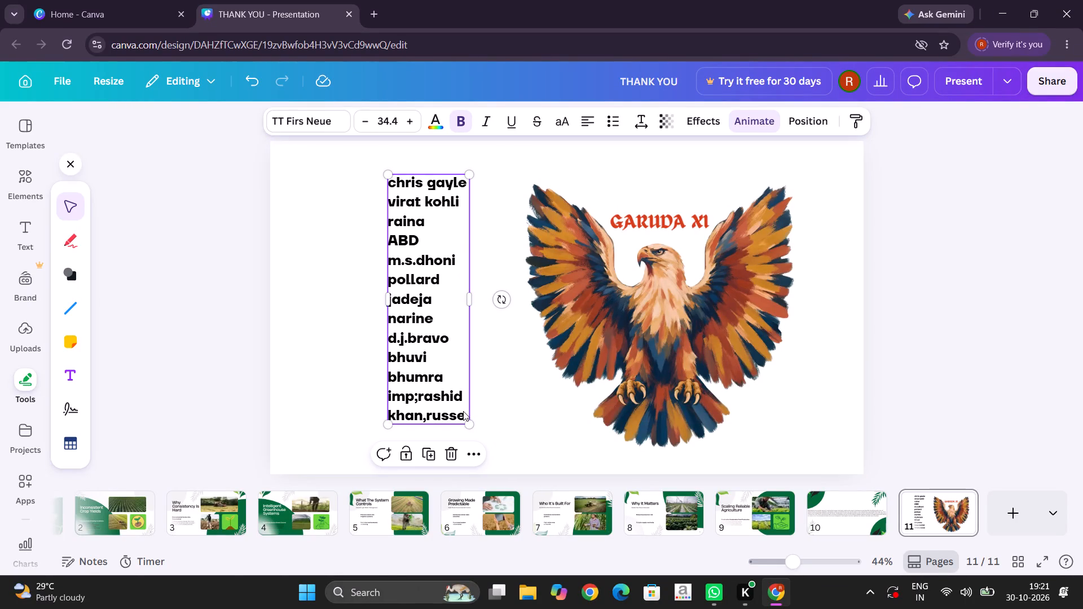
Append "l" to the end of the player list so that the last name reads "russel".
left_click(462, 402)
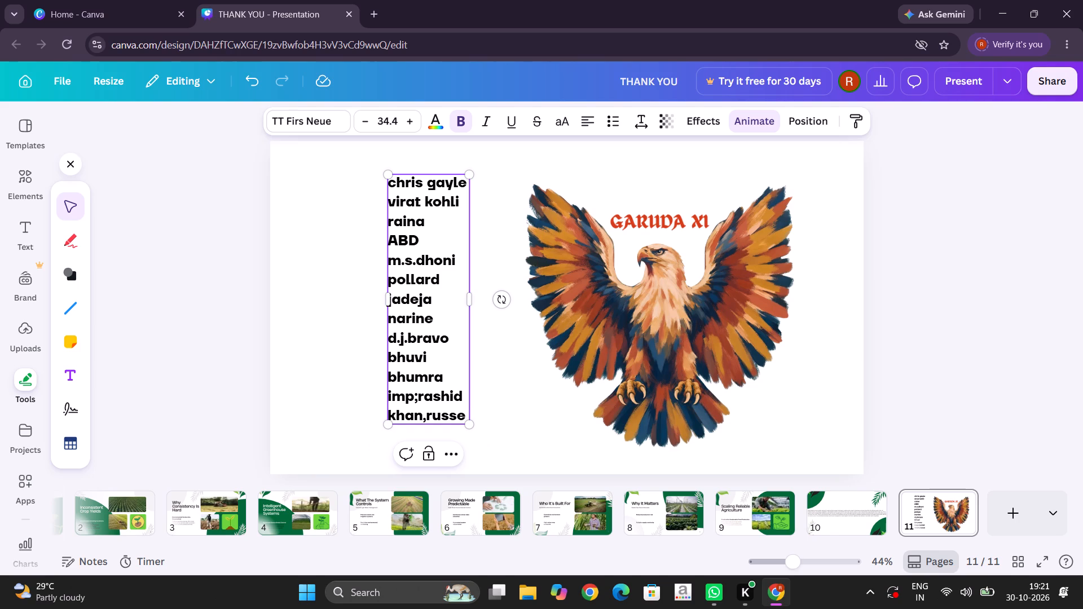
left_click(465, 414)
key("l")
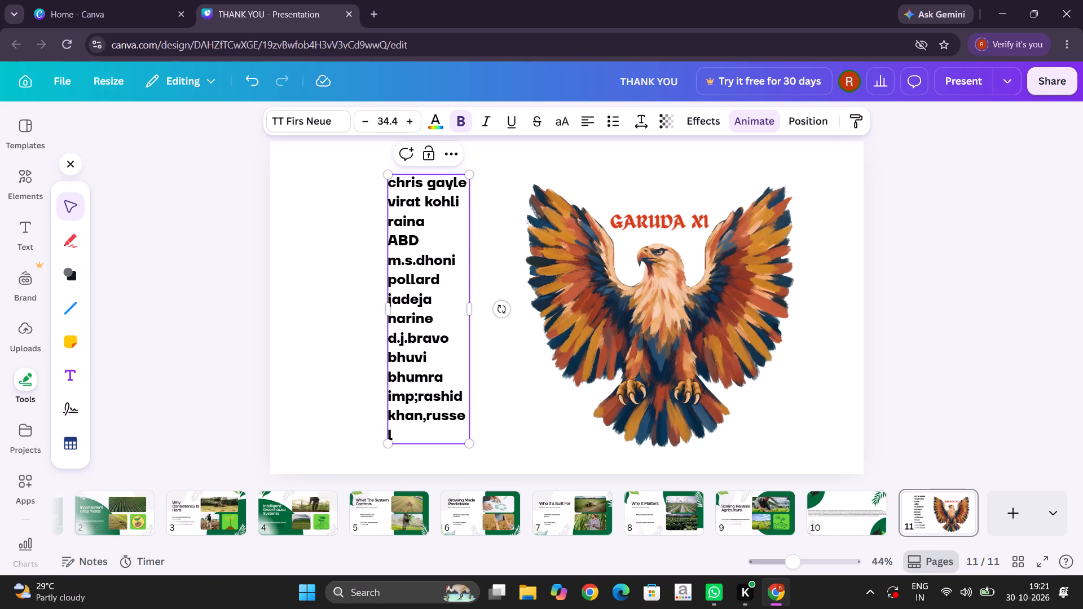
Move "russel" onto its own line at the end of the player list, keeping the comma after "khan".
key("BackSpace")
key("BackSpace")
key("BackSpace")
key("BackSpace")
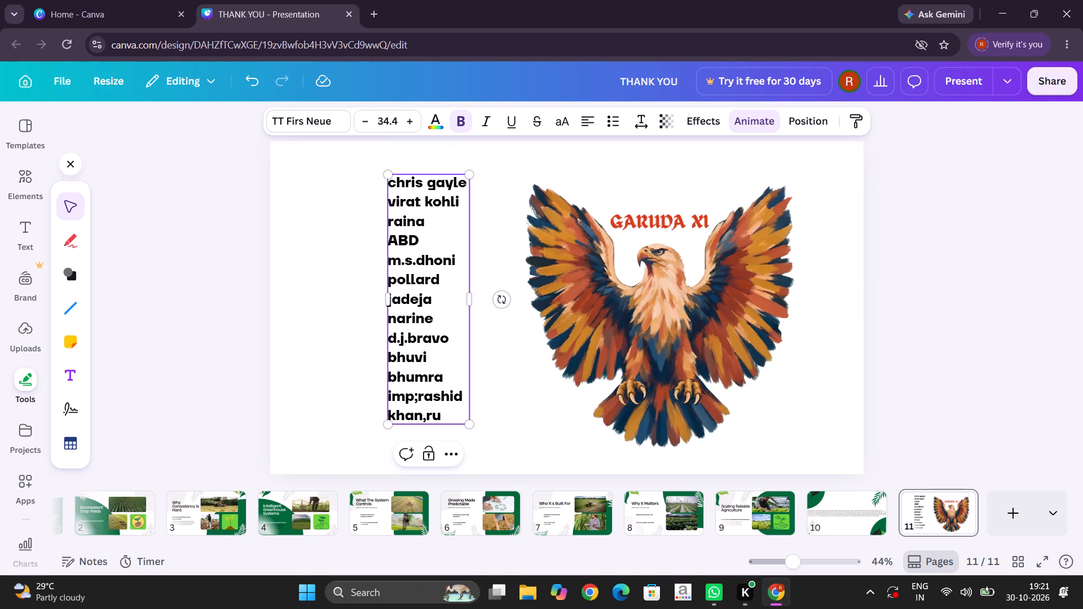
key("BackSpace")
key("BackSpace")
key("BackSpace")
key("Return")
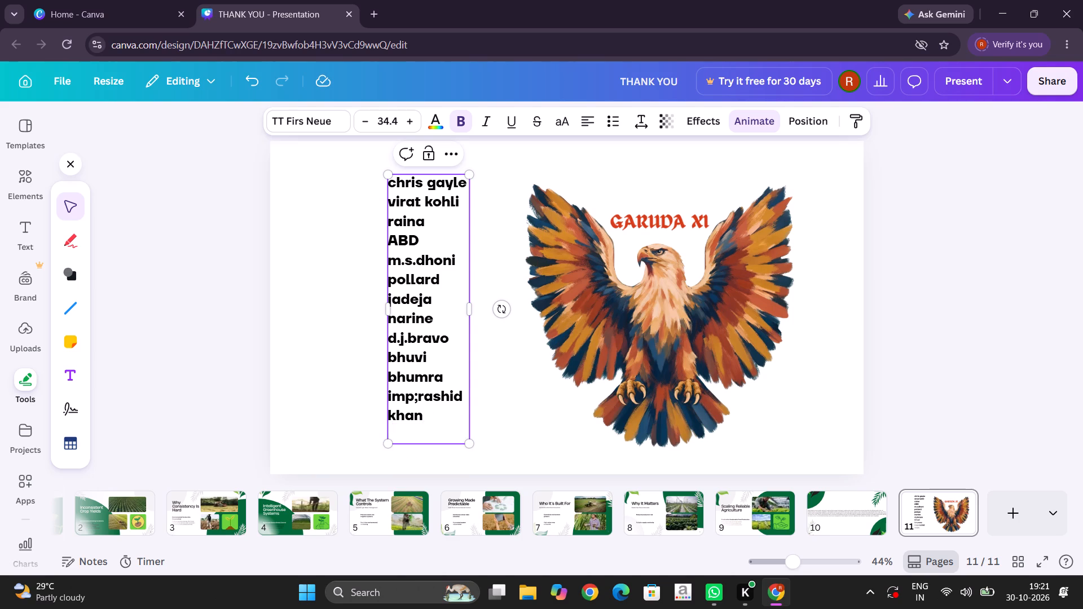
type("ru")
type("sse")
key("l")
left_click(424, 417)
key("comma")
Recolour the entire player list text with the eagle photo's reddish-brown orange #a74e32 and deselect the text box.
left_click(435, 116)
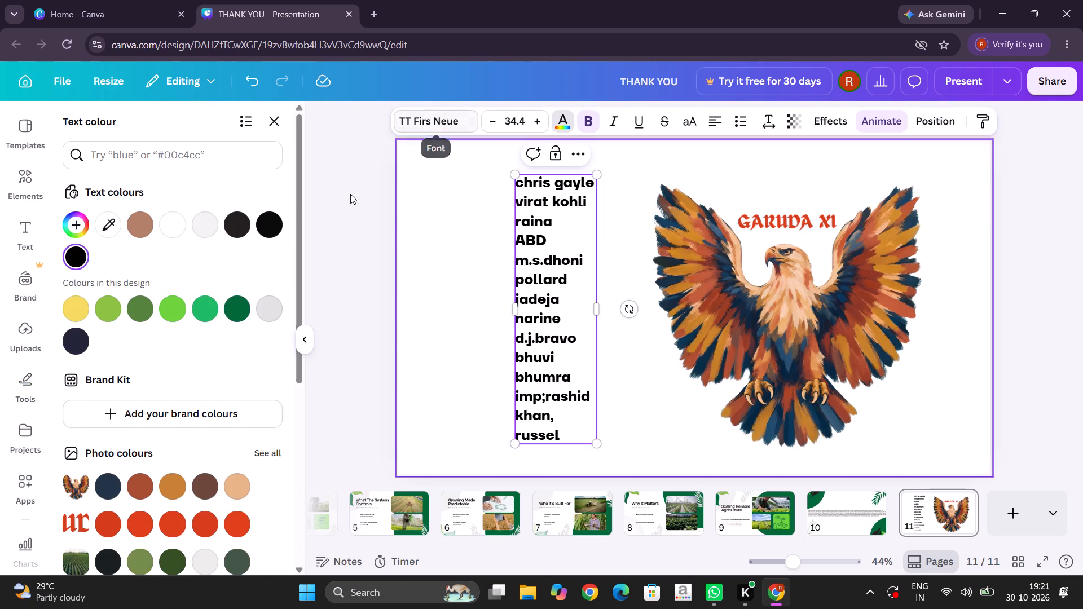
left_click(103, 520)
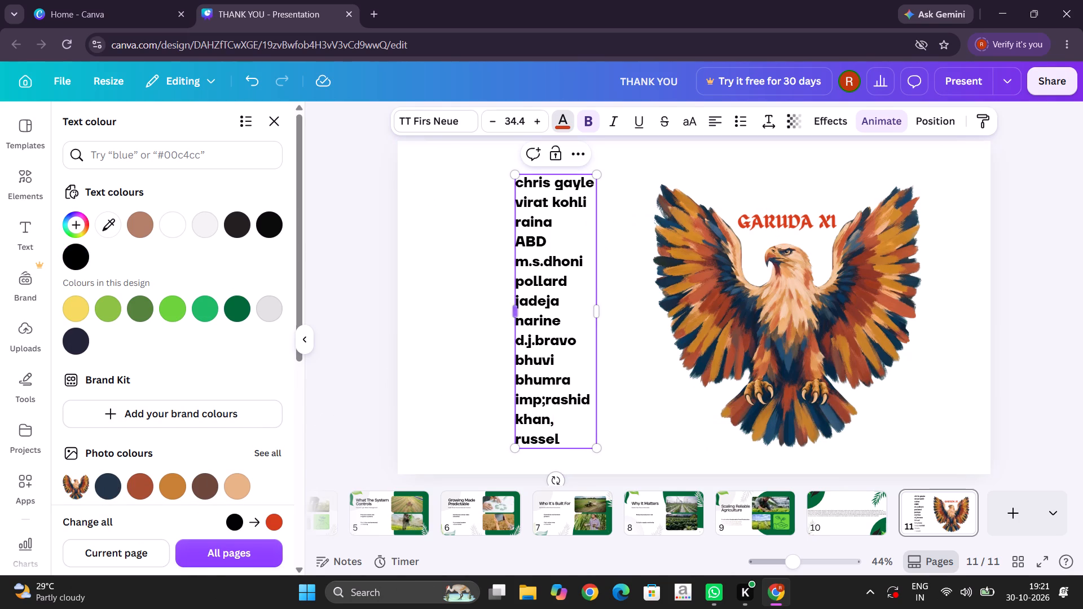
left_click(536, 238)
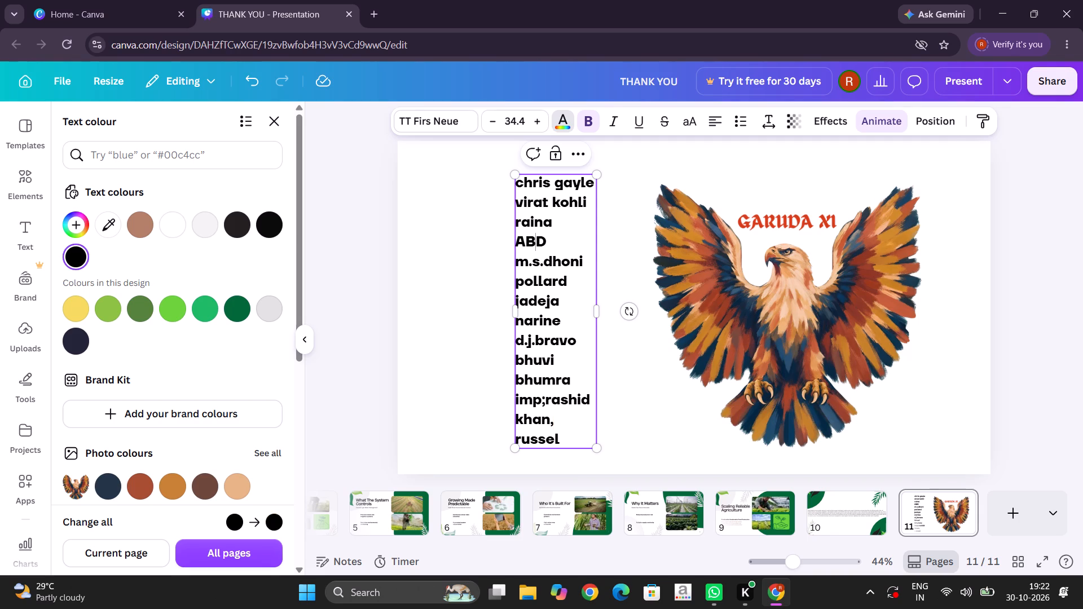
left_click(135, 486)
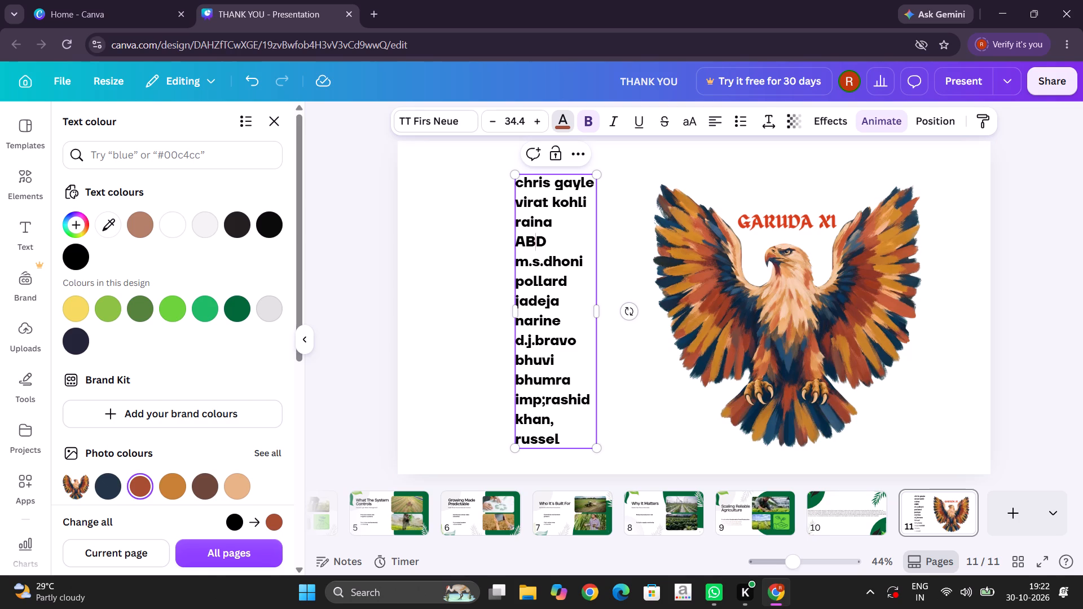
left_click_drag(517, 182, 588, 440)
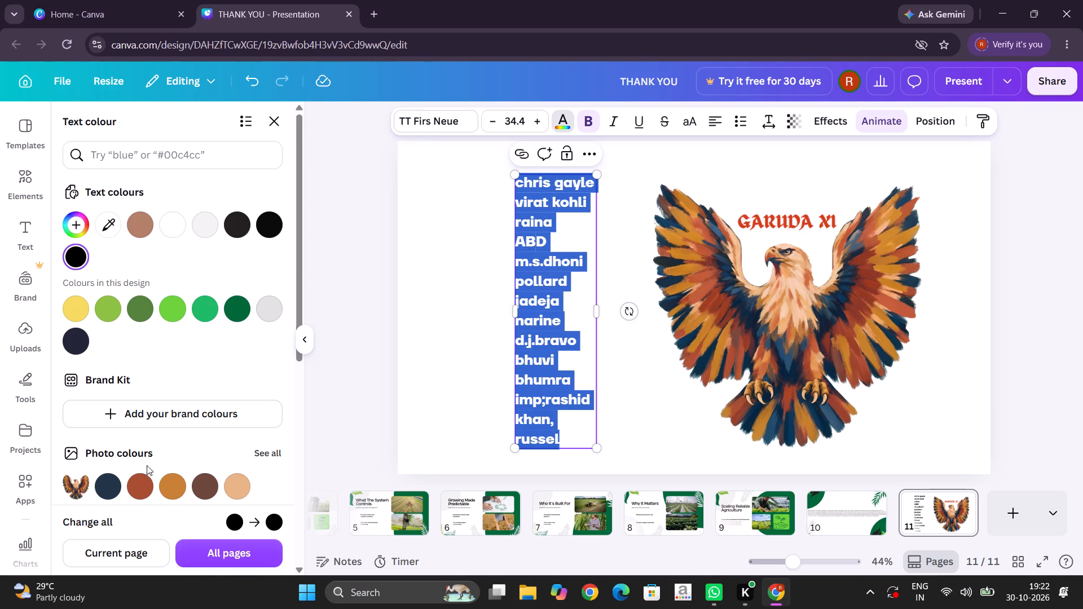
left_click(143, 482)
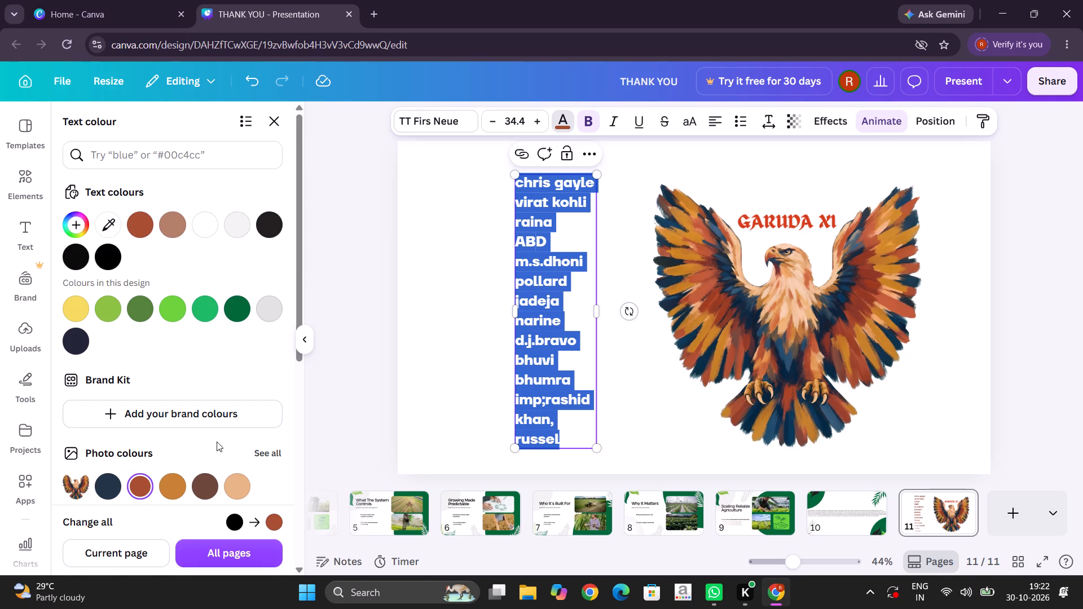
left_click(488, 320)
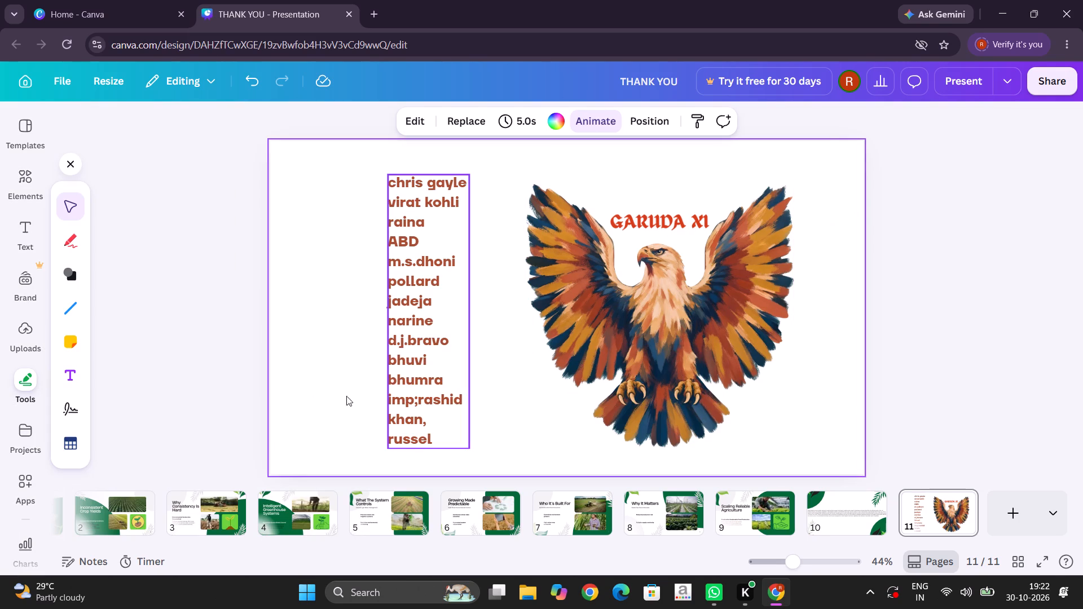
Colour only the word "imp" in the player list green from the default solid colours.
left_click(391, 399)
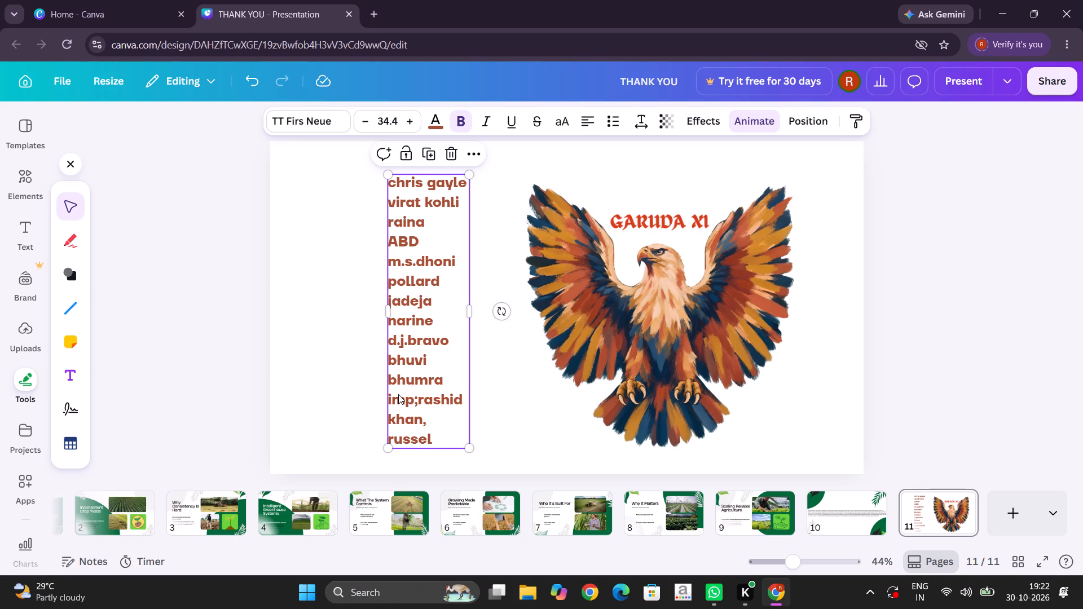
left_click(394, 396)
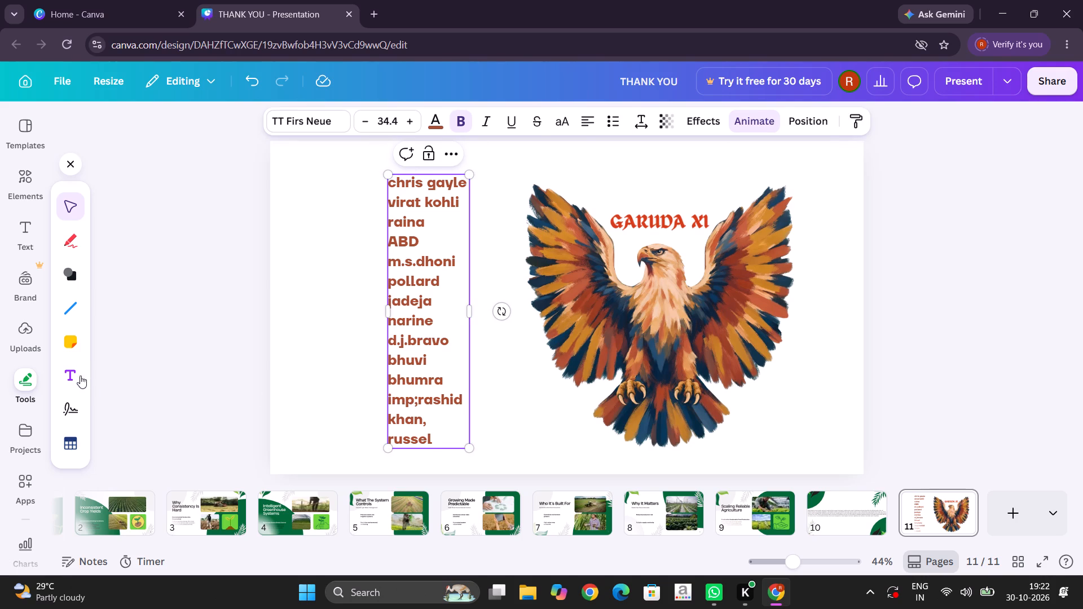
left_click(388, 399)
left_click_drag(388, 399, 408, 400)
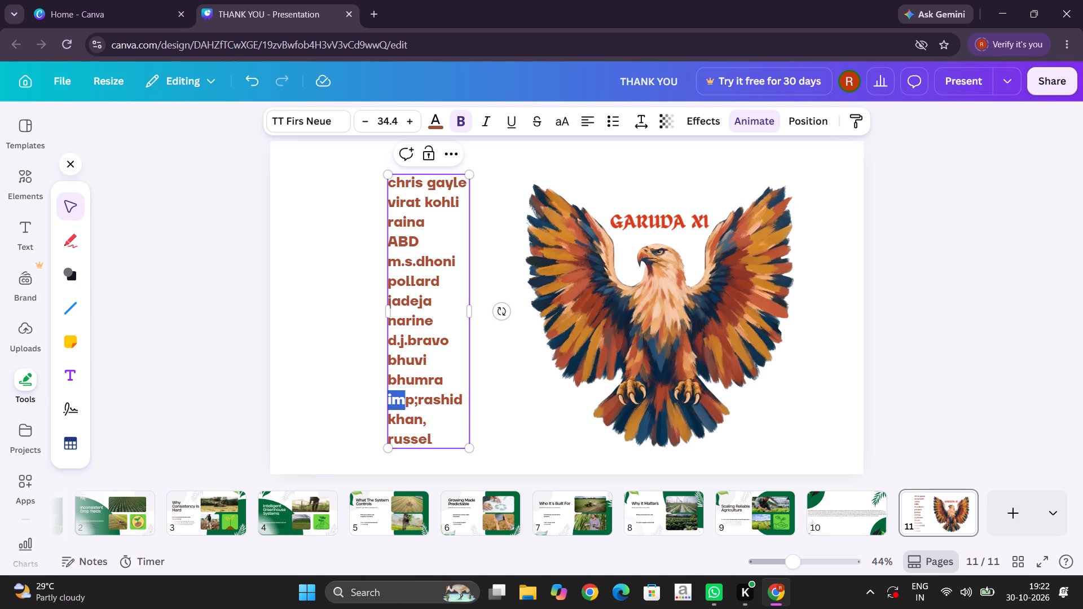
left_click_drag(408, 400, 413, 401)
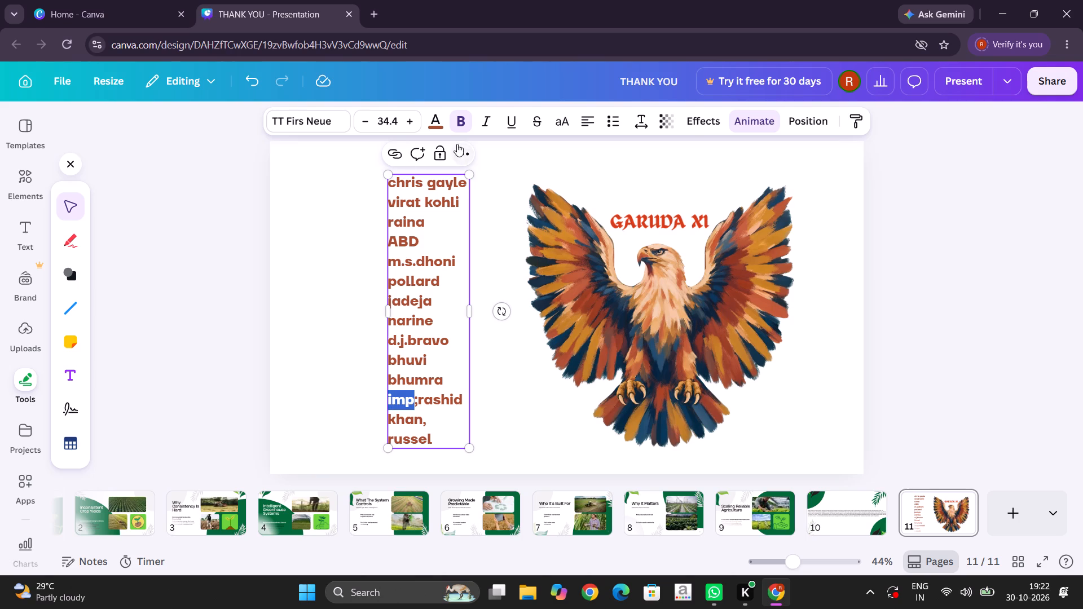
left_click(438, 122)
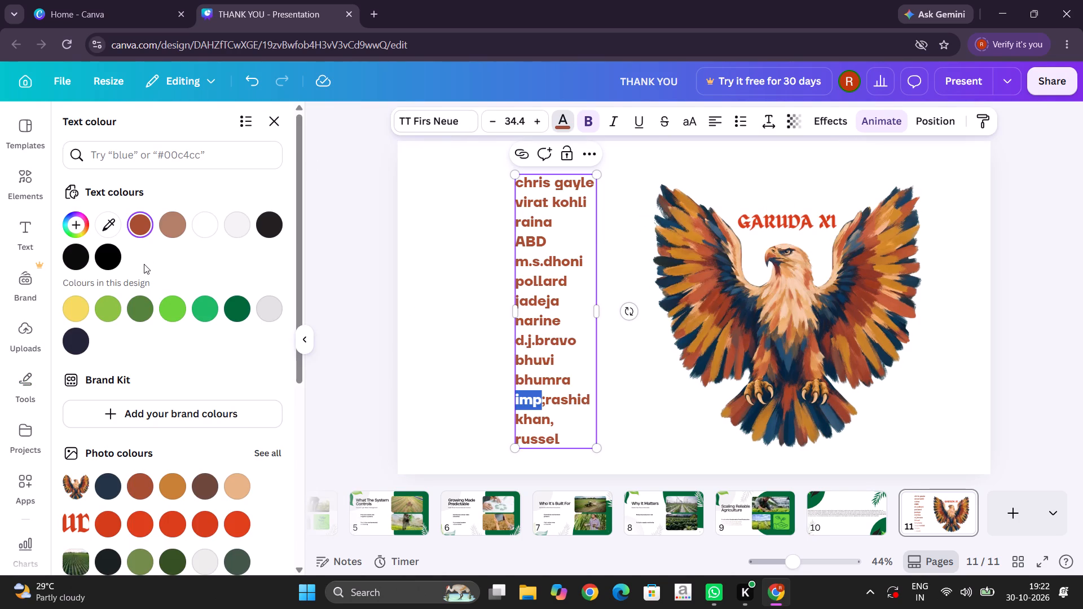
scroll(137, 483, "down", 1)
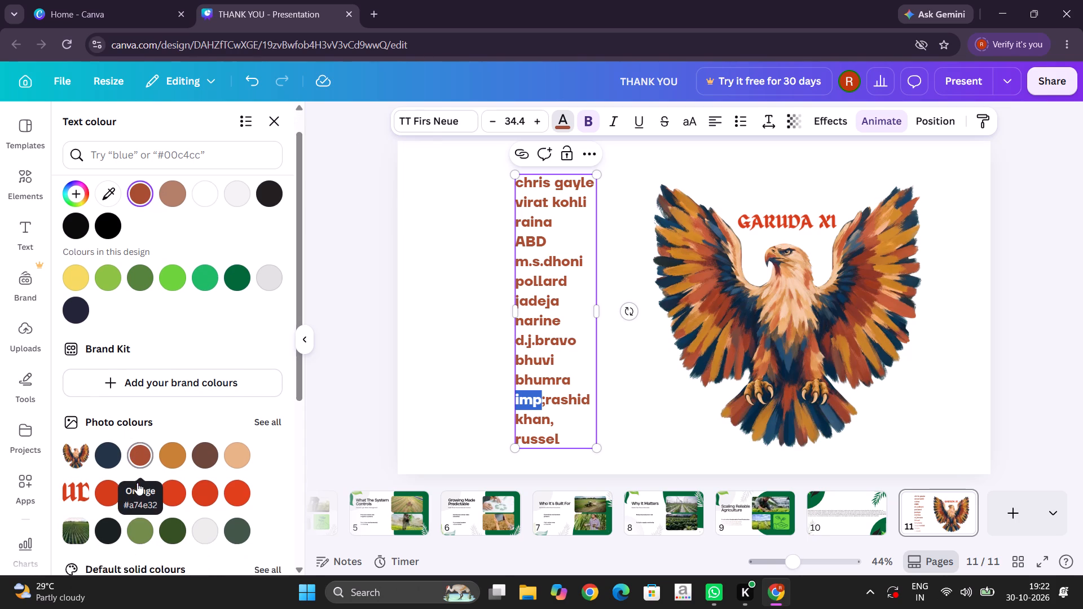
scroll(137, 483, "down", 3)
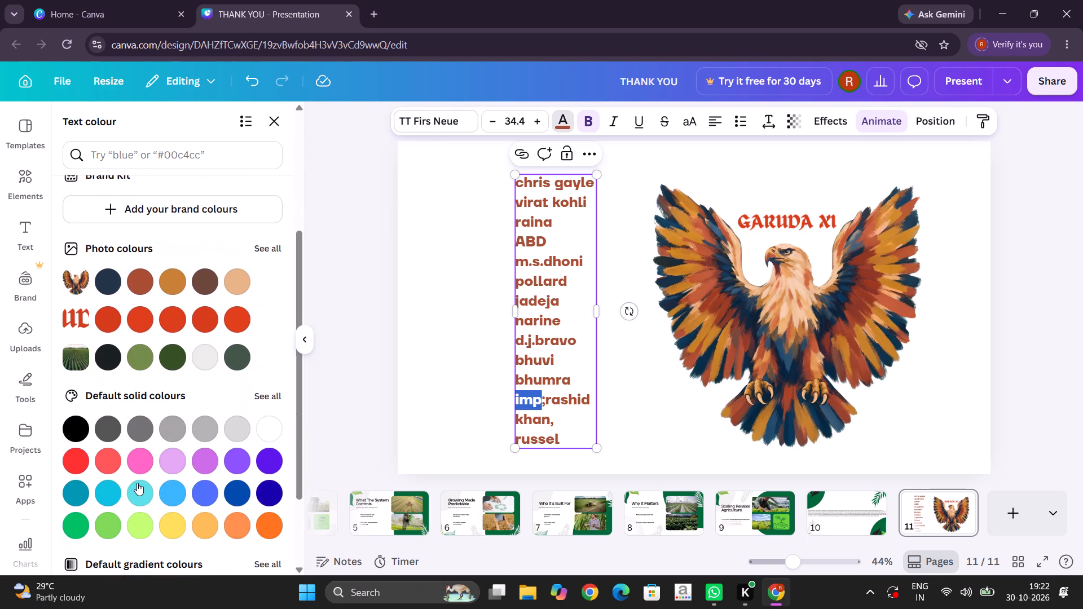
scroll(137, 483, "down", 1)
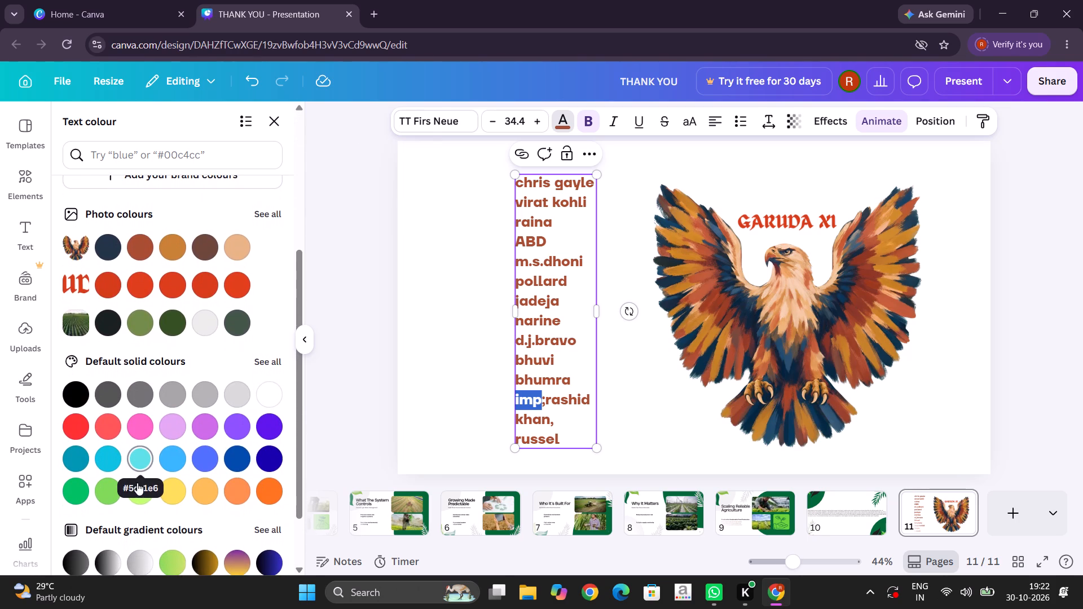
scroll(137, 483, "down", 1)
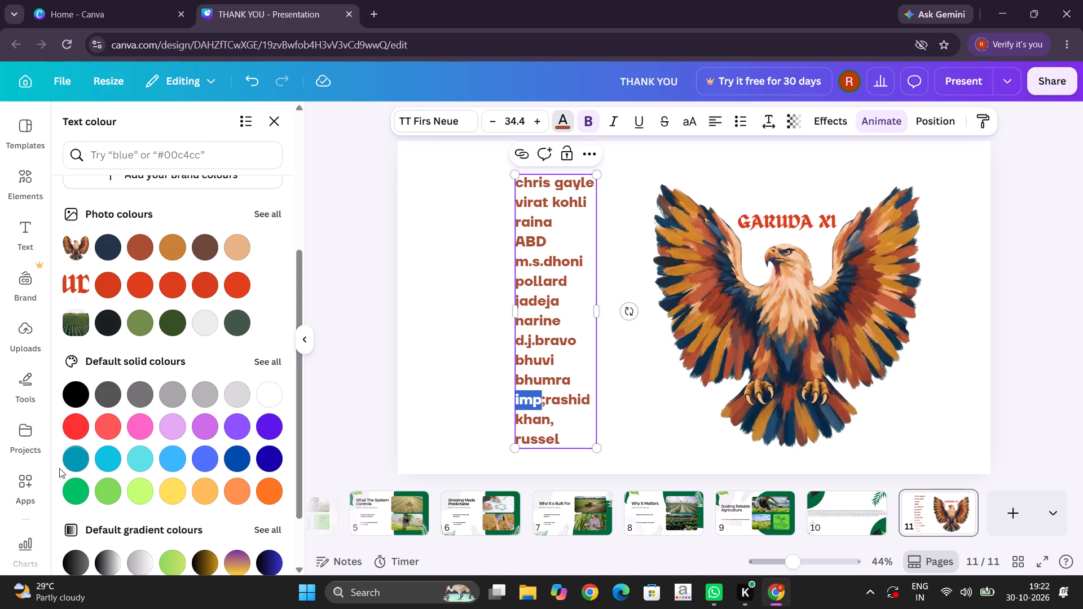
left_click(70, 484)
Colour the semicolon after "imp" black and deselect the player list.
left_click(543, 399)
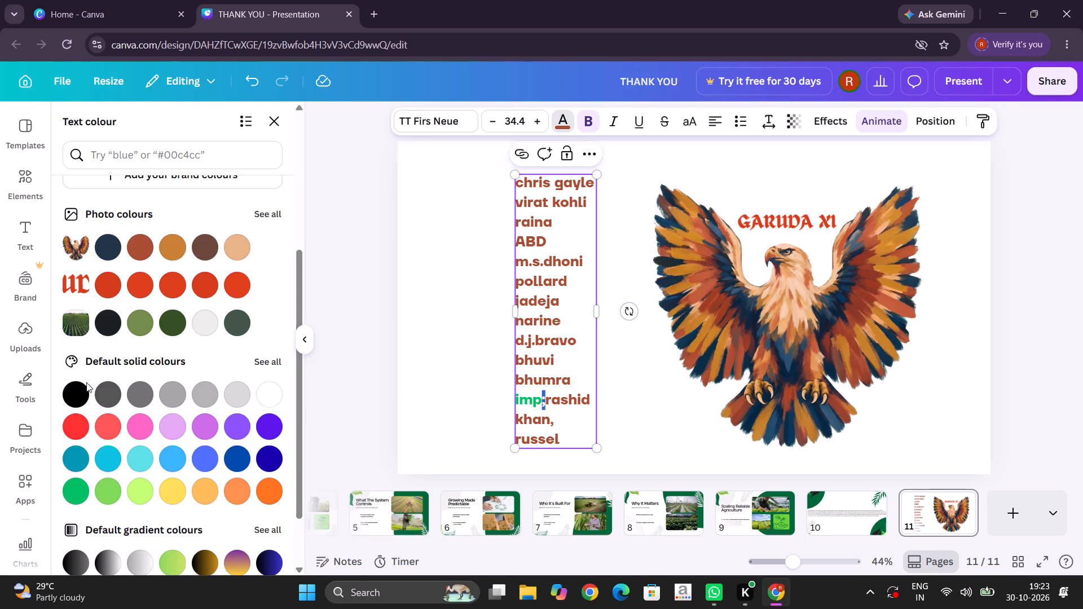
left_click(77, 394)
left_click(619, 249)
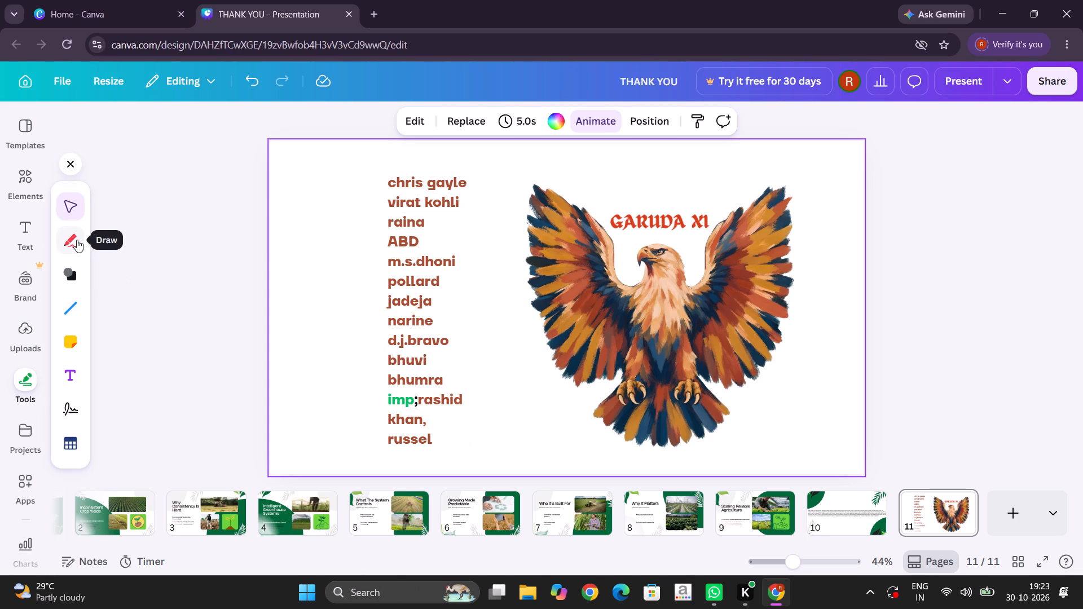
Add a text box beside "chris gayle" reading "1.", padded with leading spaces so the number sits next to the name.
left_click(69, 376)
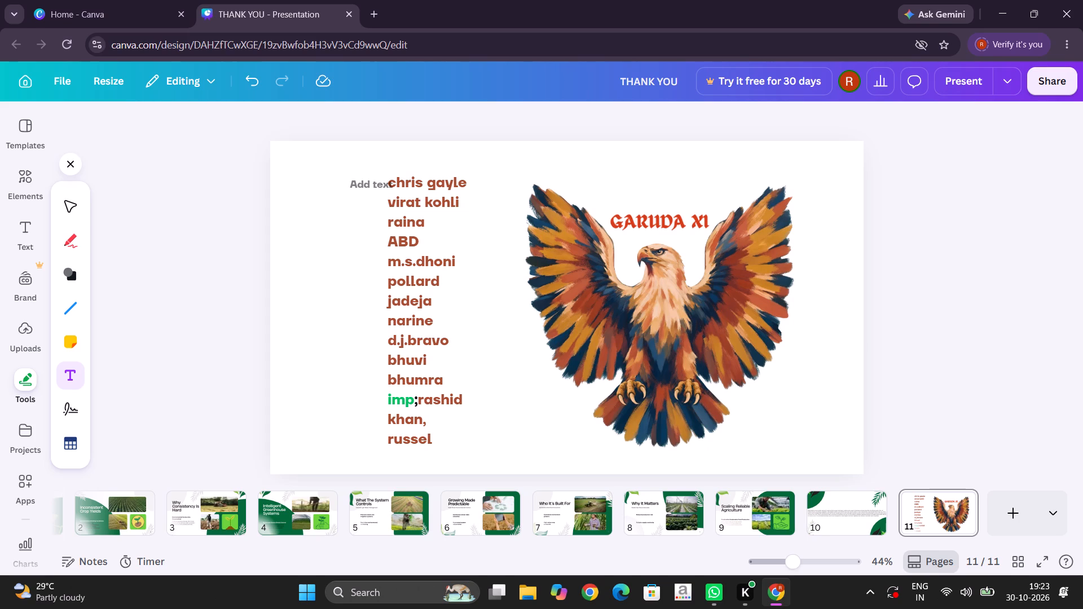
left_click(350, 178)
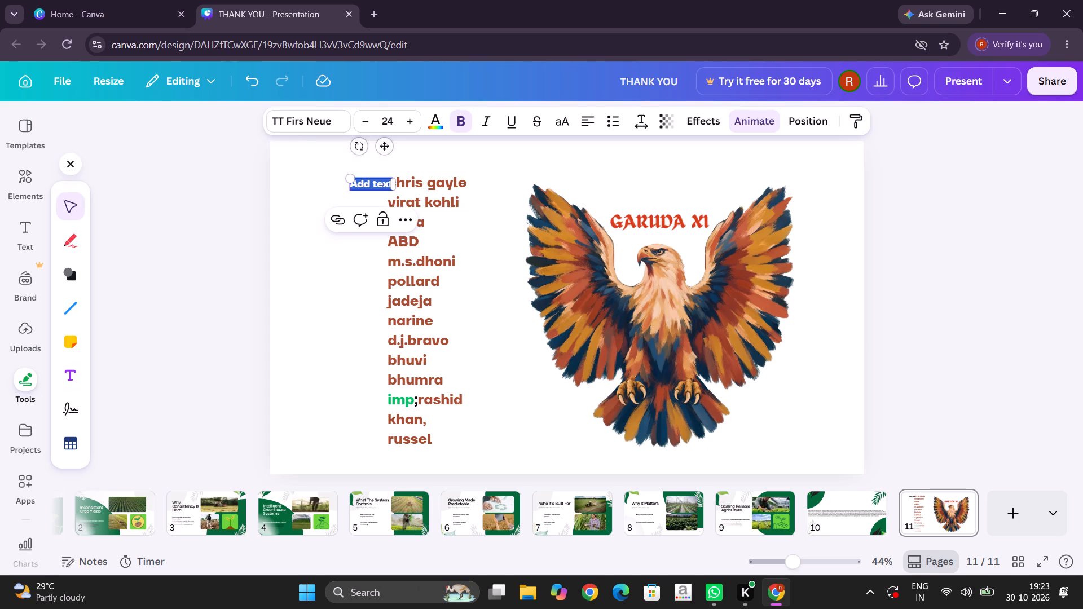
key("1")
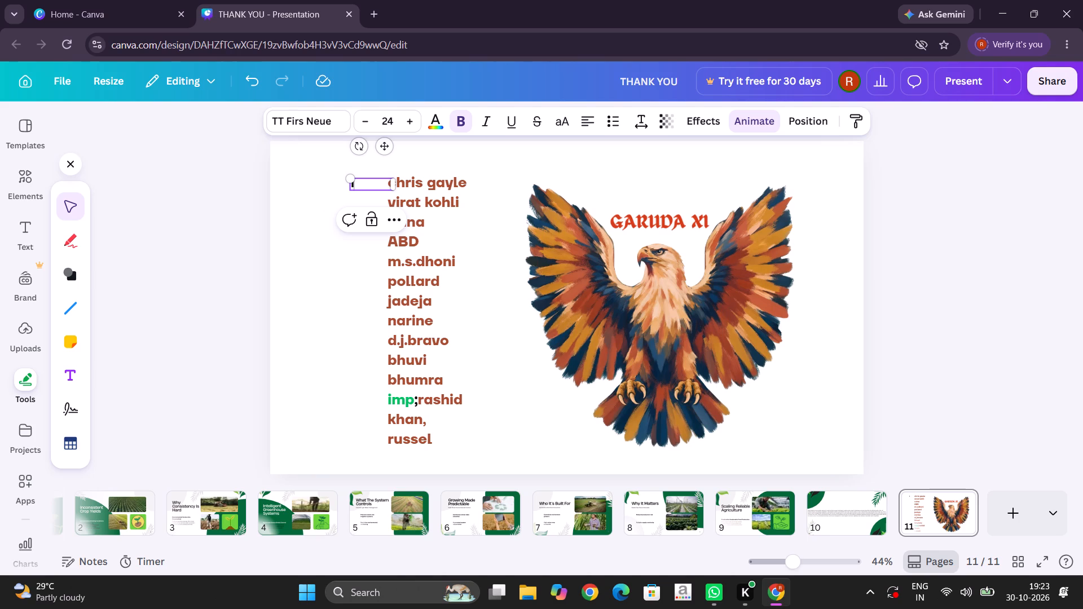
key("Left")
key("space")
key("space")
key("space")
key("space")
key("space")
key("space")
key("space")
key("space")
key("space")
key("space")
key("Left")
key("Right")
key("Right")
key("period")
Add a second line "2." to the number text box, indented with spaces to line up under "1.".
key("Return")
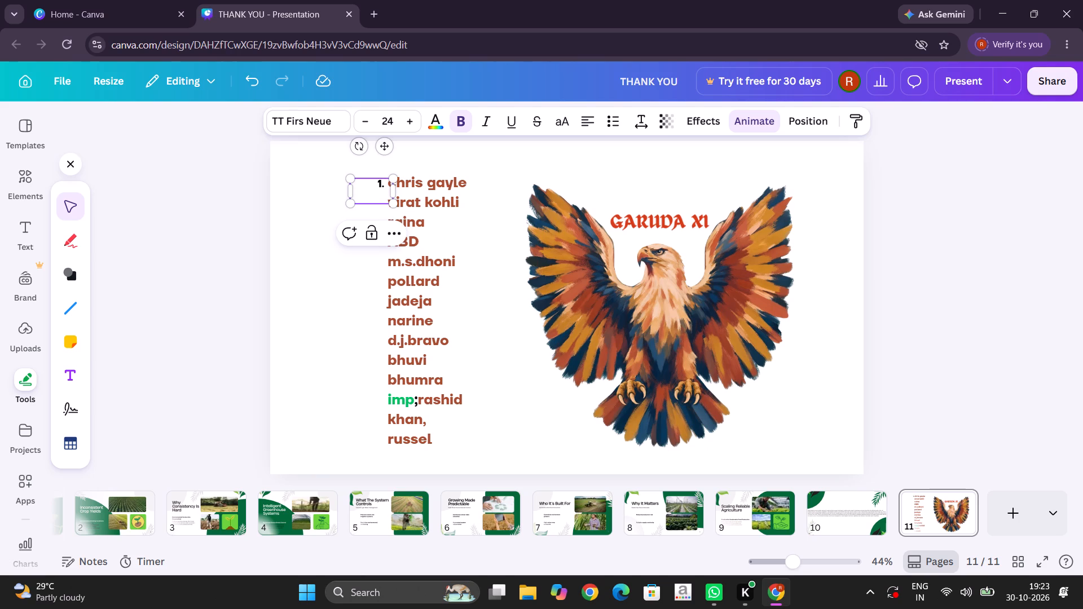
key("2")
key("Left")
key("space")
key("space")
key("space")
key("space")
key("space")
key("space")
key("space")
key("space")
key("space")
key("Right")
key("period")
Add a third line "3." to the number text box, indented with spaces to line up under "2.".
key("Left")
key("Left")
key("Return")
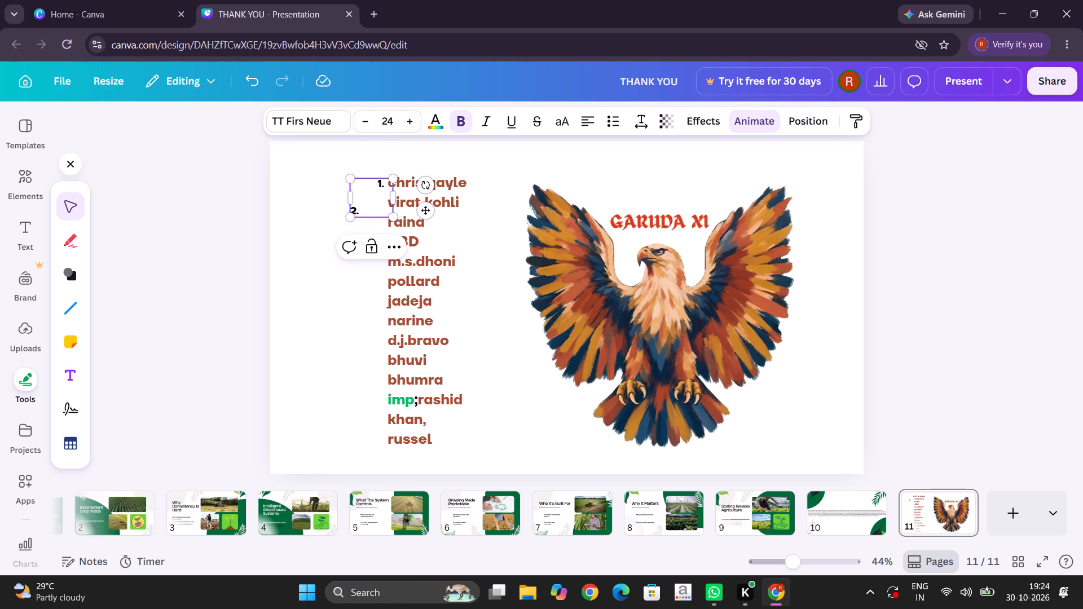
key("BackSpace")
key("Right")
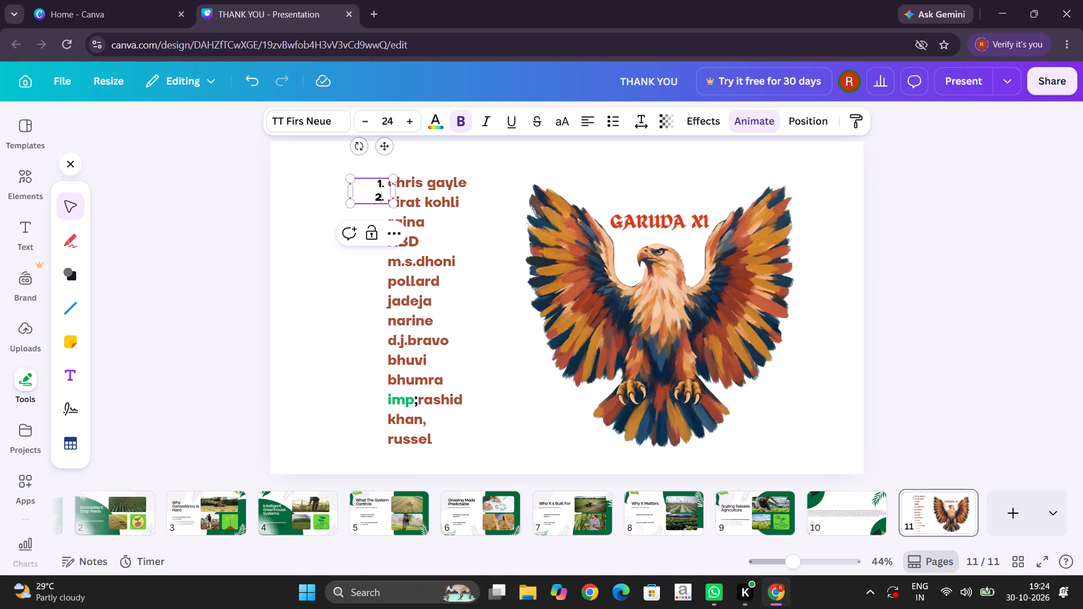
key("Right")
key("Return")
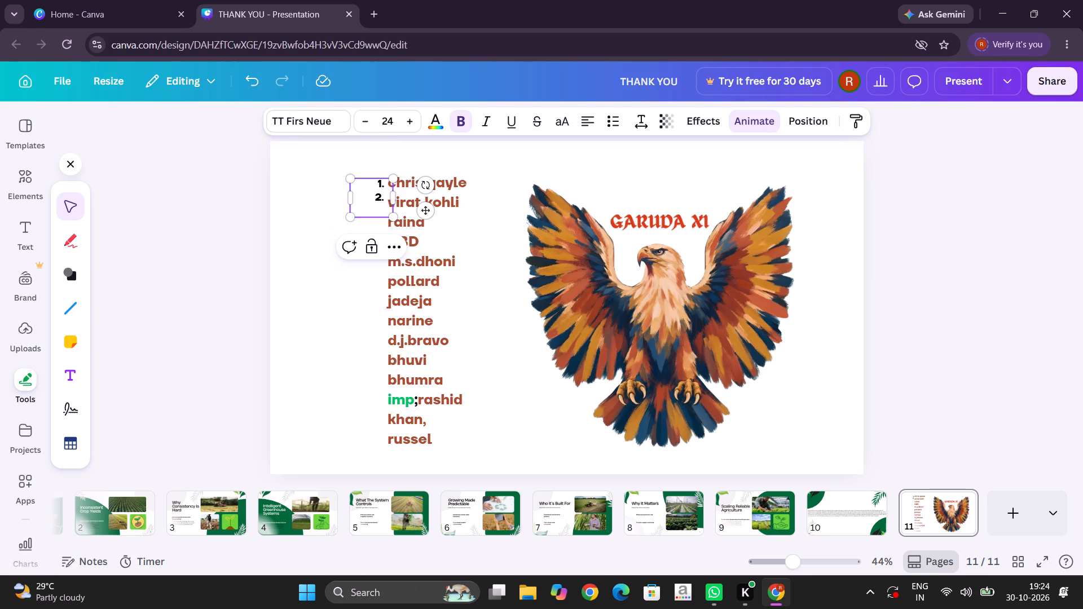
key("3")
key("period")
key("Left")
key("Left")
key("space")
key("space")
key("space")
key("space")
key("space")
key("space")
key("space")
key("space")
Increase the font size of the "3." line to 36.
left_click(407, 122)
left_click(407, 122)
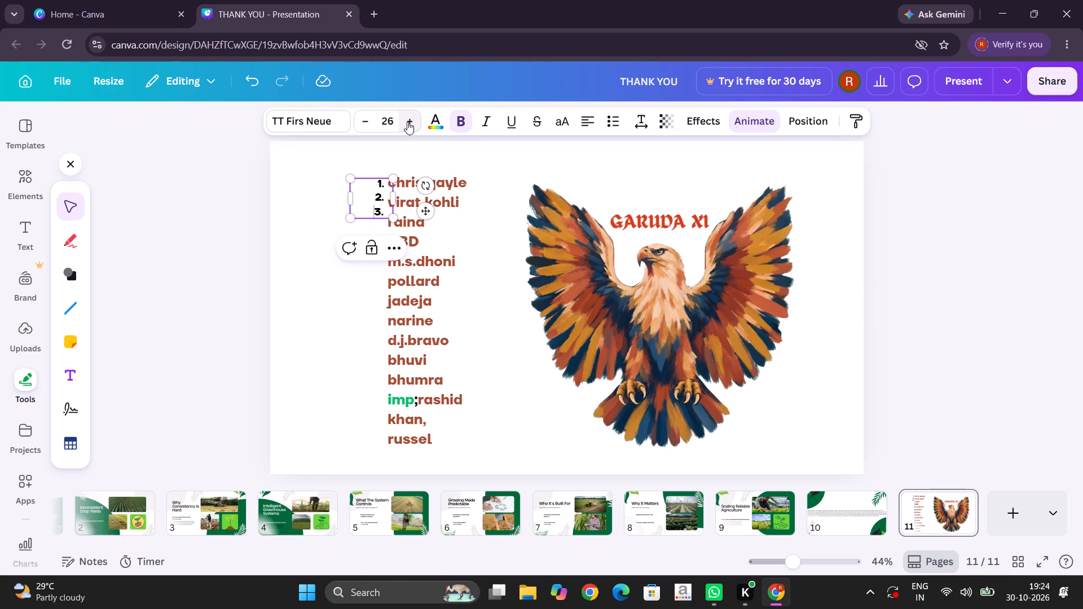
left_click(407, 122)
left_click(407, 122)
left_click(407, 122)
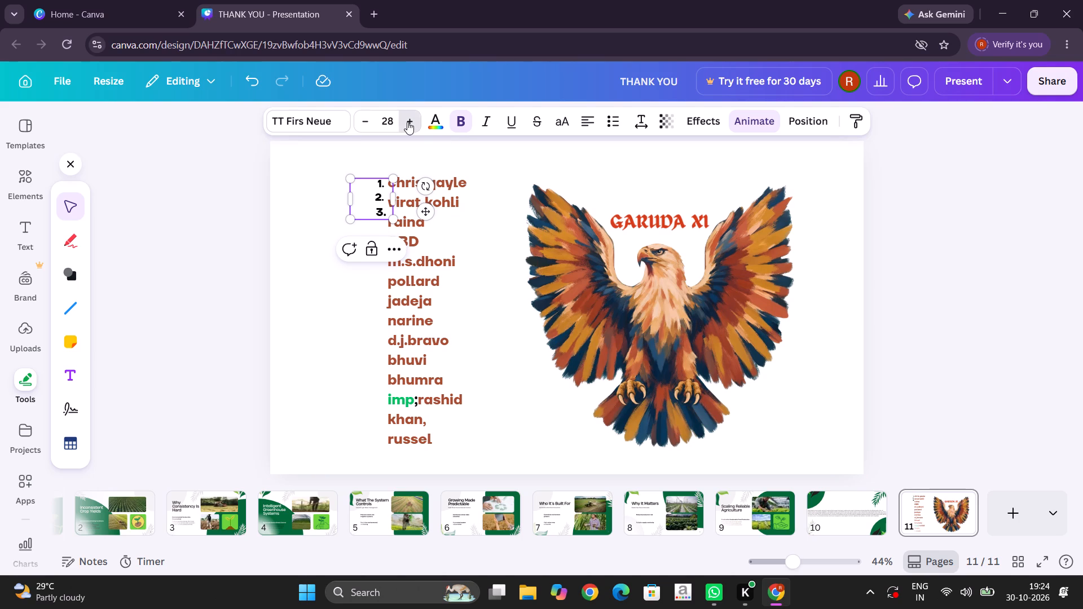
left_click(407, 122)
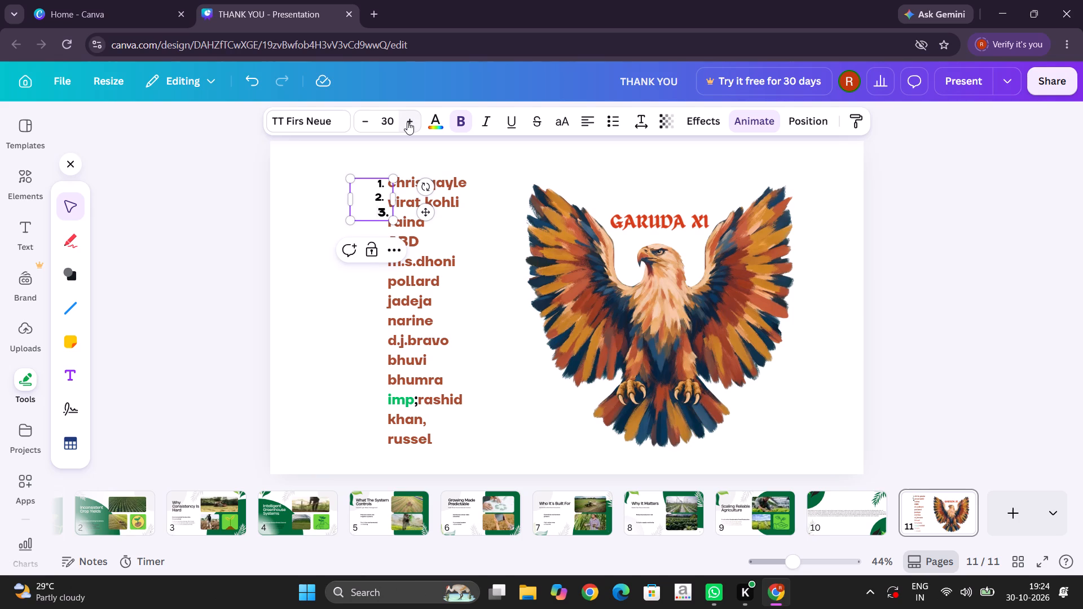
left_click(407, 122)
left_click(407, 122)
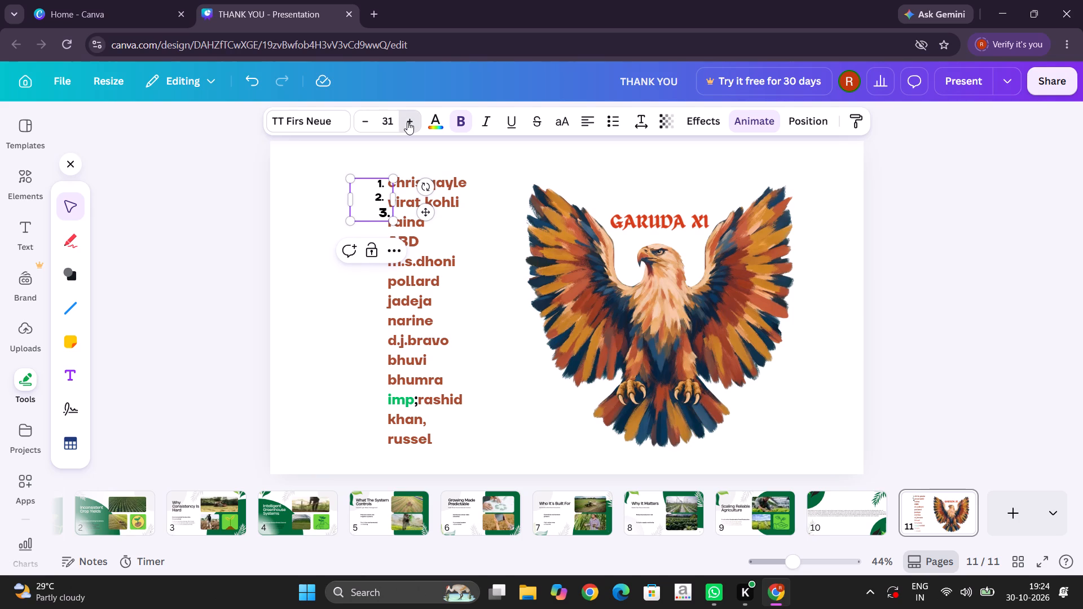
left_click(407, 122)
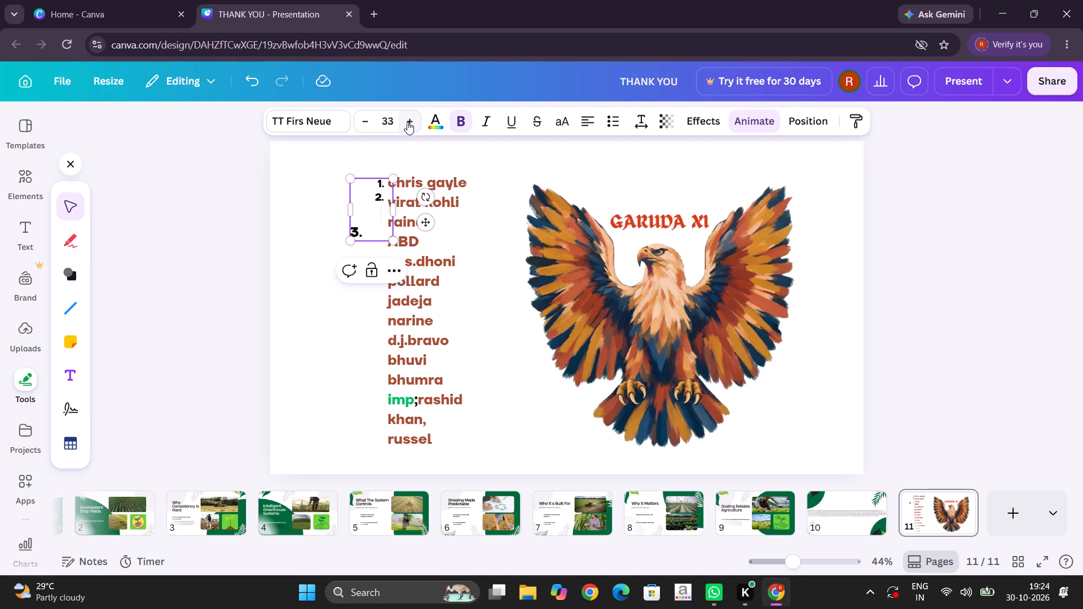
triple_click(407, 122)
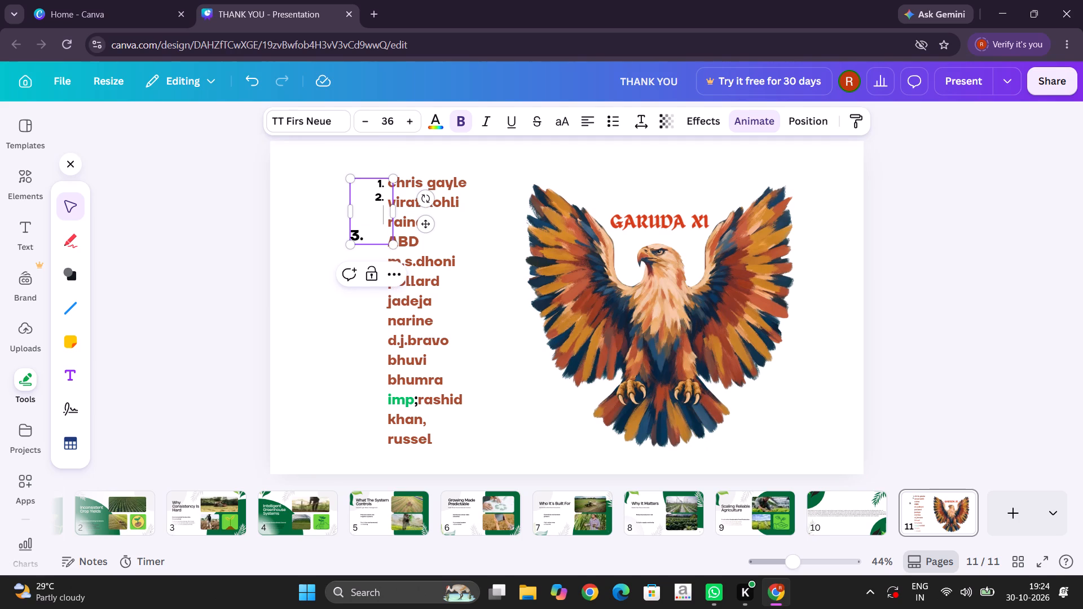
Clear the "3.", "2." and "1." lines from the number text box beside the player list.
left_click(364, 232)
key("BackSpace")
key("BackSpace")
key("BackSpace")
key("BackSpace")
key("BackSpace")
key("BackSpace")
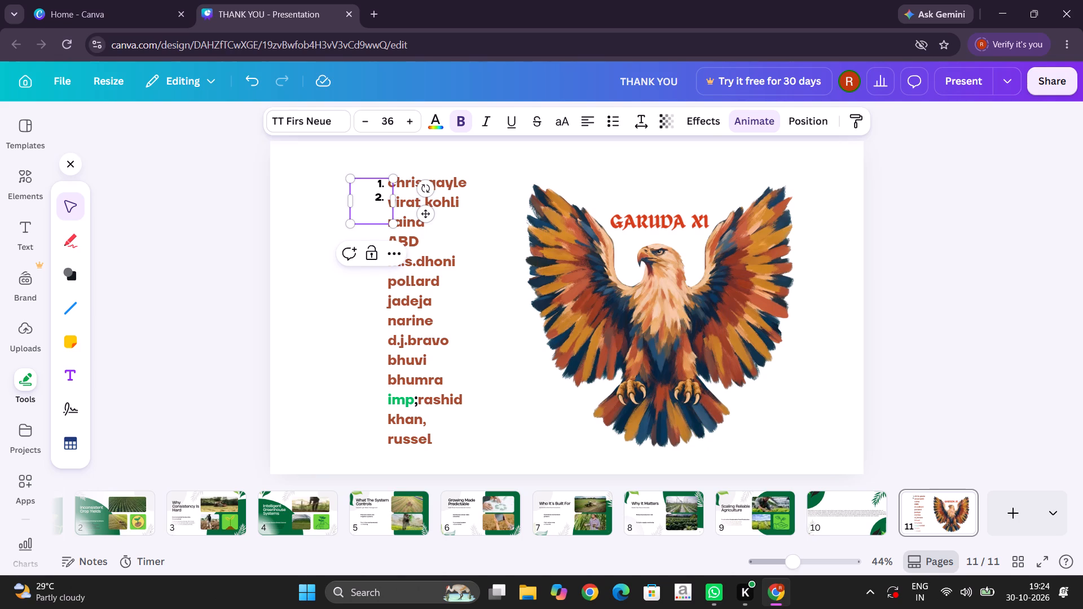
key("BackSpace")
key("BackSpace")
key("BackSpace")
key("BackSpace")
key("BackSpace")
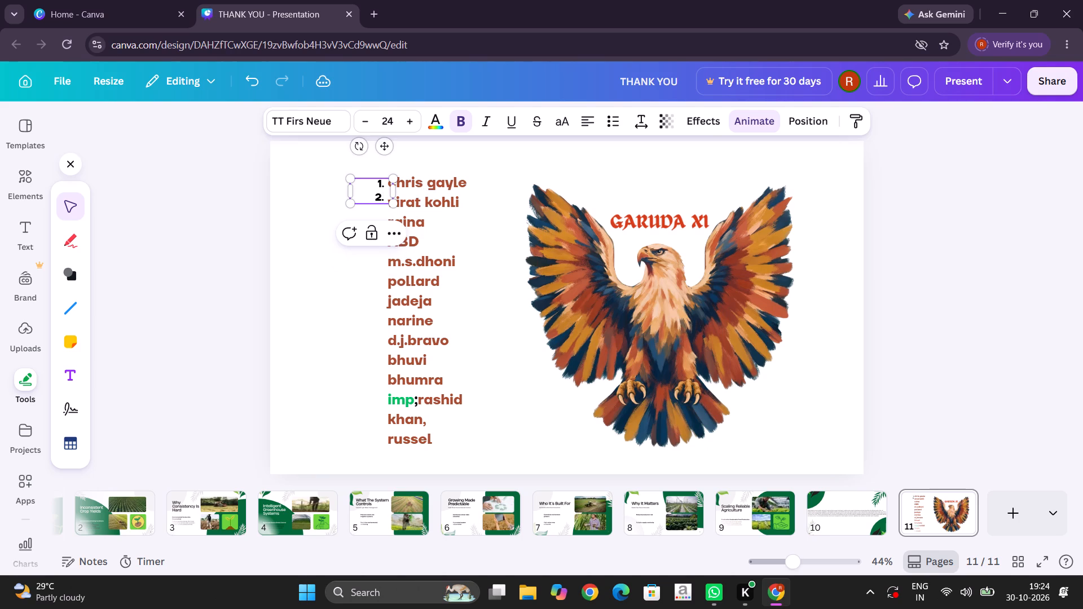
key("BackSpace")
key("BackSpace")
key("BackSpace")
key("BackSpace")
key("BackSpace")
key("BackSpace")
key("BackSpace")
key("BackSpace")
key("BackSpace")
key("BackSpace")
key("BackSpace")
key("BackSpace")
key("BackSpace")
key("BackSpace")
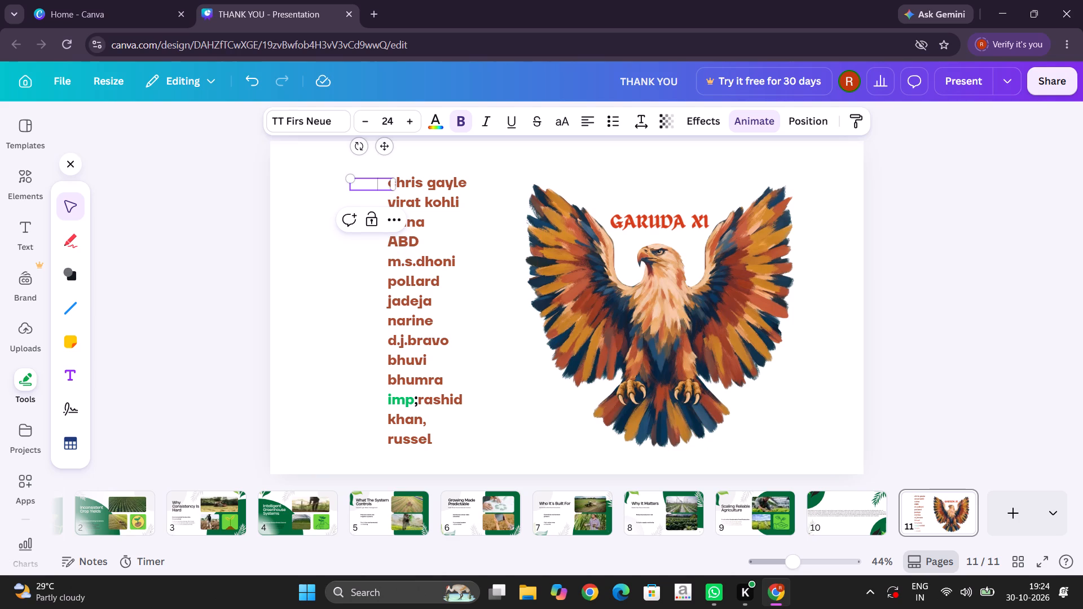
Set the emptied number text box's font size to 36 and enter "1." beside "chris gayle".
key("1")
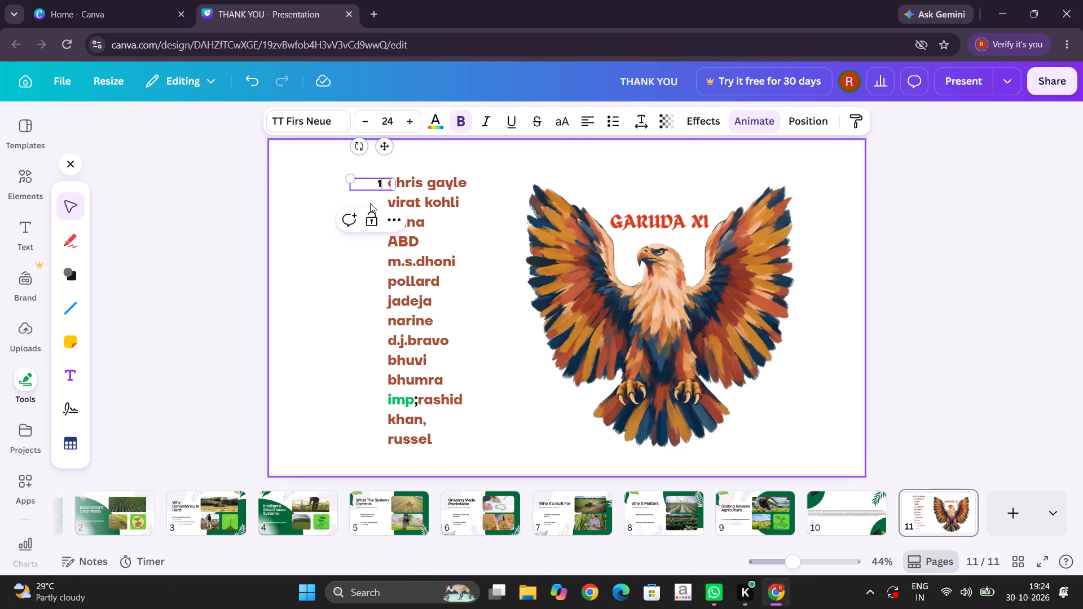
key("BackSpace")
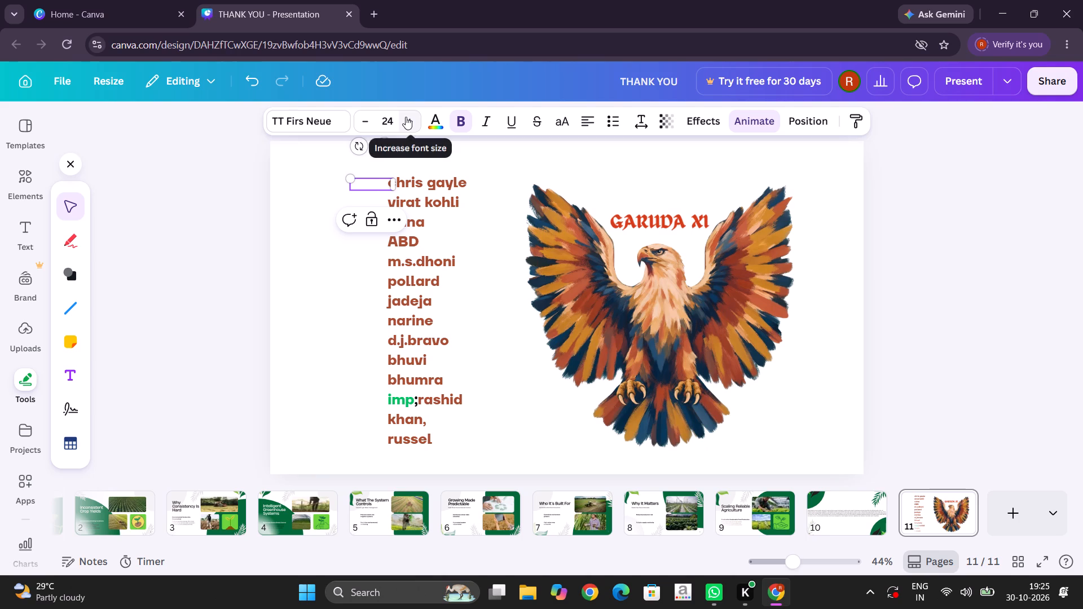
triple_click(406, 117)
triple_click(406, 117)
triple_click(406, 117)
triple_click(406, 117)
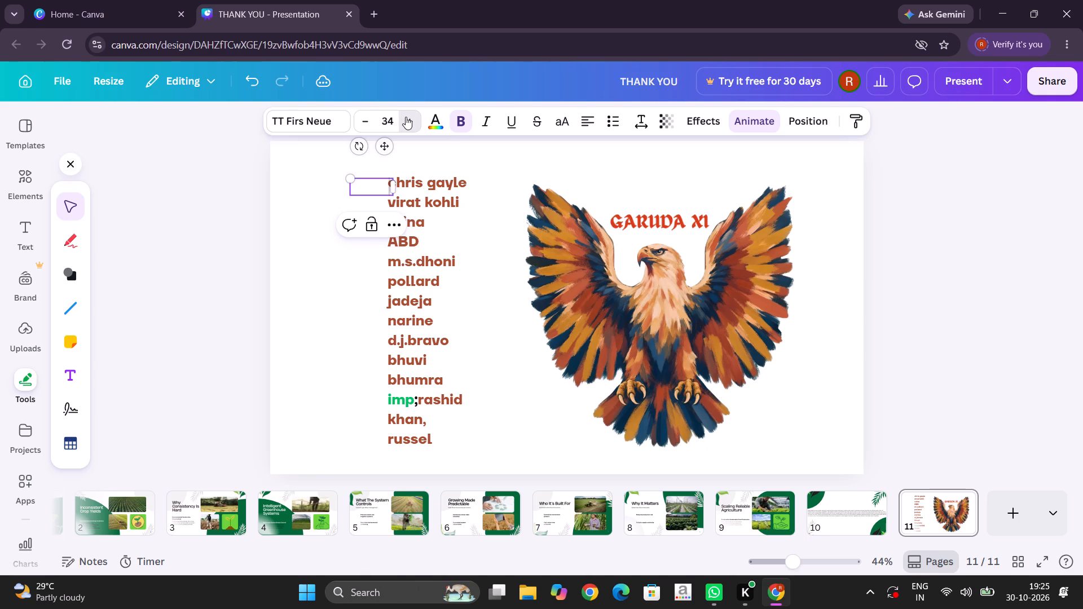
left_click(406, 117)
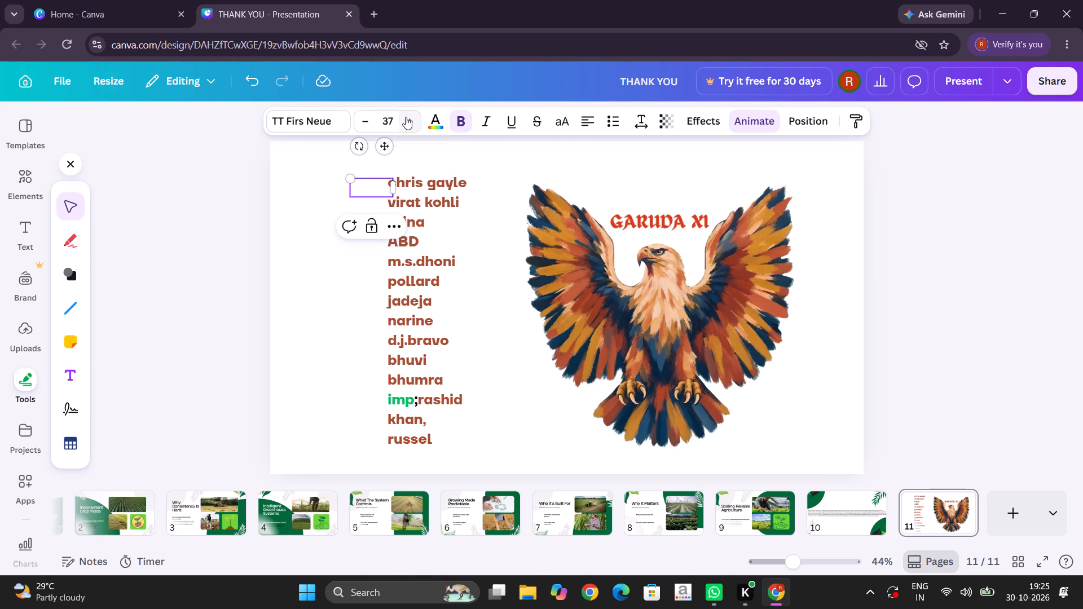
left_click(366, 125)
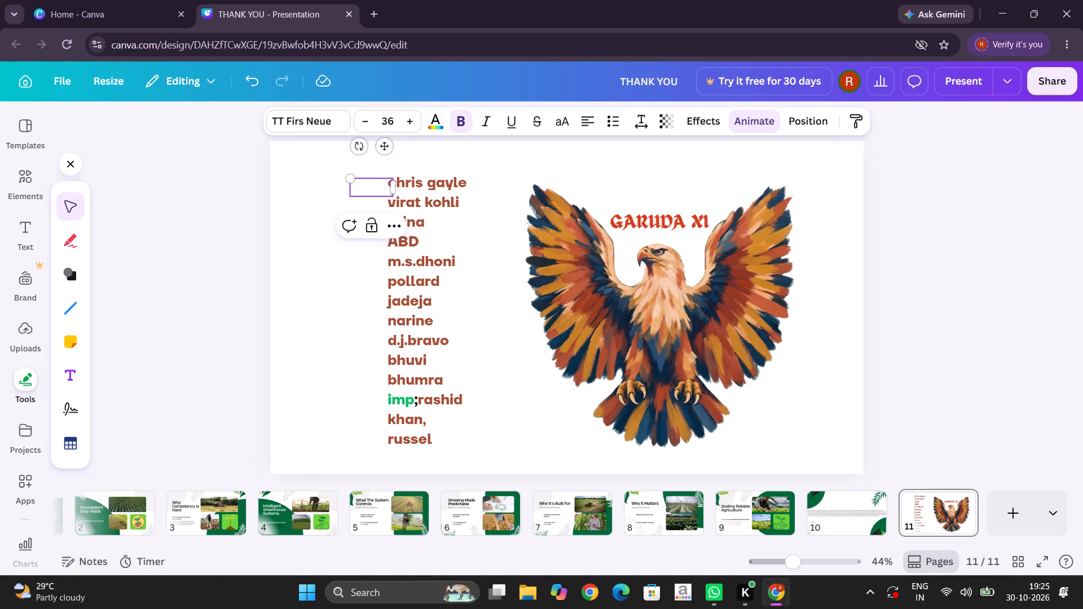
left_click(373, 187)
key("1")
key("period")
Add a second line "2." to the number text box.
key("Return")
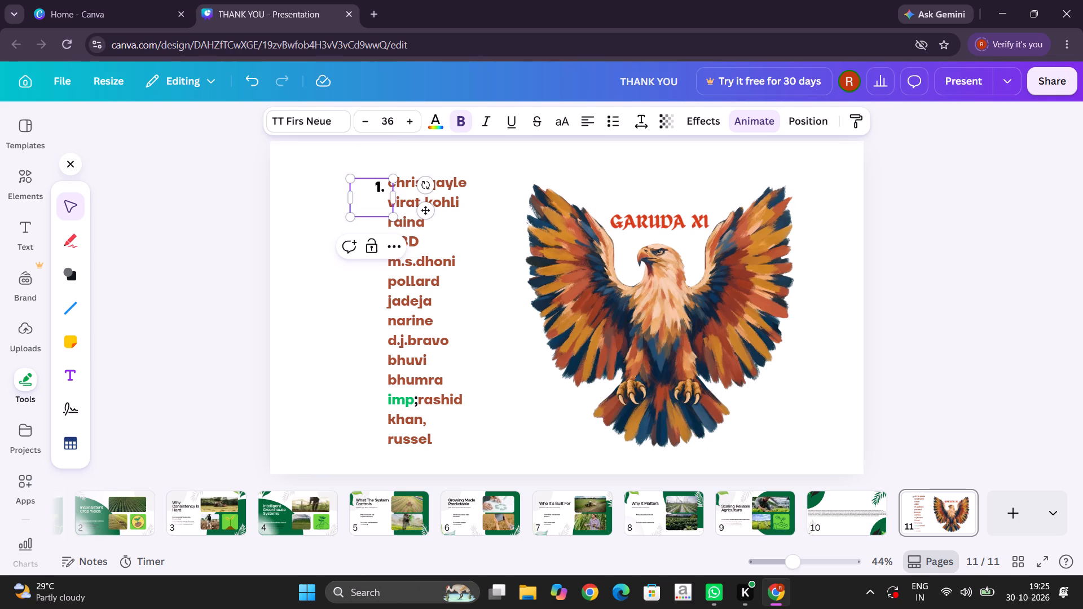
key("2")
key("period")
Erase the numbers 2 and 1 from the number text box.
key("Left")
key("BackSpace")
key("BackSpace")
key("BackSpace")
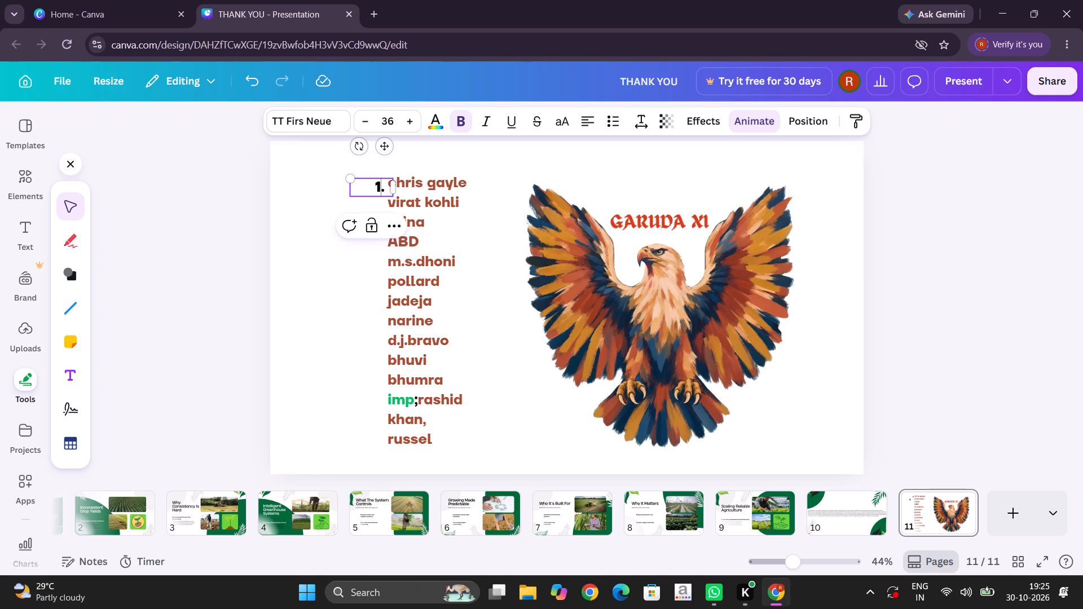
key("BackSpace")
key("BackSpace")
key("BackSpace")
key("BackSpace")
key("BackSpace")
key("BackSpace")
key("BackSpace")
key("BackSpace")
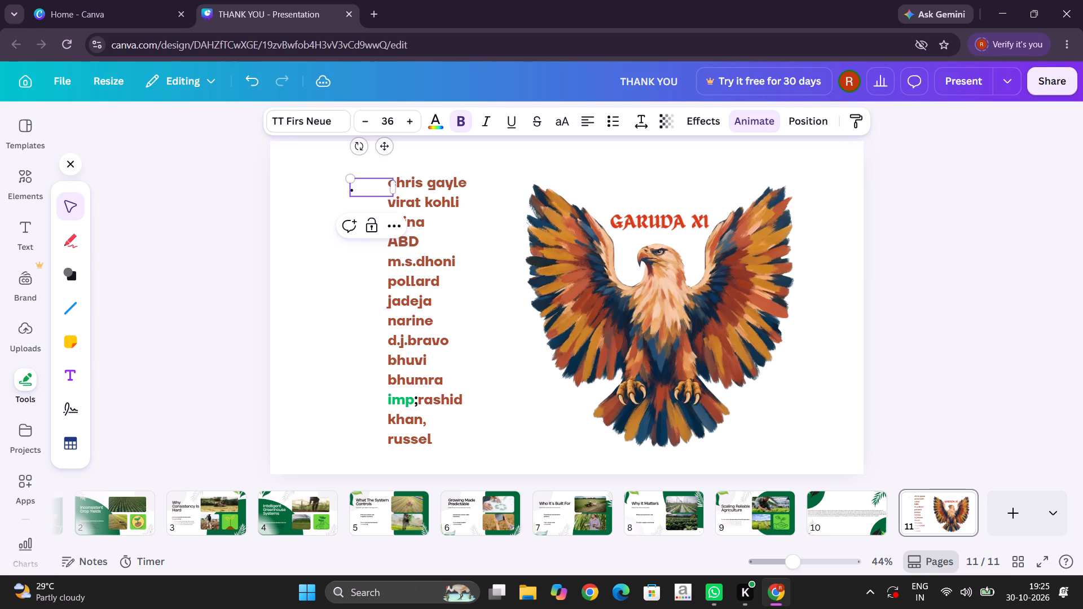
Delete the number text box beside the player list.
left_click(367, 190)
left_click(302, 206)
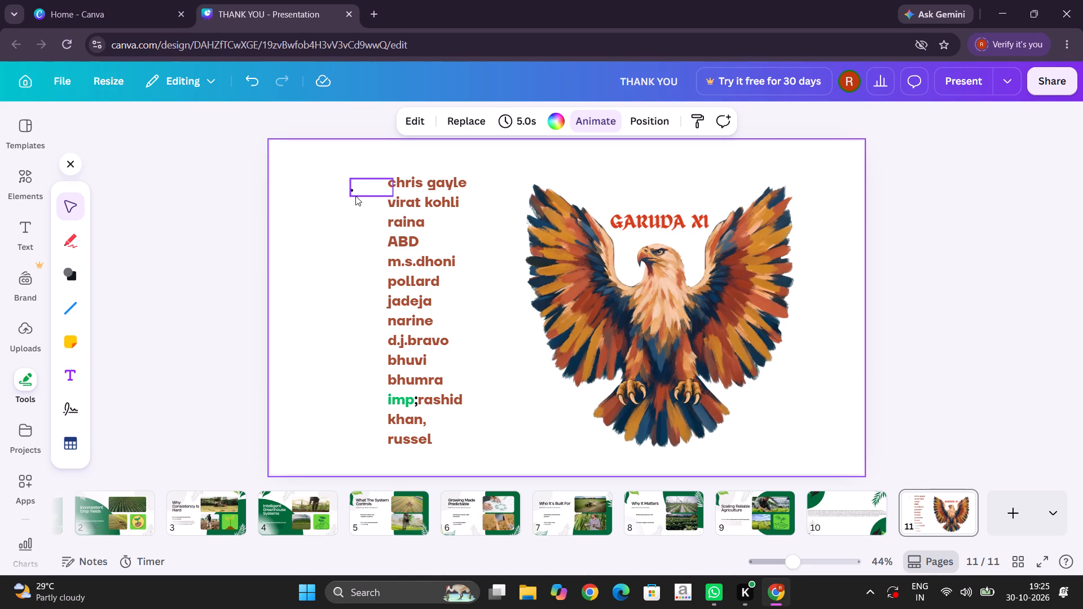
left_click(350, 190)
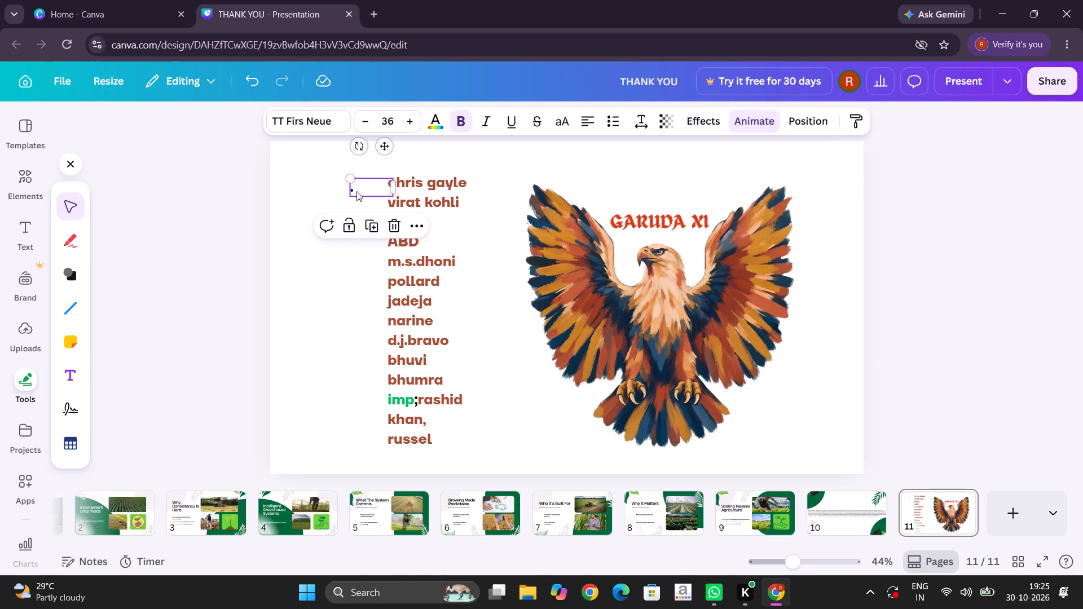
left_click(395, 222)
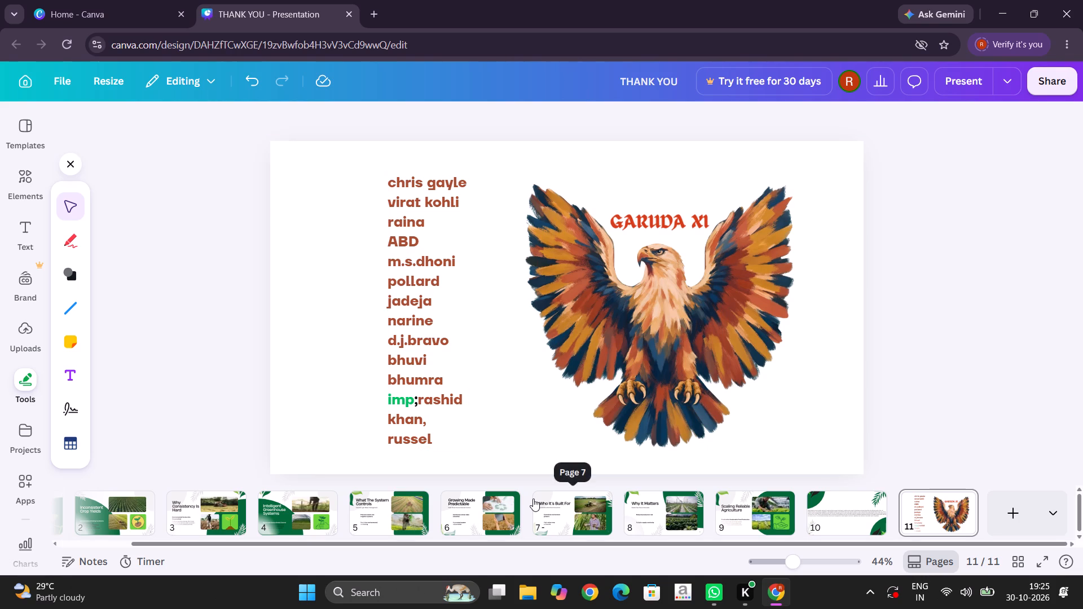
Move the player list down to the page's bottom edge and slightly toward the eagle, freeing space above it.
left_click_drag(425, 396, 425, 404)
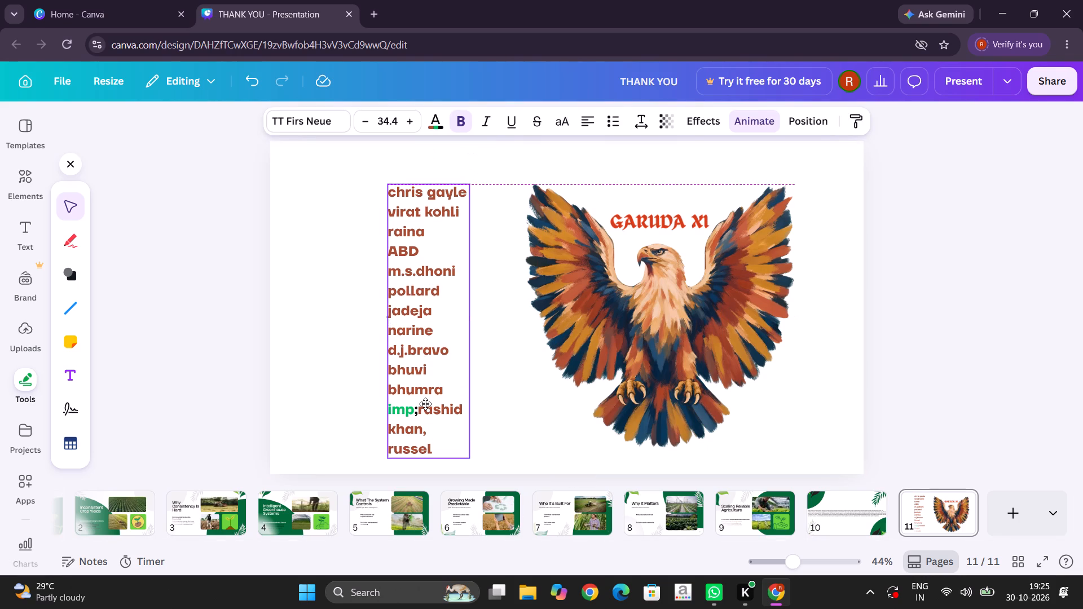
left_click_drag(425, 404, 437, 416)
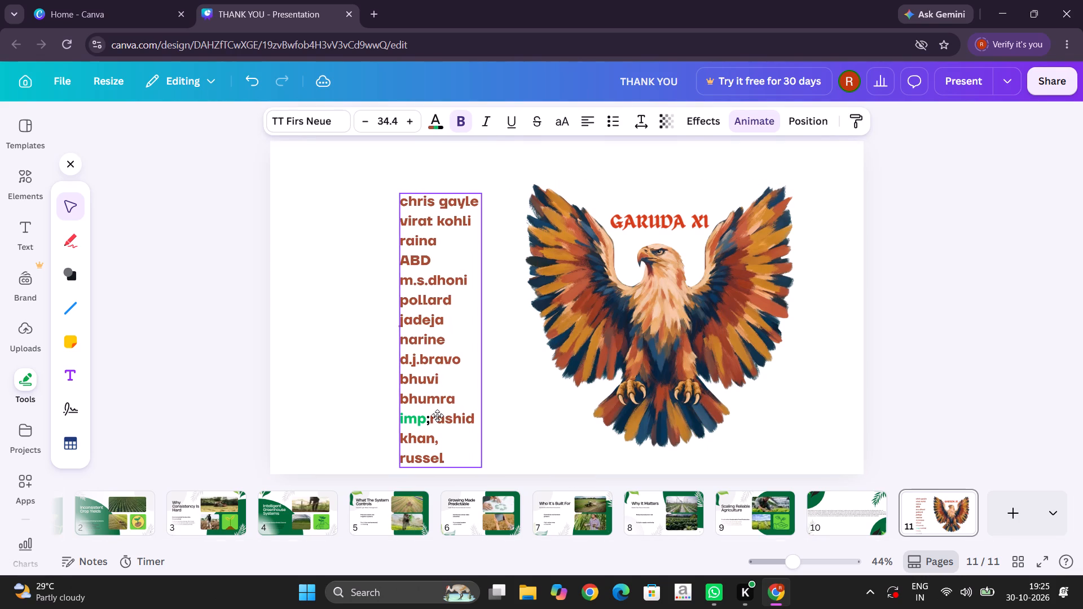
left_click_drag(437, 416, 438, 419)
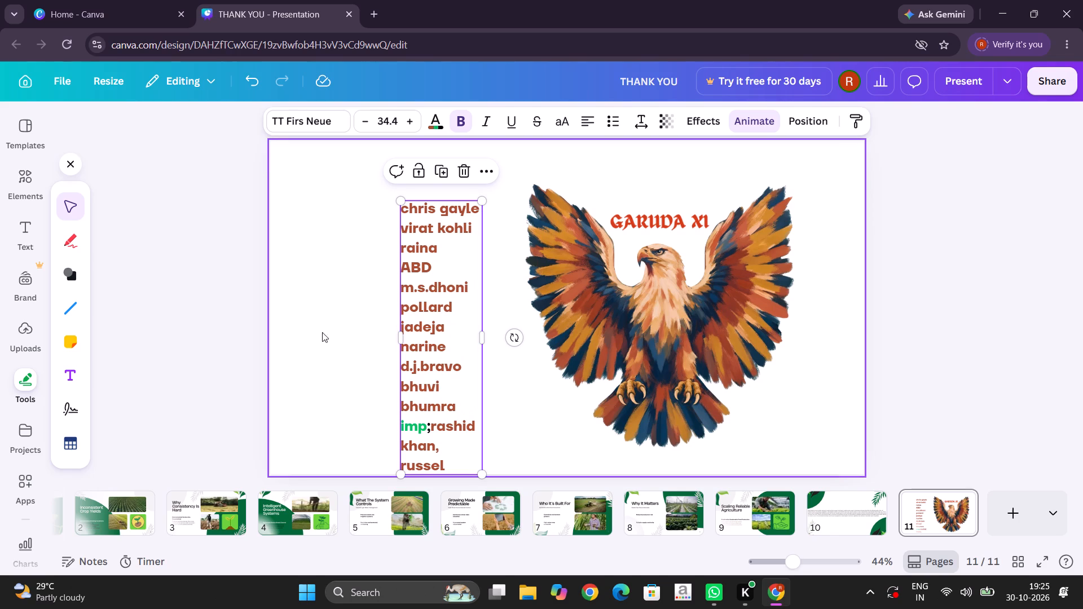
left_click(318, 319)
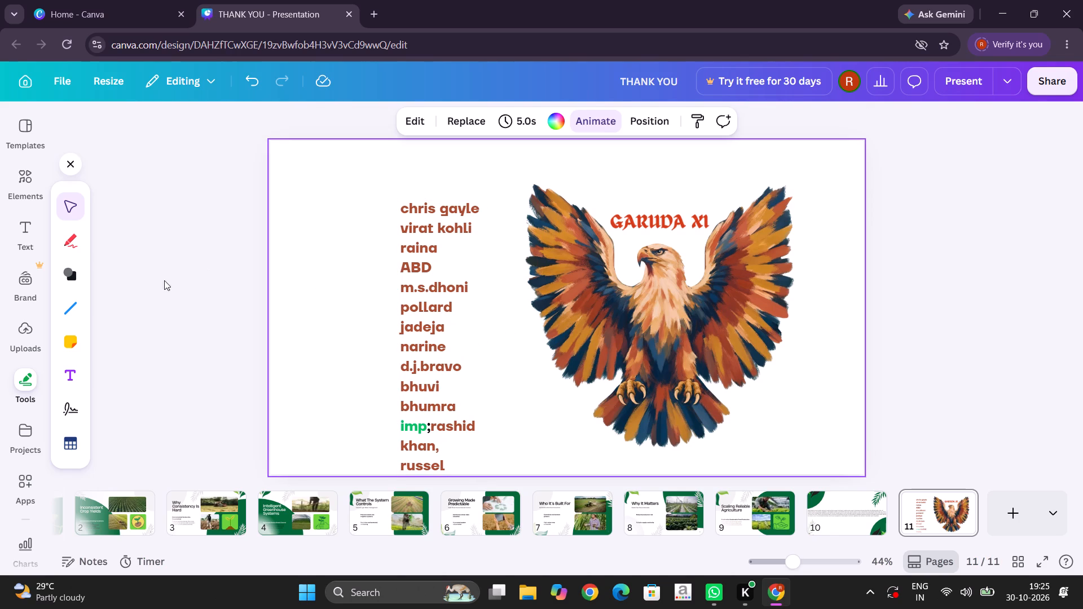
Add a text box above the player list and increase its font size to 43.
left_click(67, 370)
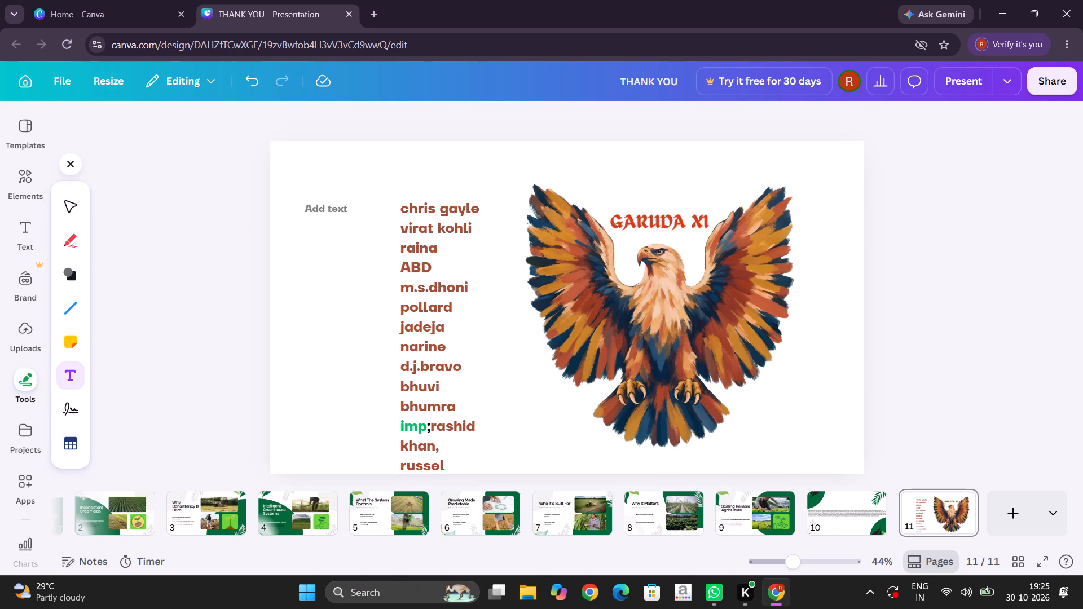
left_click(350, 170)
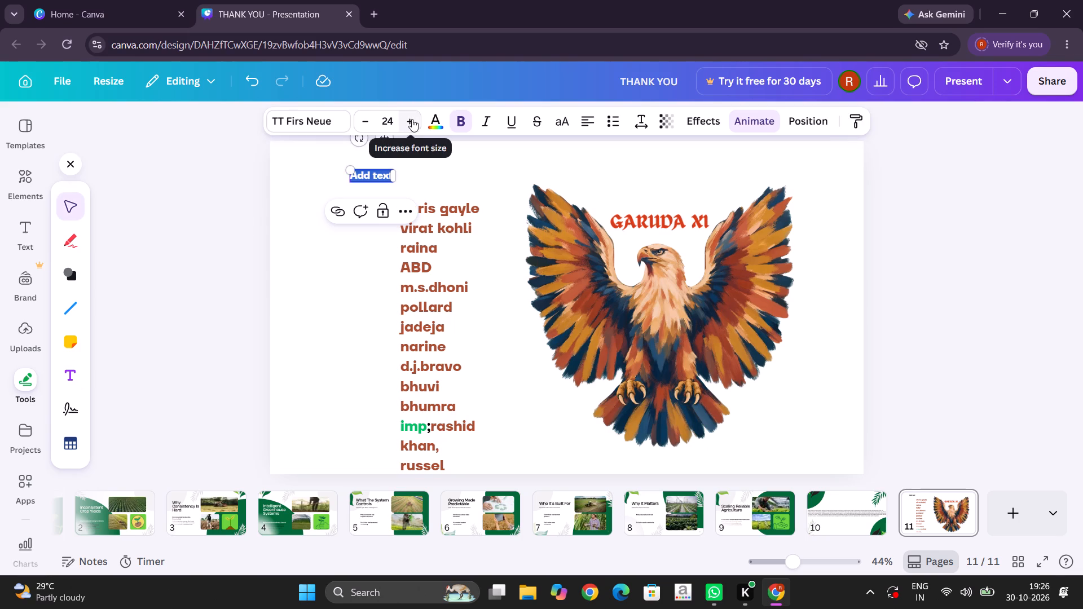
triple_click(413, 119)
left_click(413, 119)
left_click(413, 119)
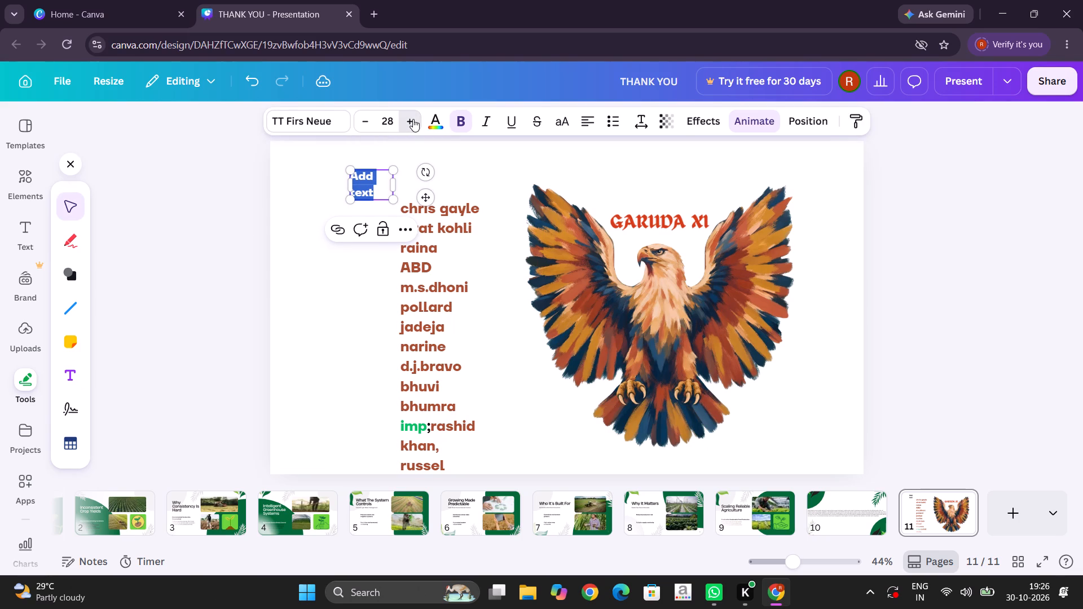
left_click(413, 119)
left_click(413, 119)
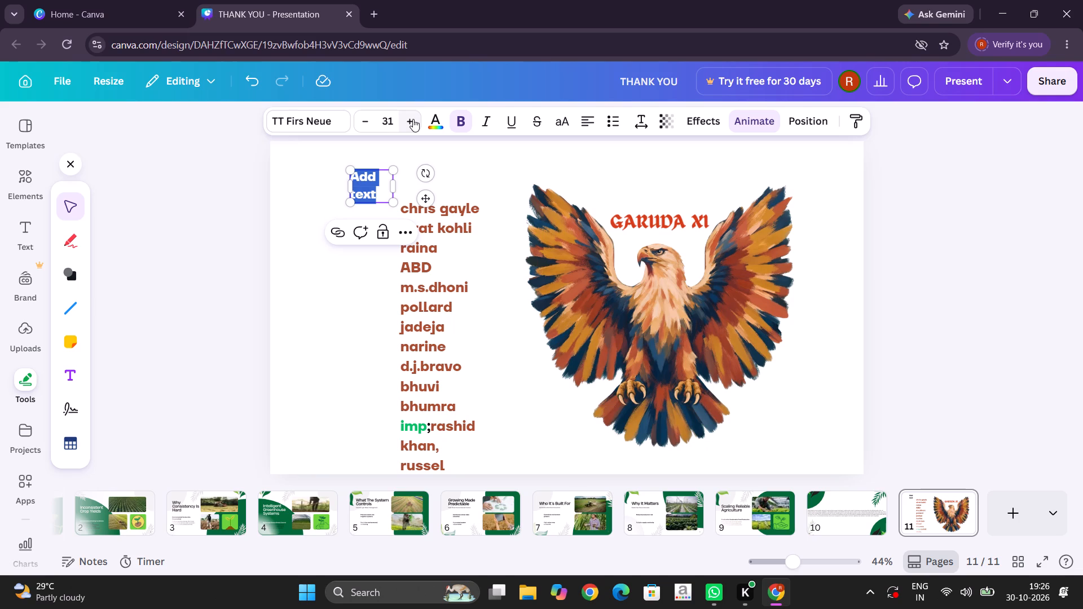
triple_click(413, 119)
left_click(413, 119)
triple_click(413, 119)
triple_click(413, 119)
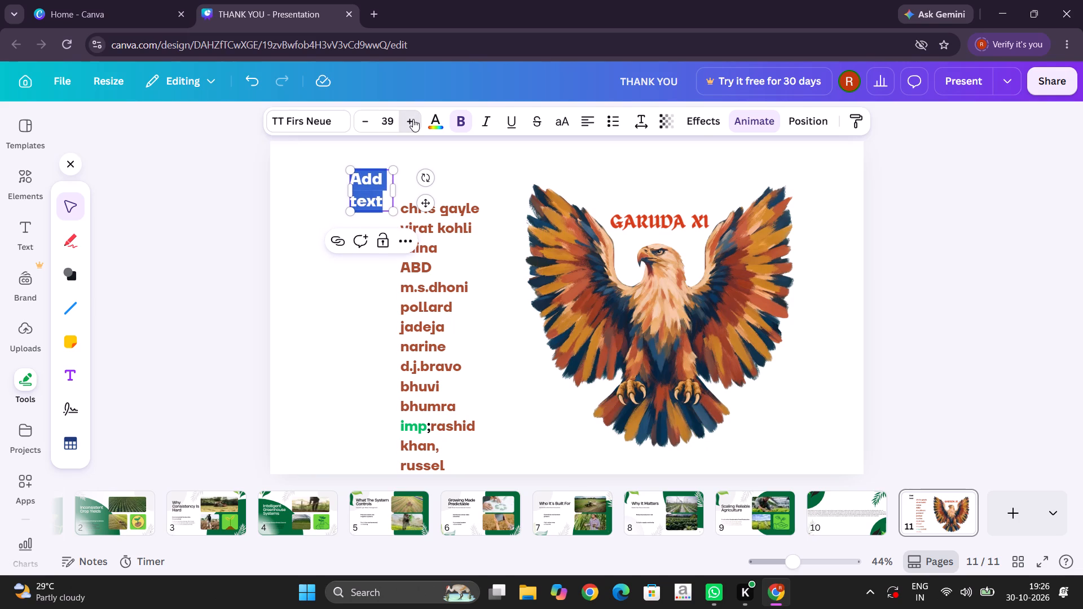
double_click(413, 119)
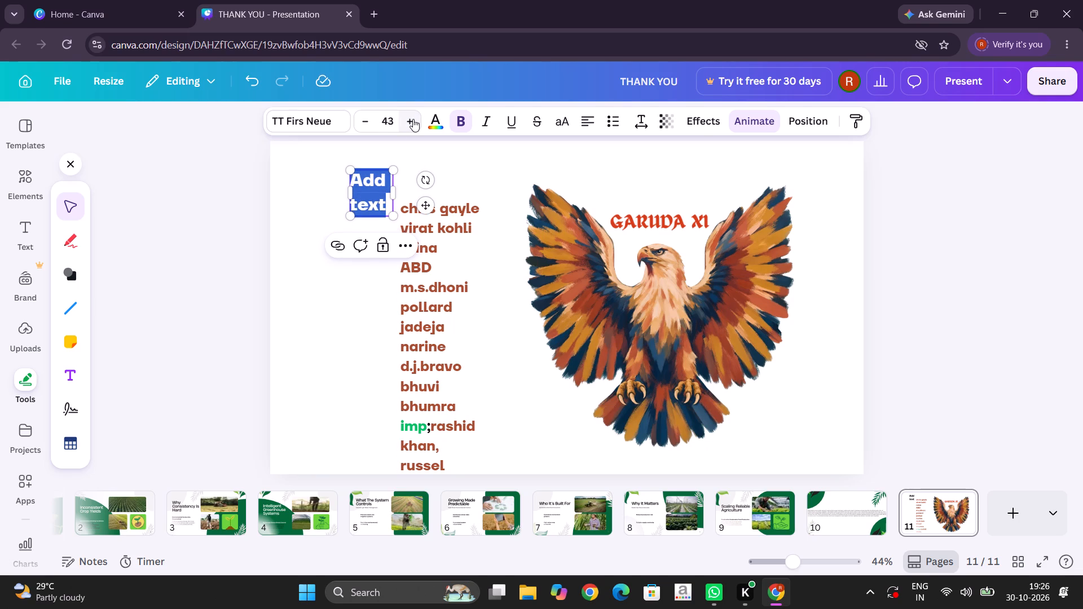
Widen the text box above the player list to fit one line and clear its placeholder text.
left_click_drag(395, 192, 432, 166)
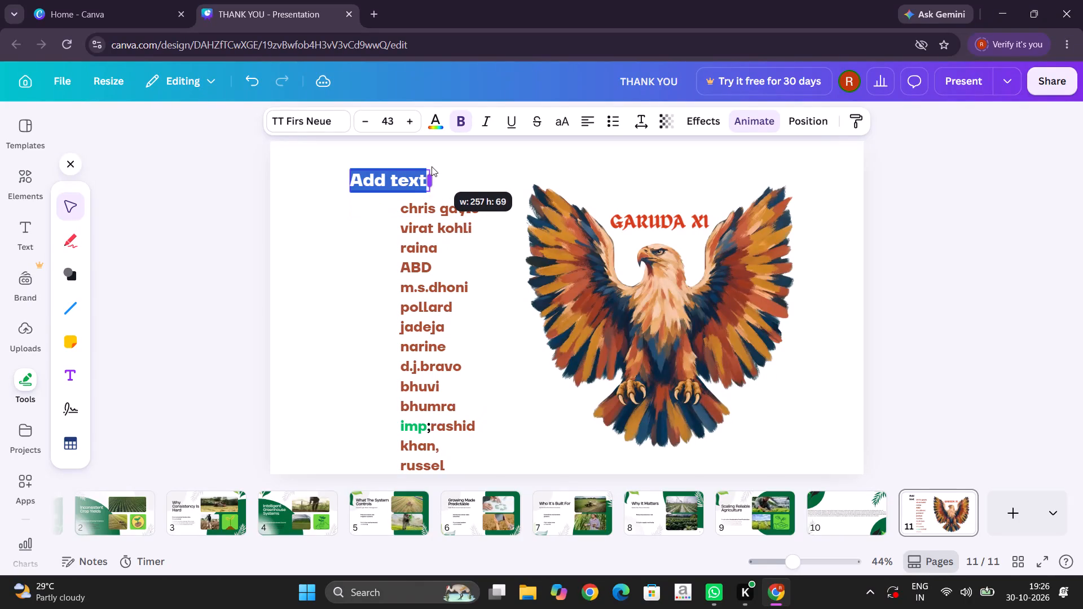
left_click_drag(432, 166, 435, 165)
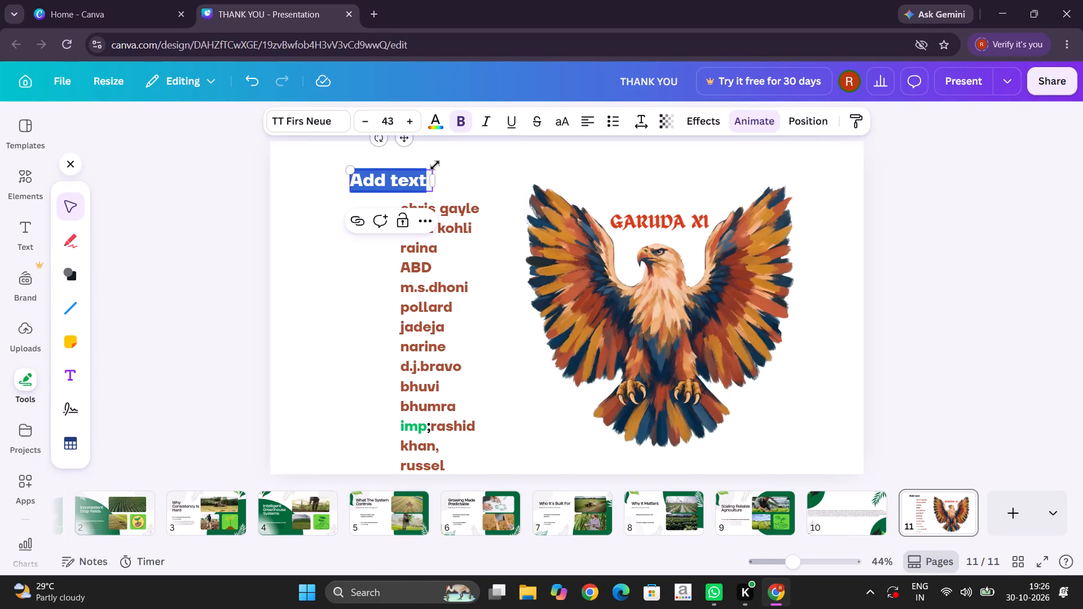
key("BackSpace")
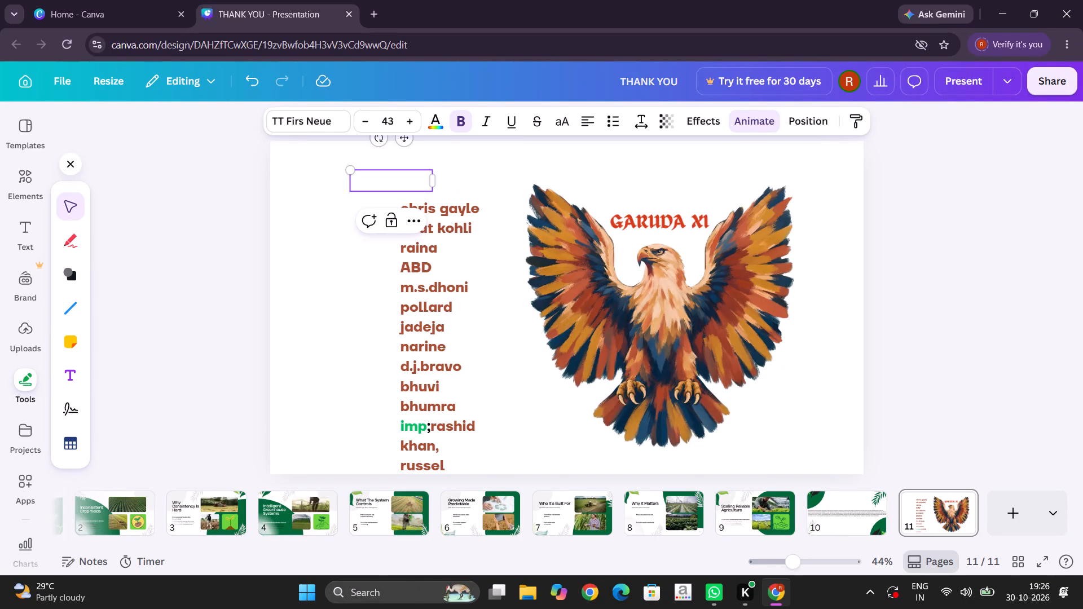
left_click(377, 180)
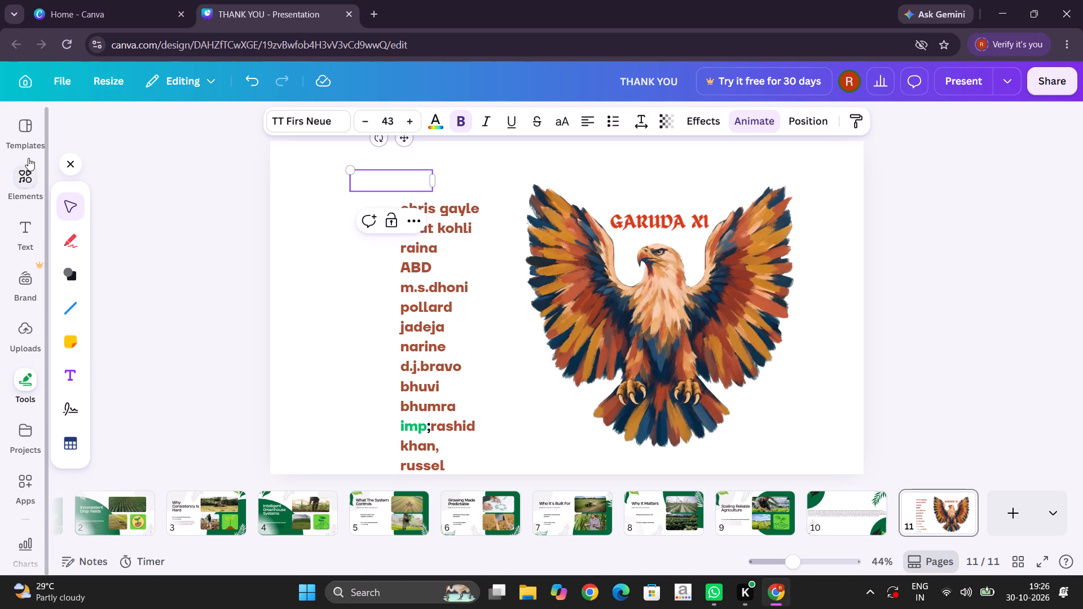
Insert the saved red GARUDA XI signature and place it above the player list as its heading.
left_click(35, 136)
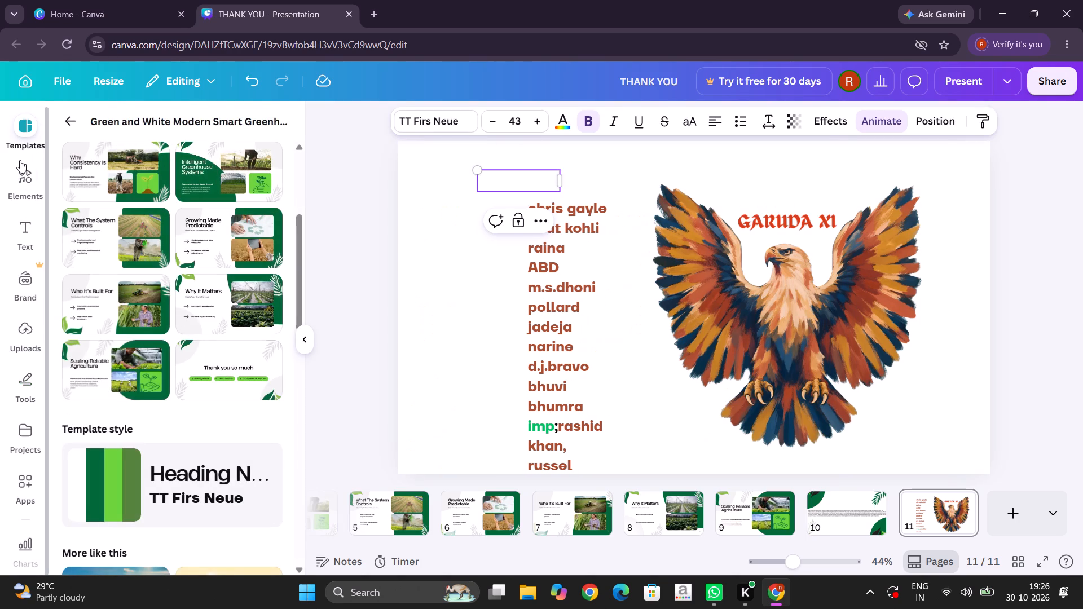
left_click(20, 179)
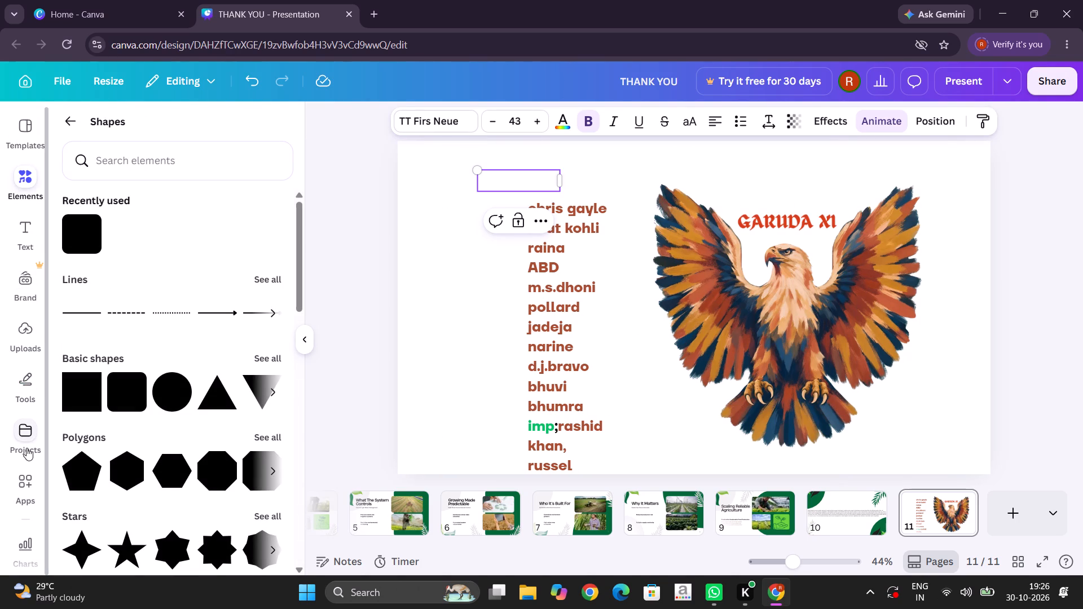
left_click(30, 235)
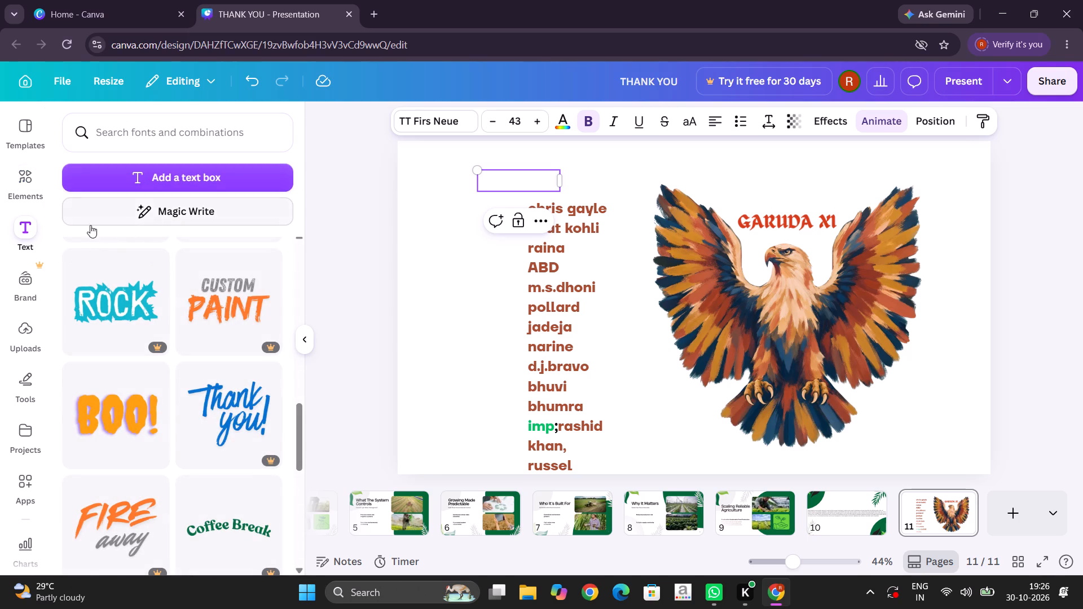
left_click(25, 386)
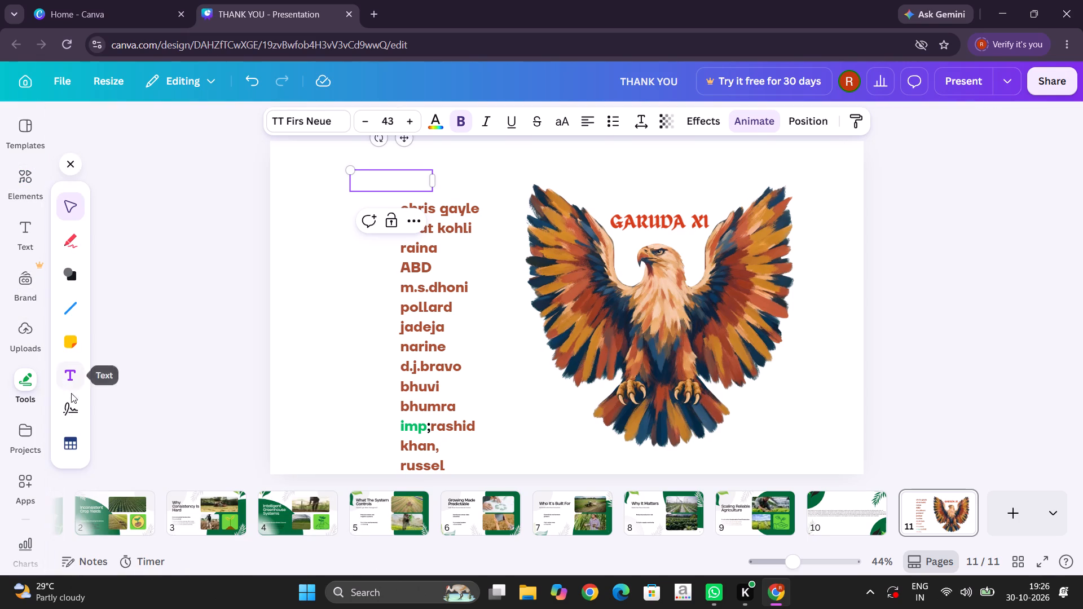
left_click(74, 411)
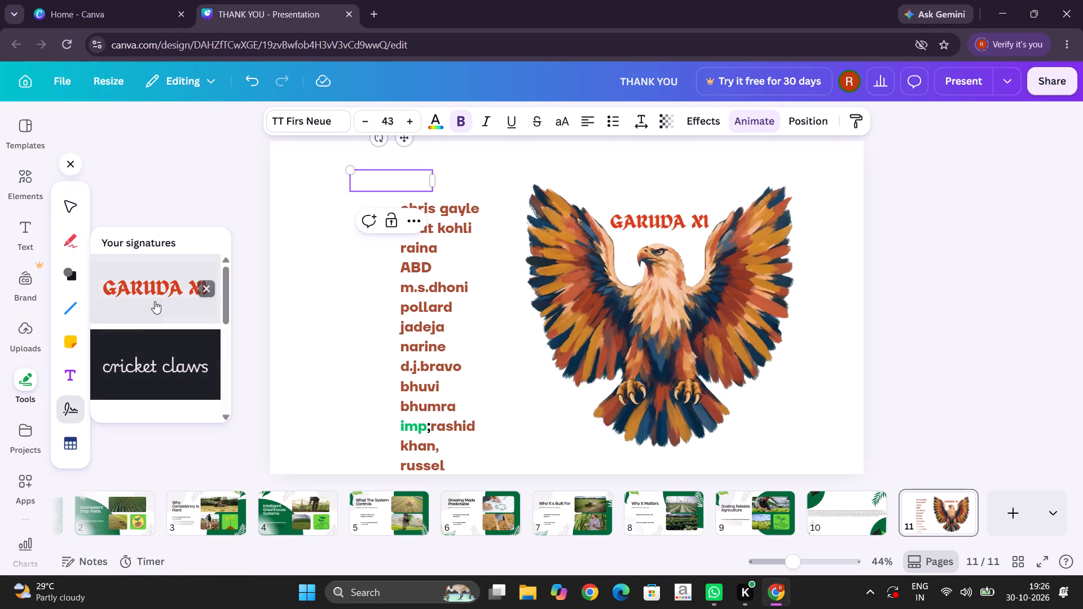
left_click(159, 291)
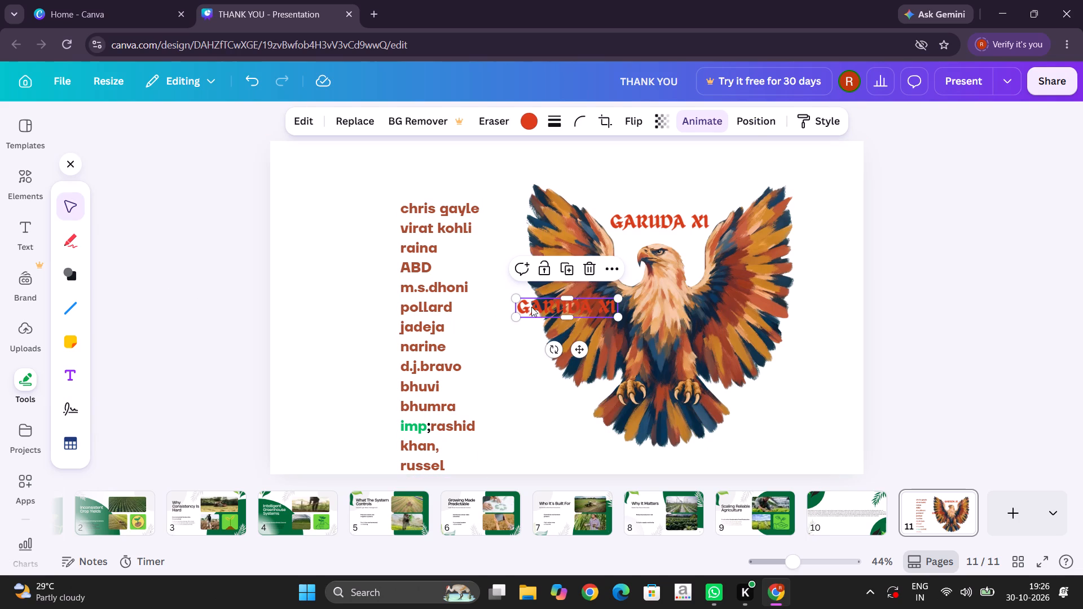
left_click_drag(535, 307, 410, 122)
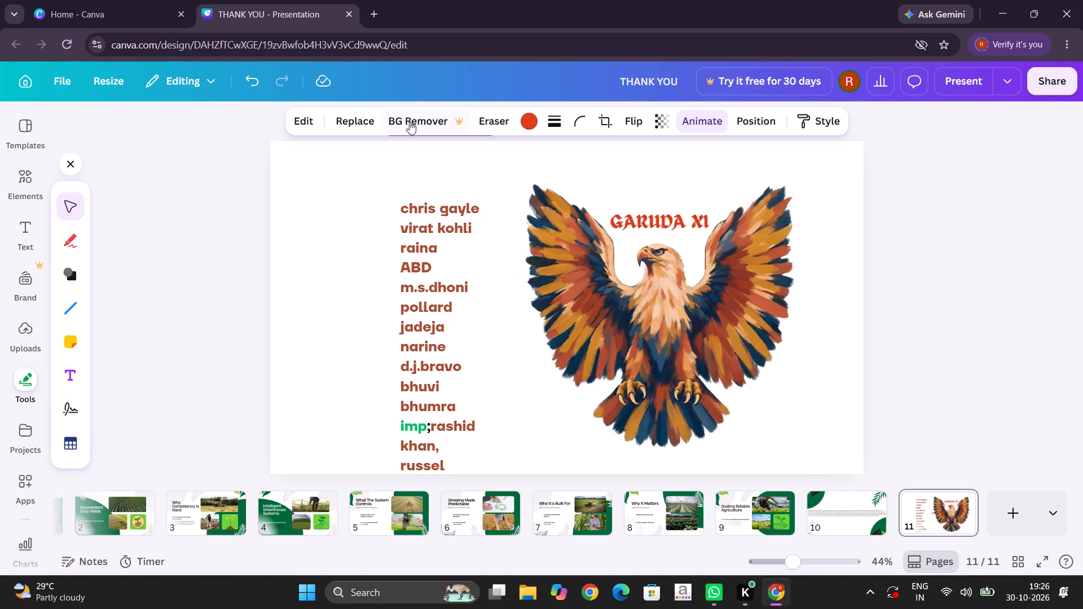
left_click_drag(410, 122, 407, 166)
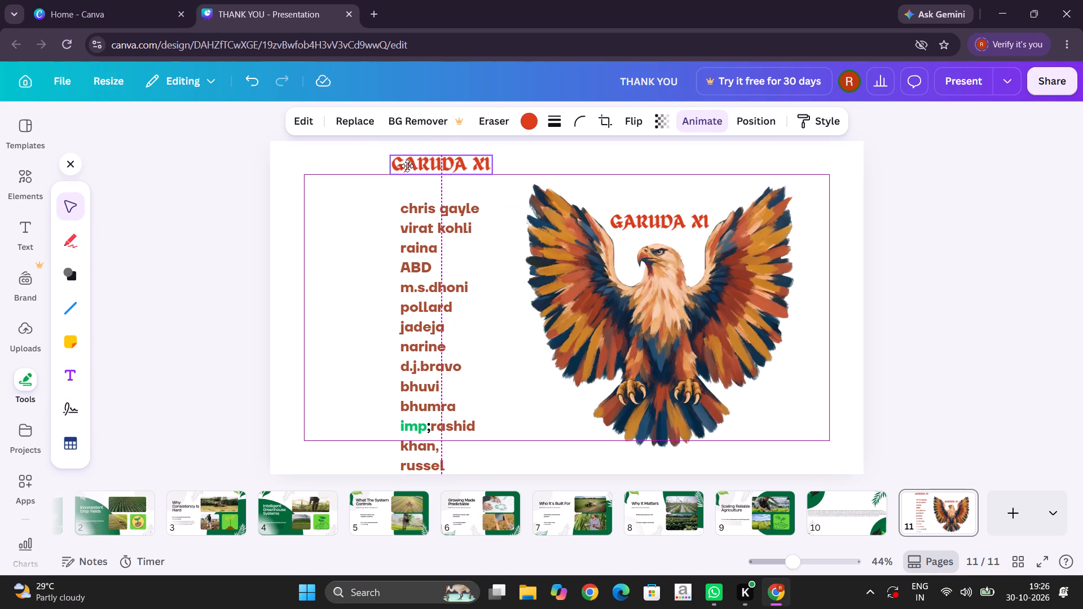
left_click_drag(407, 166, 406, 173)
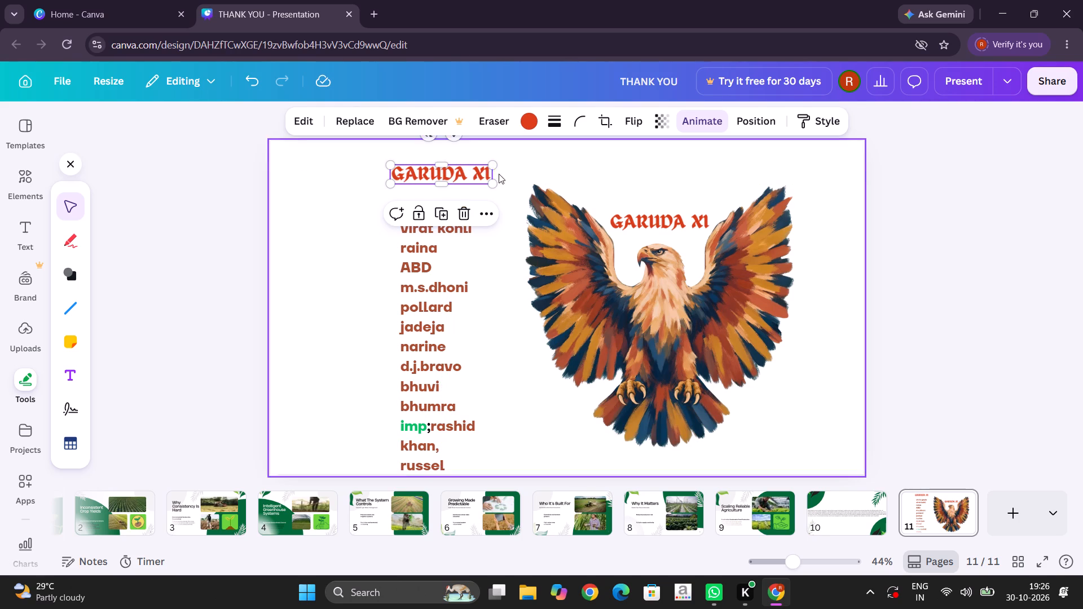
left_click(534, 159)
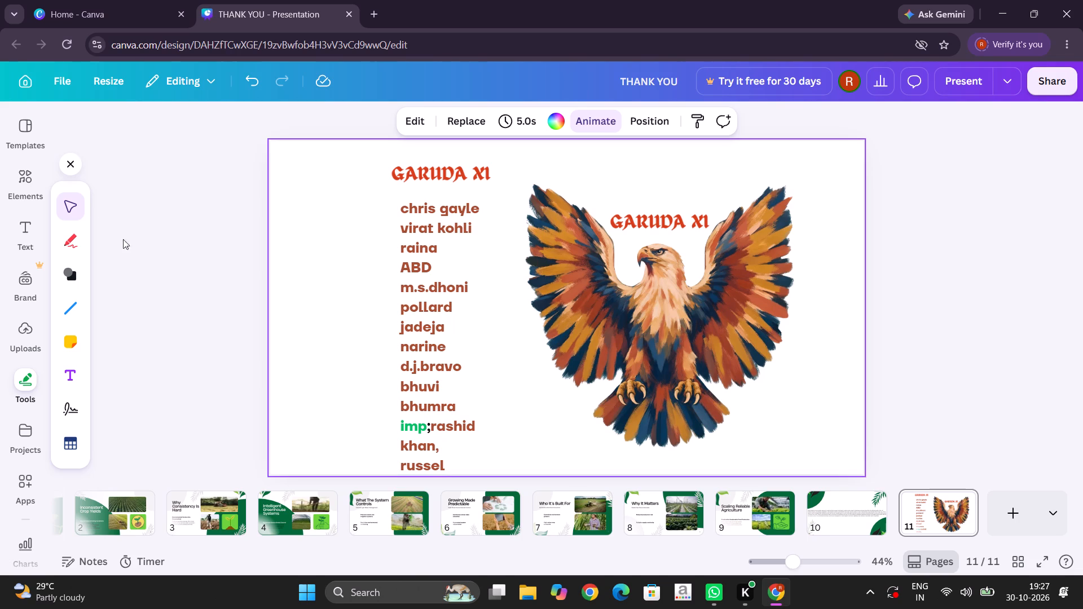
Search the templates for eagle and add the white-headed, yellow-beaked eagle head graphic to page 11.
left_click(30, 135)
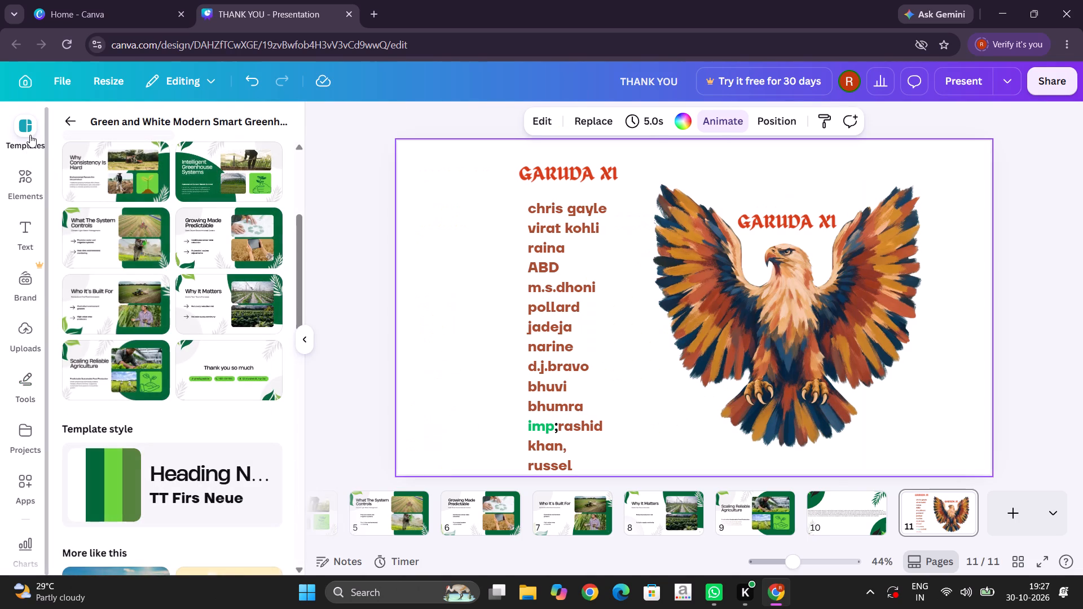
left_click(68, 121)
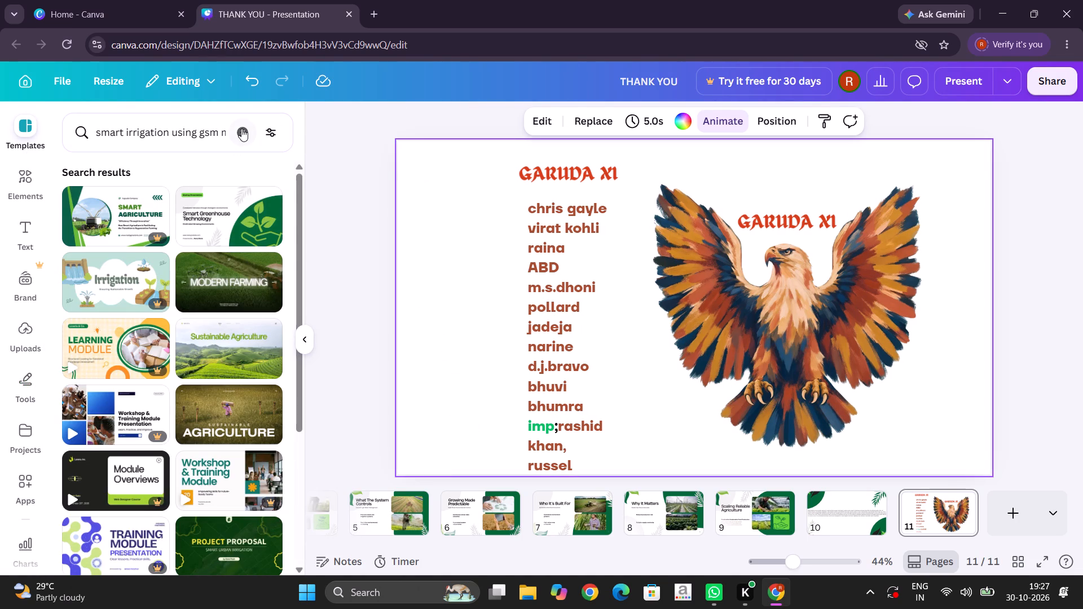
left_click(240, 127)
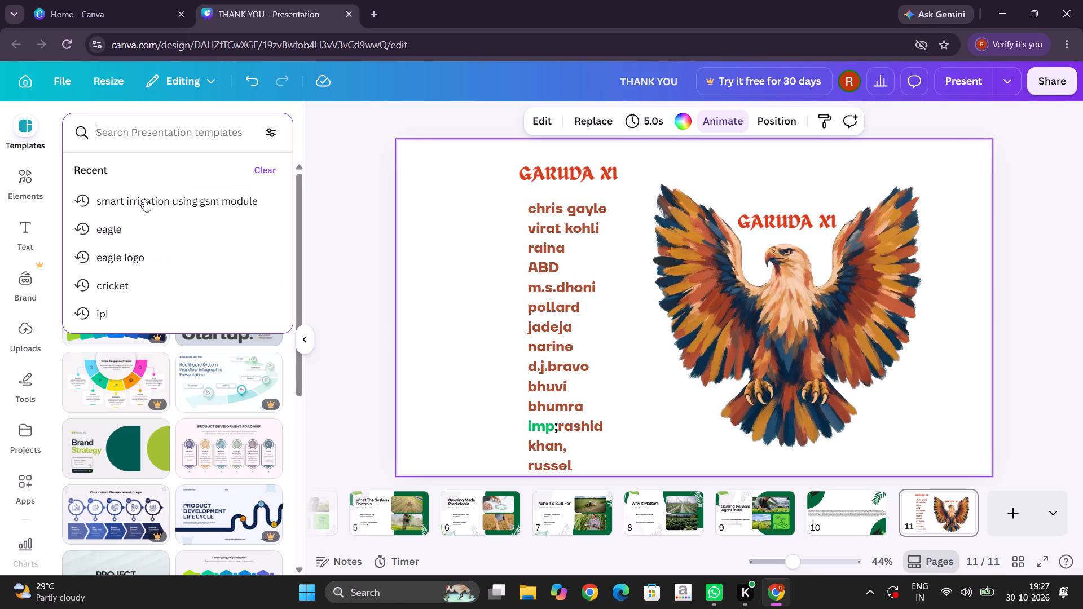
left_click(111, 227)
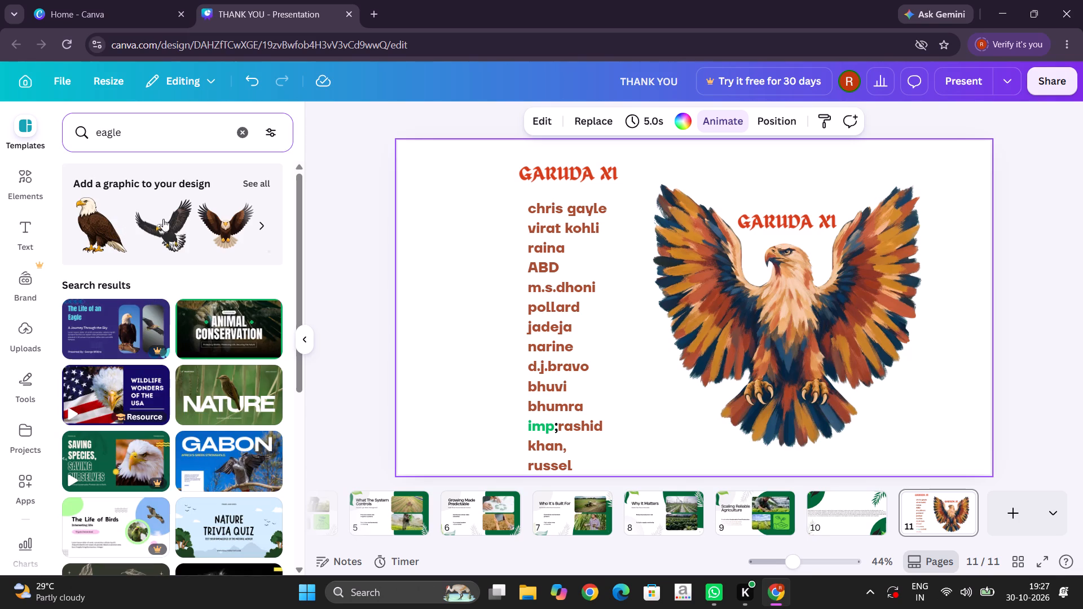
left_click(265, 224)
left_click(265, 224)
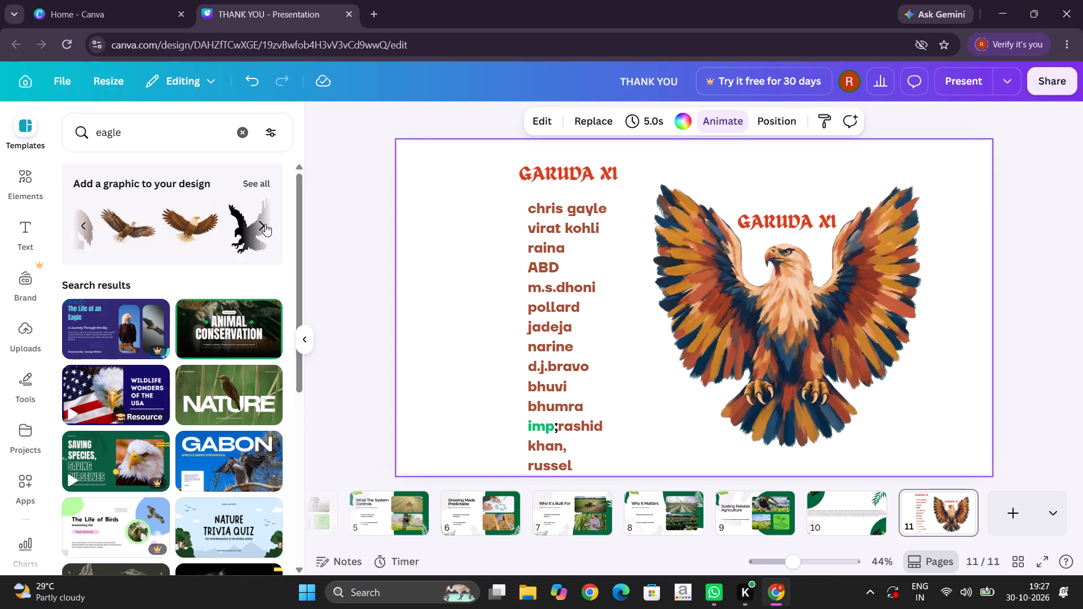
left_click(265, 224)
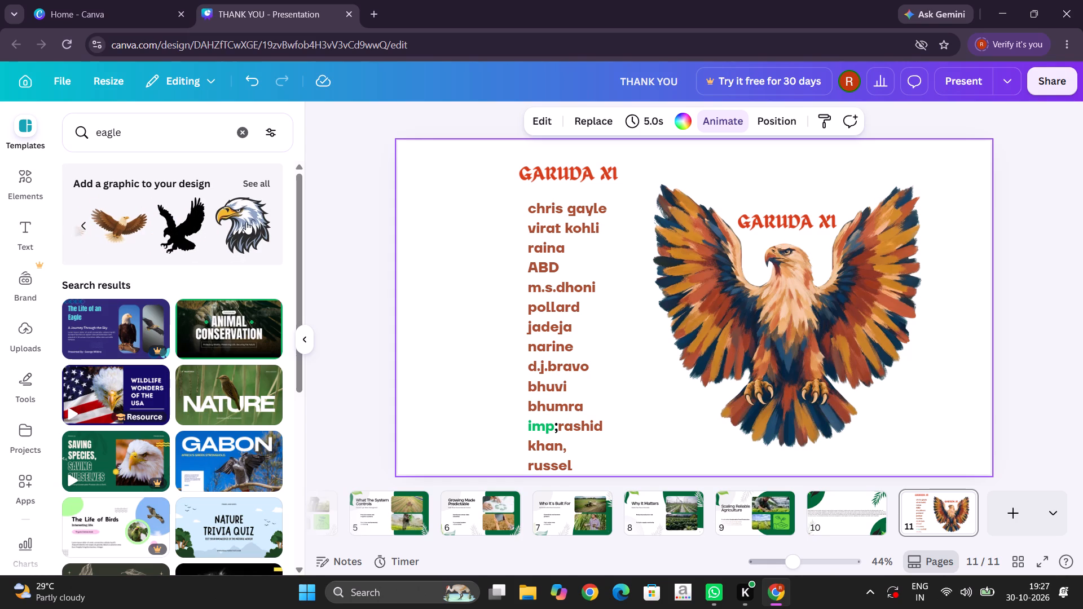
left_click(246, 222)
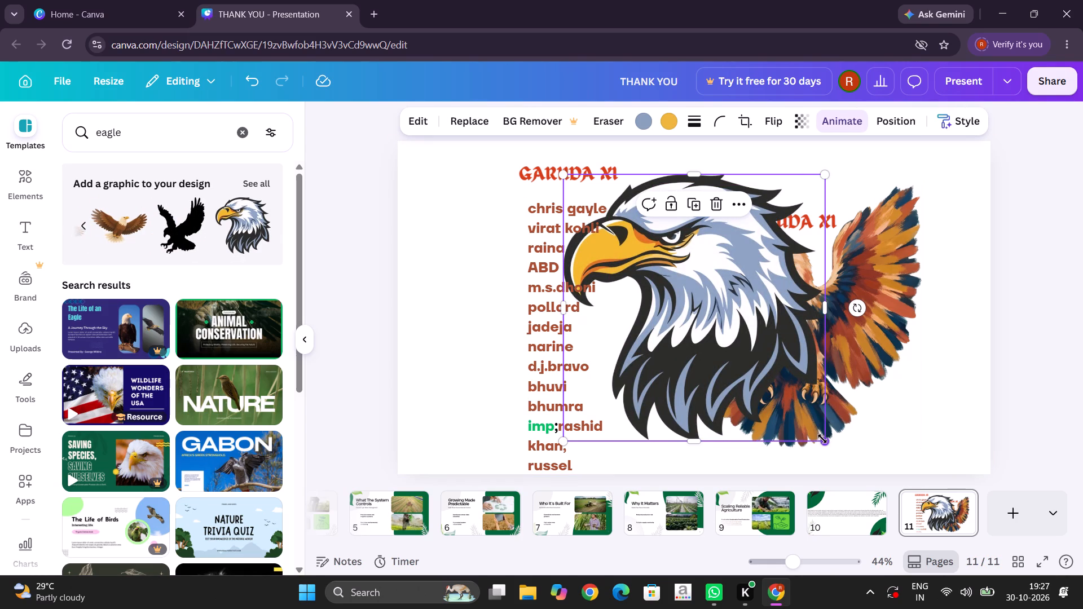
Shrink the eagle head graphic to logo size and place it in the page's upper-left corner beside the GARUDA XI heading.
left_click_drag(823, 439, 759, 379)
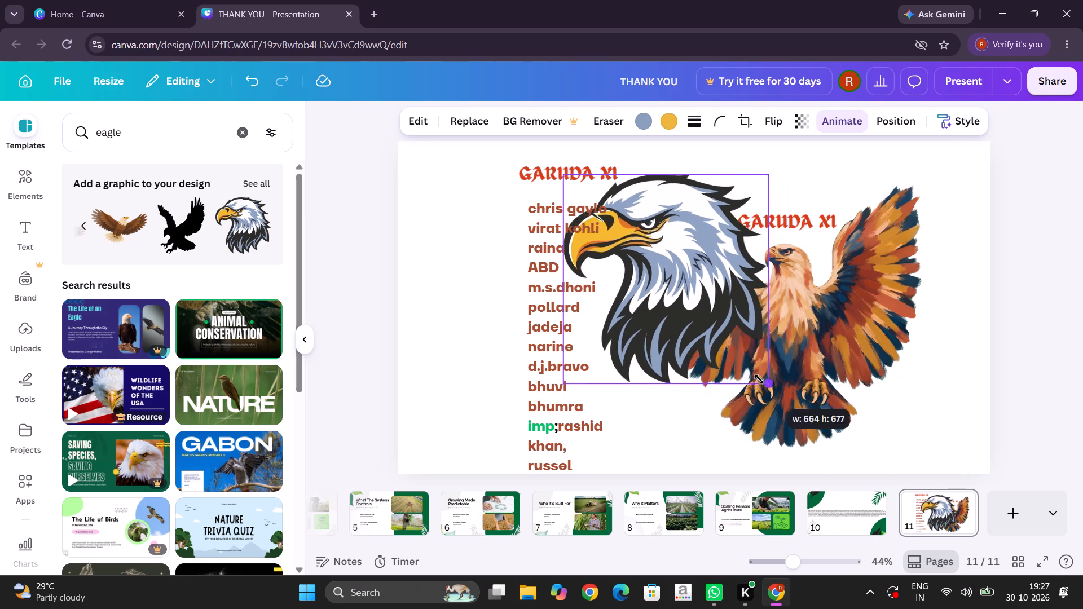
left_click_drag(759, 379, 665, 205)
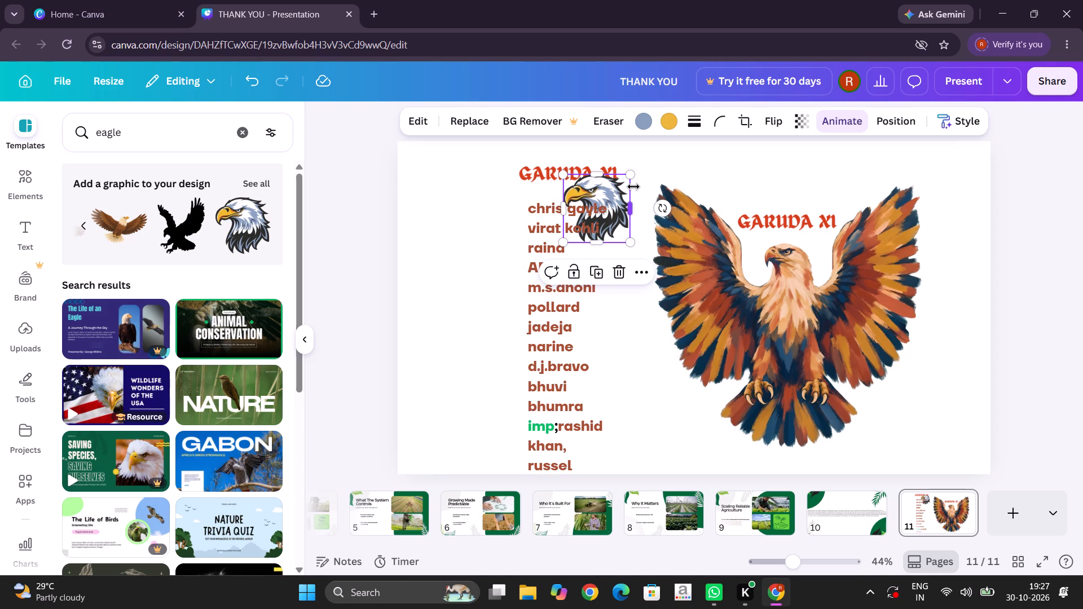
left_click_drag(638, 186, 604, 183)
left_click_drag(604, 183, 619, 181)
left_click(668, 166)
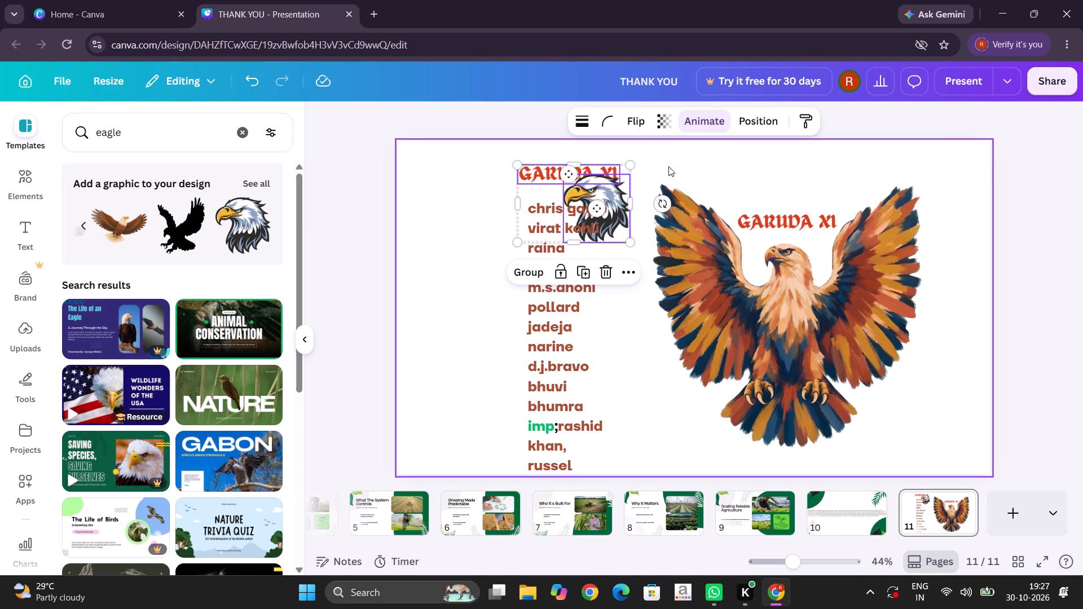
left_click_drag(609, 193, 574, 191)
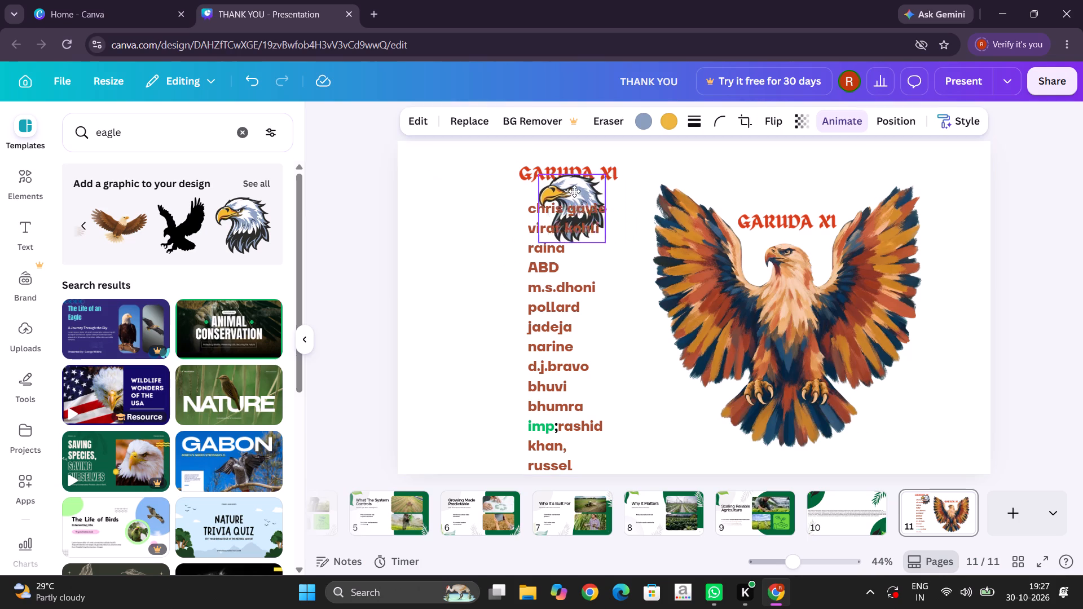
left_click_drag(574, 191, 473, 175)
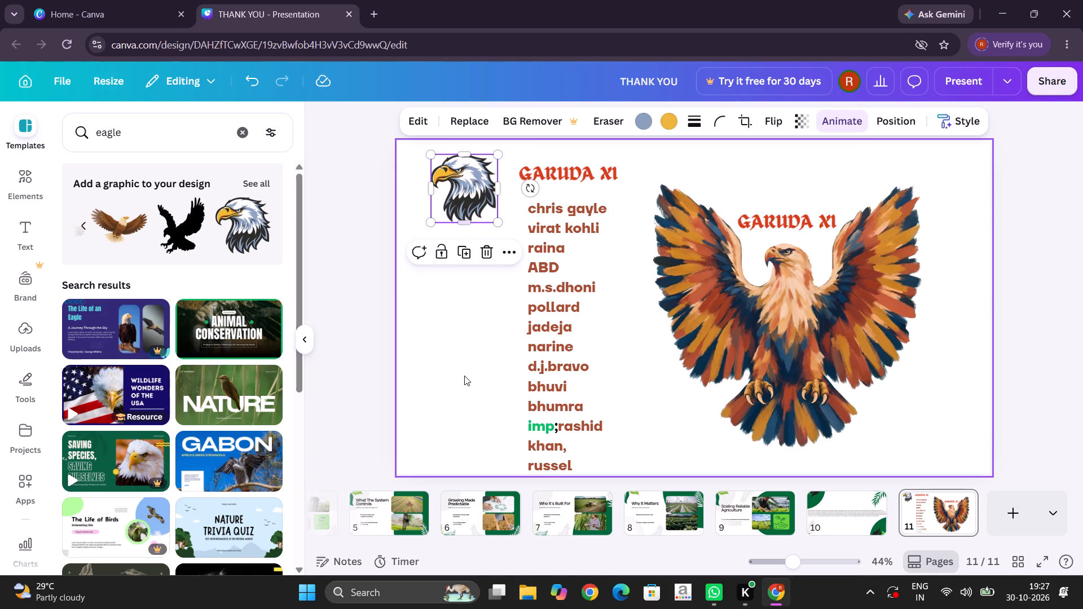
left_click(463, 371)
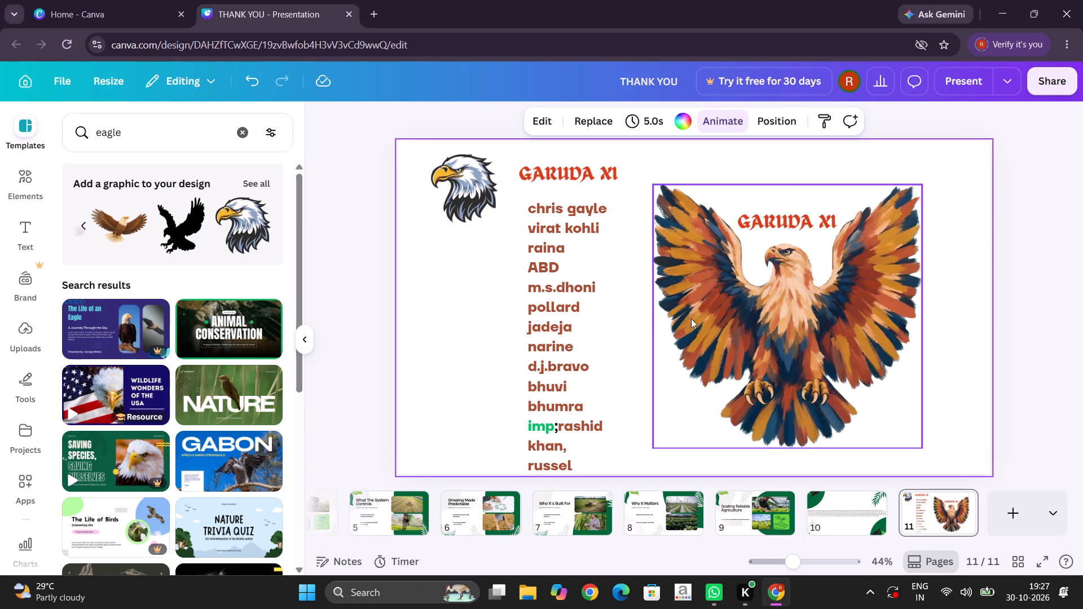
Move the large spread-winged eagle to the page's right edge and slightly down, away from the player list.
left_click_drag(722, 323, 758, 328)
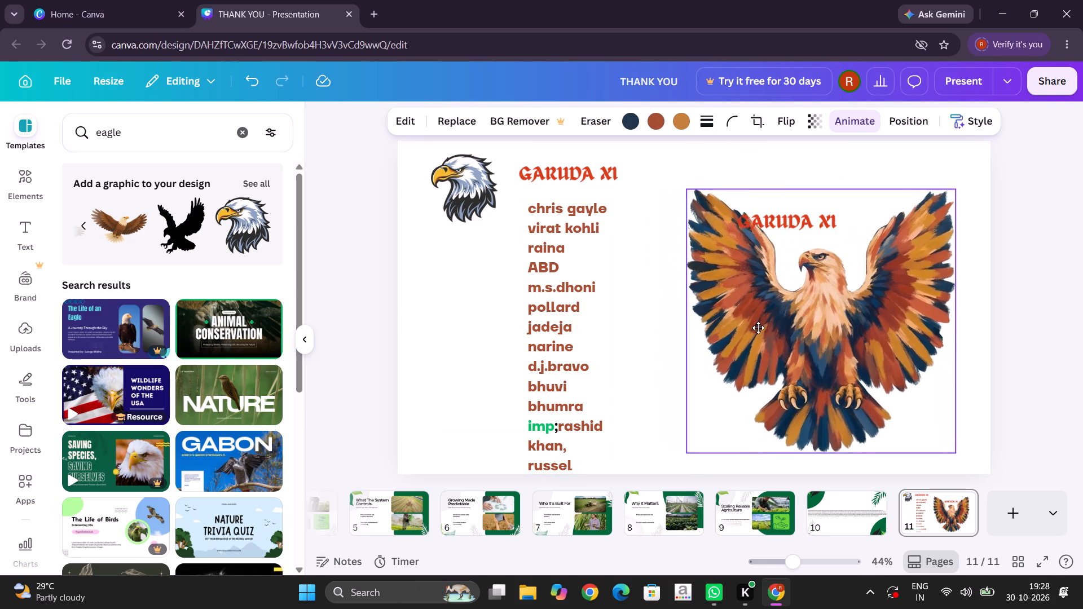
left_click_drag(758, 328, 776, 340)
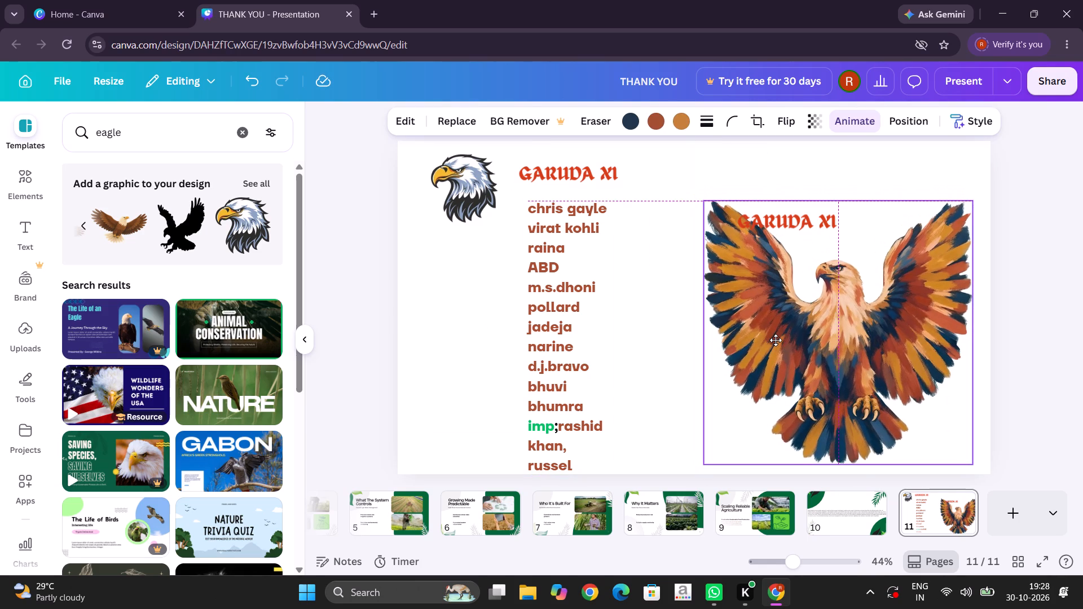
left_click_drag(776, 340, 787, 346)
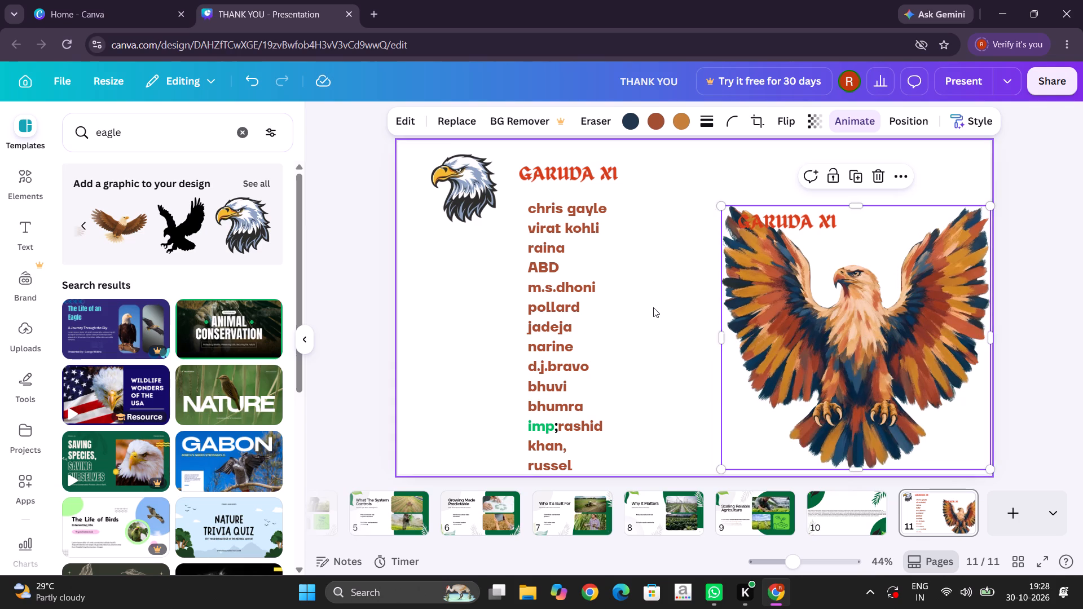
left_click(653, 307)
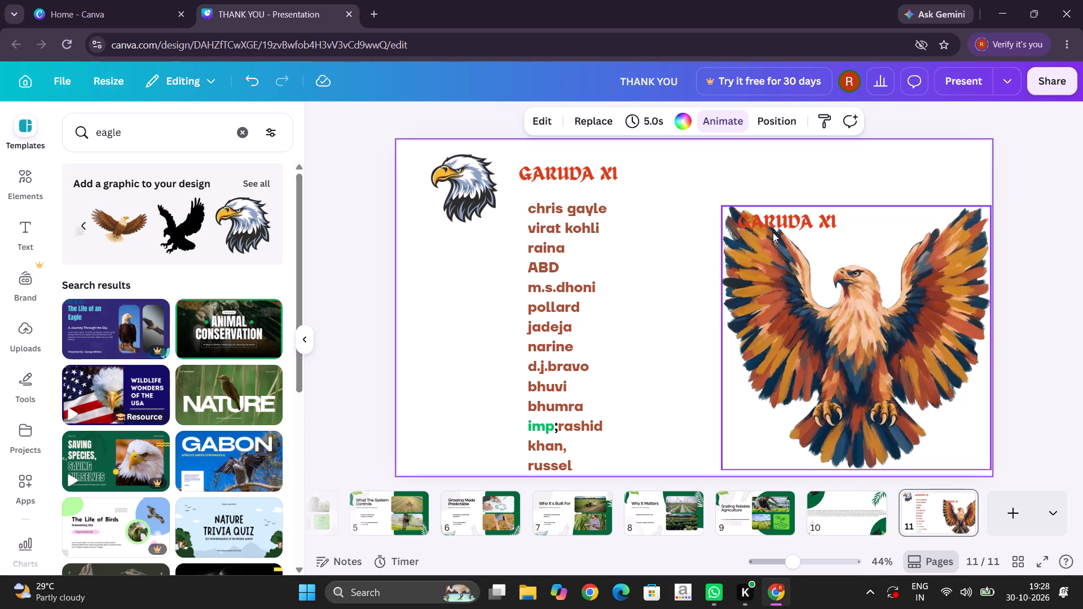
Move the GARUDA XI lettering on the large eagle so it is centred between the wings above the head.
left_click_drag(776, 226, 811, 235)
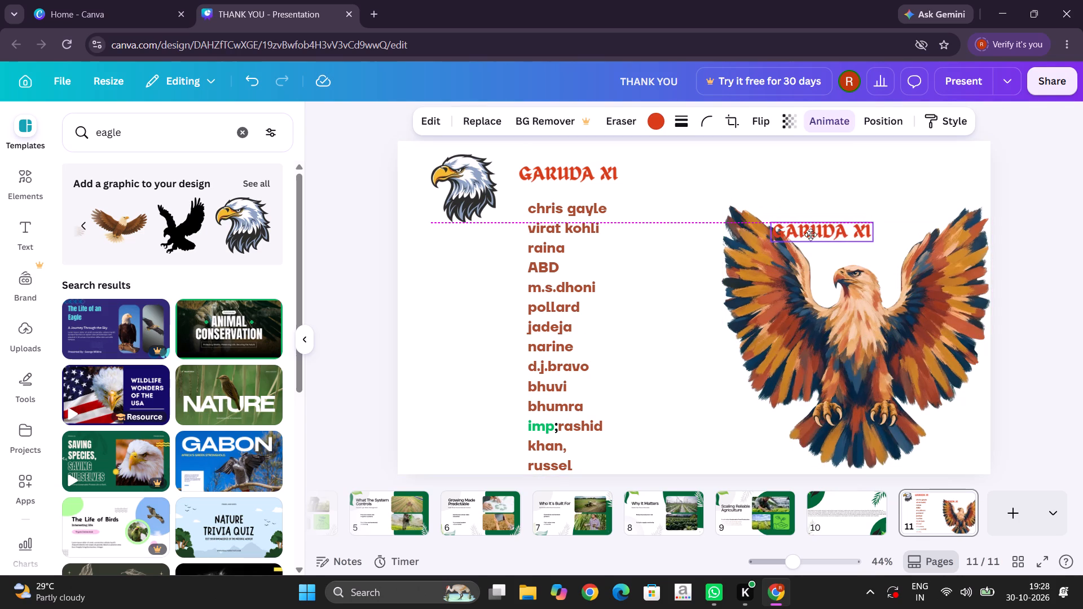
left_click_drag(811, 235, 839, 242)
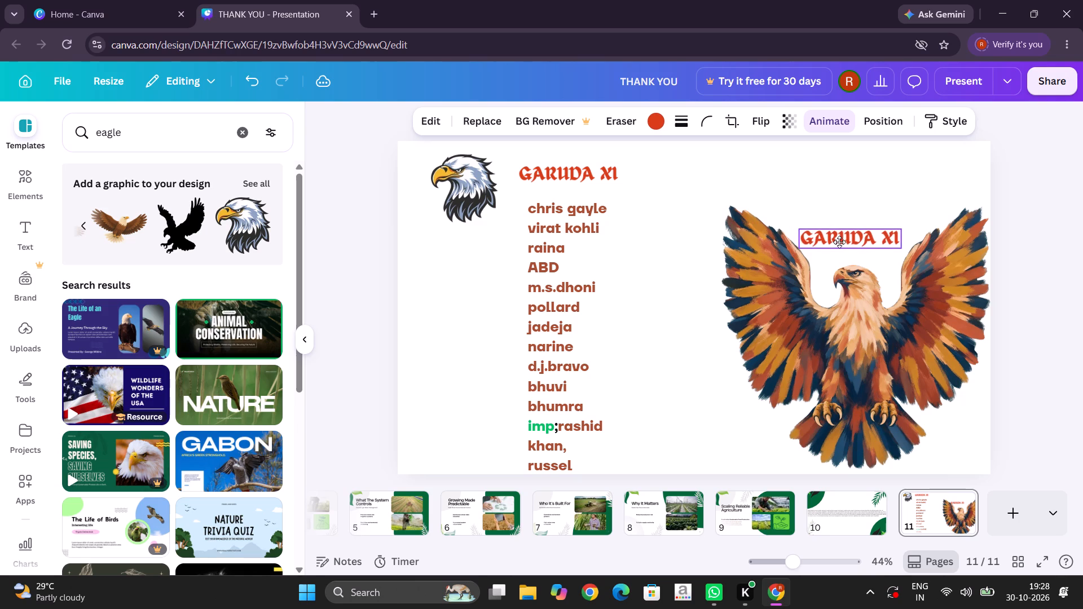
left_click_drag(839, 242, 841, 242)
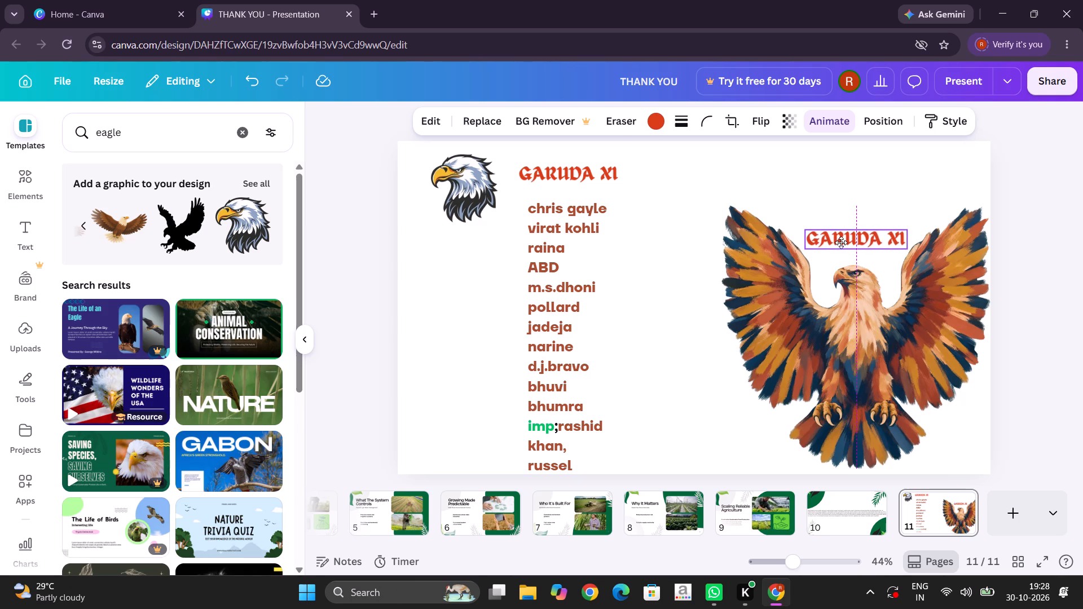
Lower the GARUDA XI lettering between the large eagle's wings slightly, keeping it centred just above the head.
left_click_drag(841, 242, 842, 249)
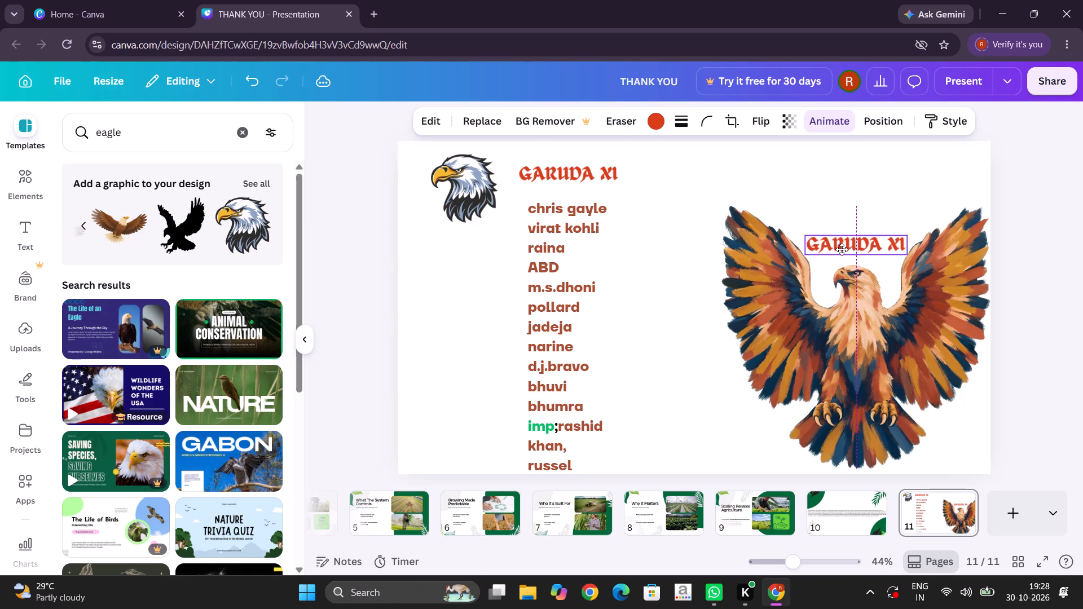
left_click_drag(842, 249, 842, 250)
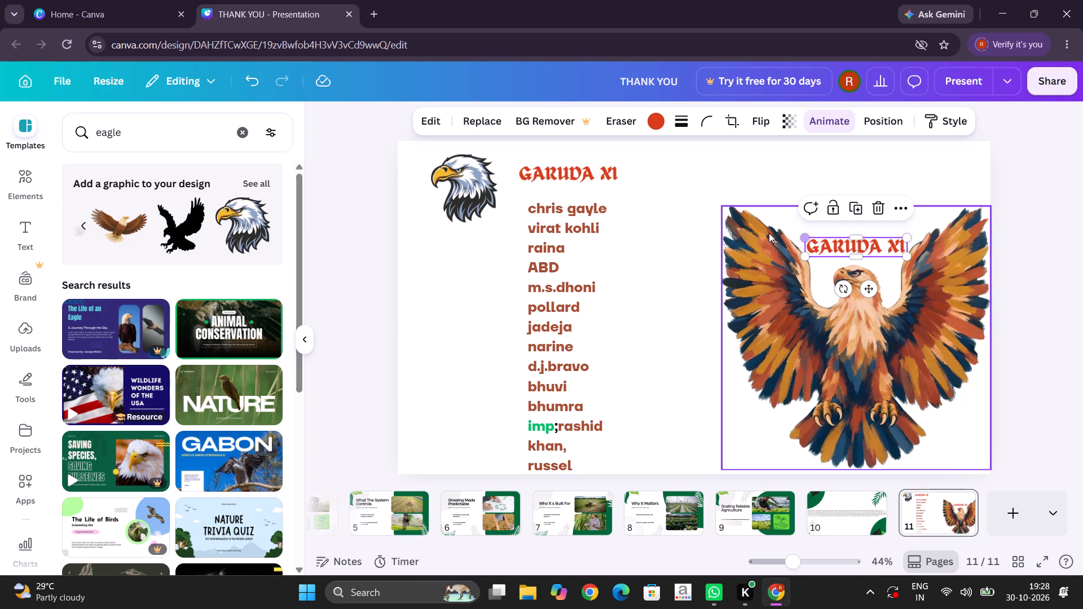
left_click(748, 183)
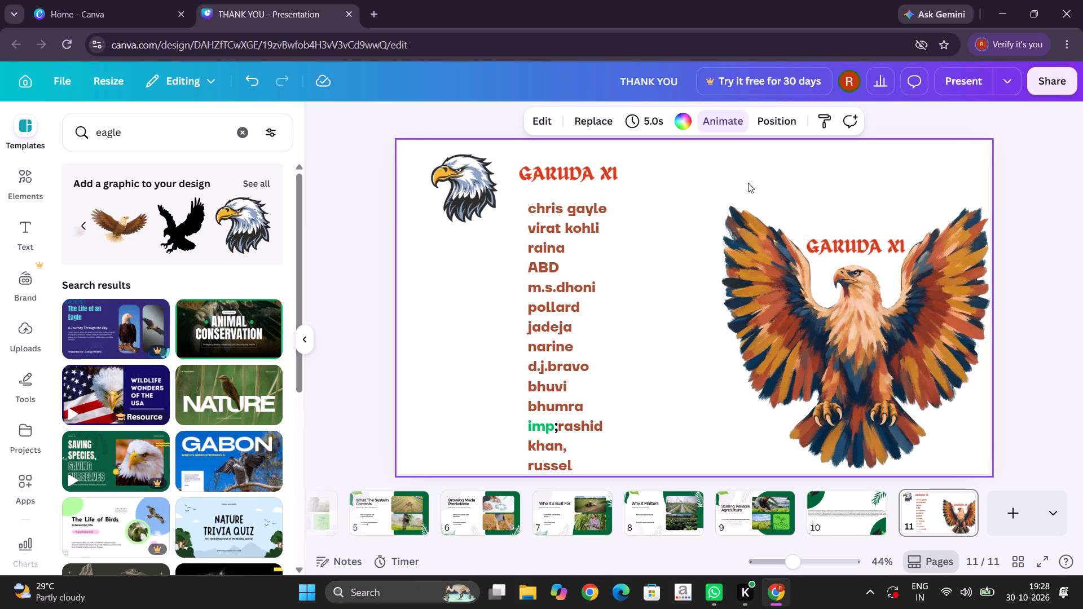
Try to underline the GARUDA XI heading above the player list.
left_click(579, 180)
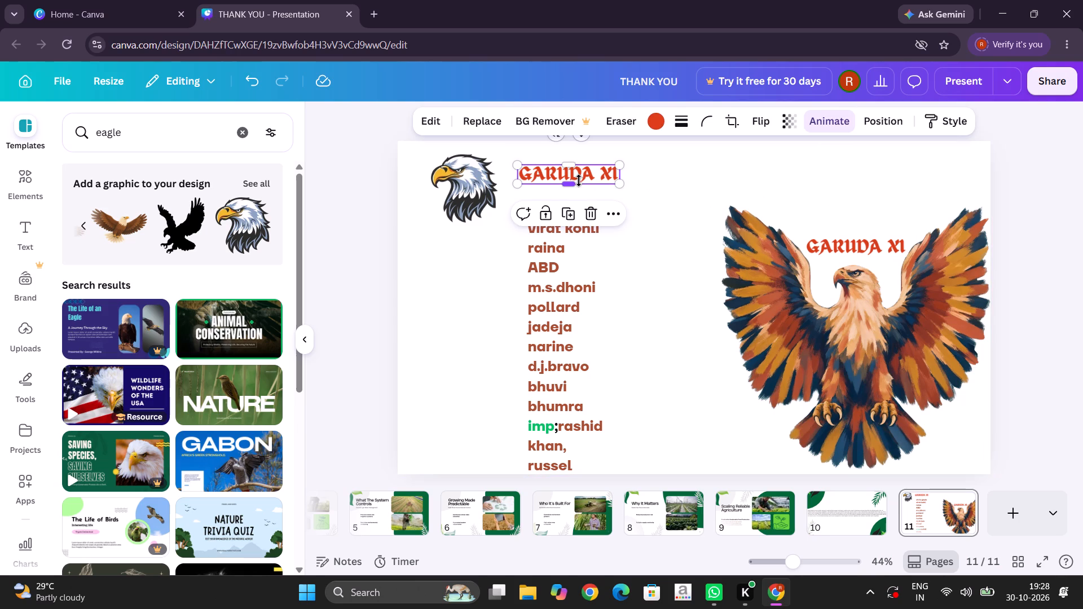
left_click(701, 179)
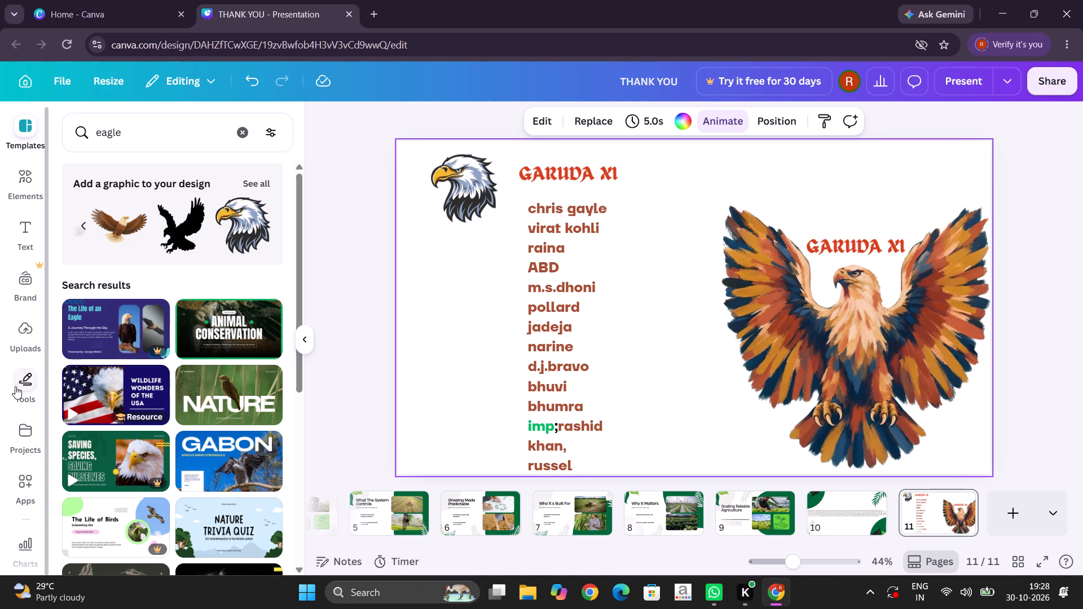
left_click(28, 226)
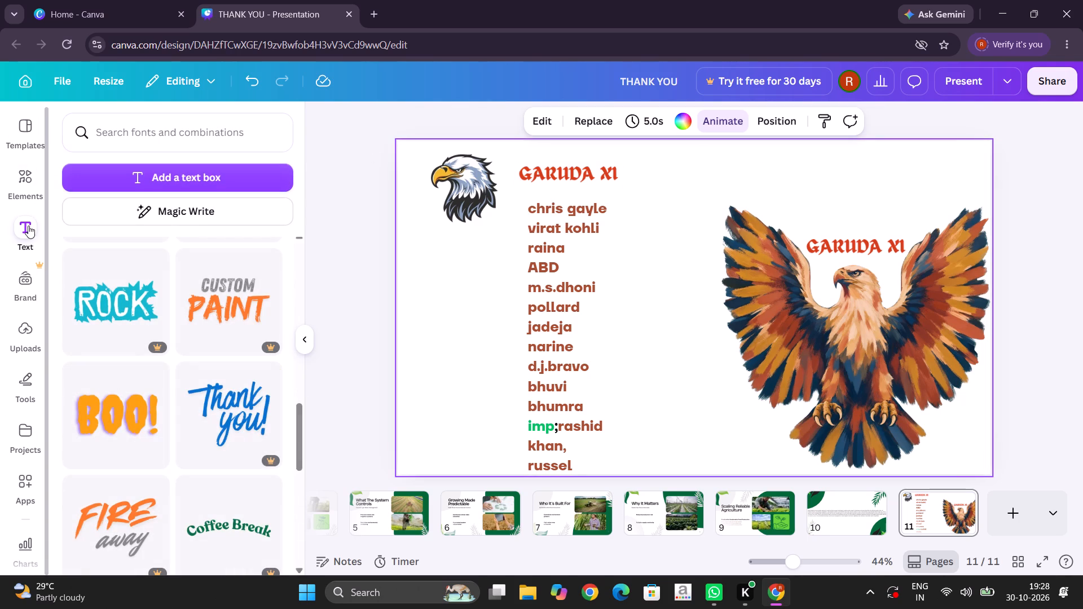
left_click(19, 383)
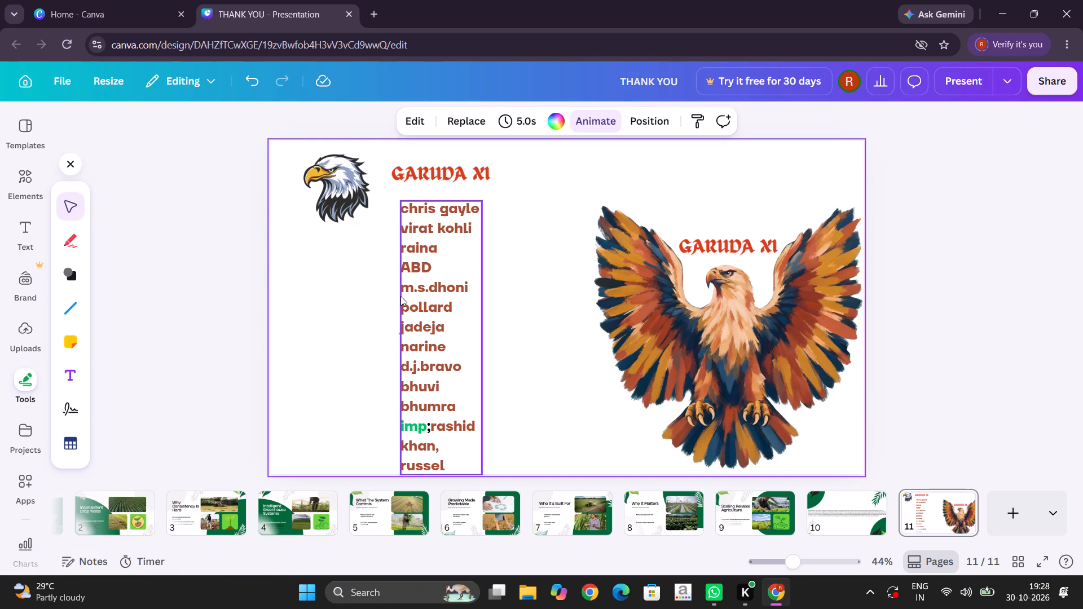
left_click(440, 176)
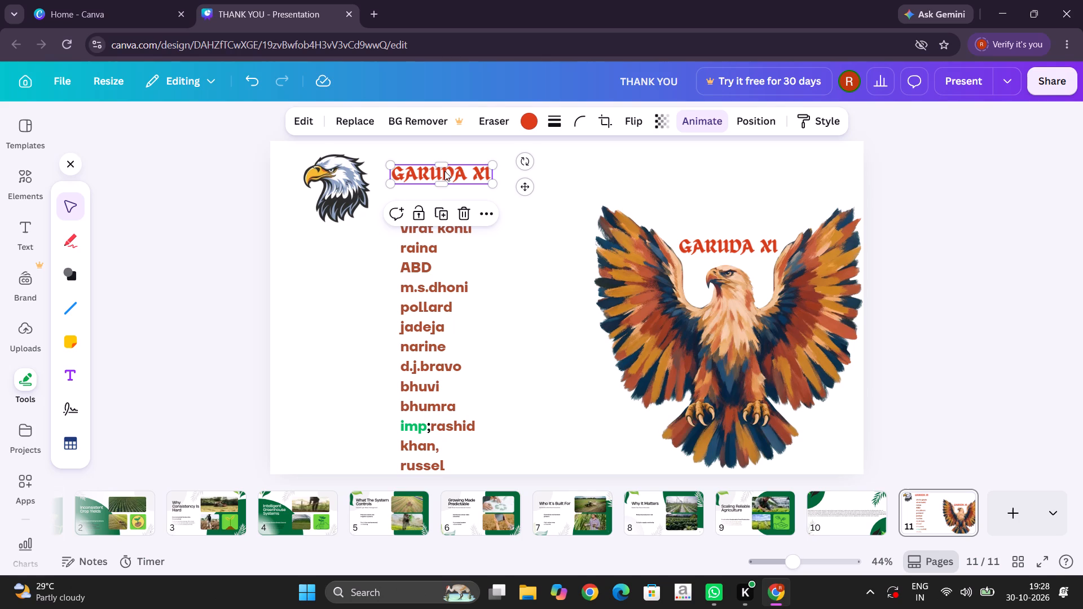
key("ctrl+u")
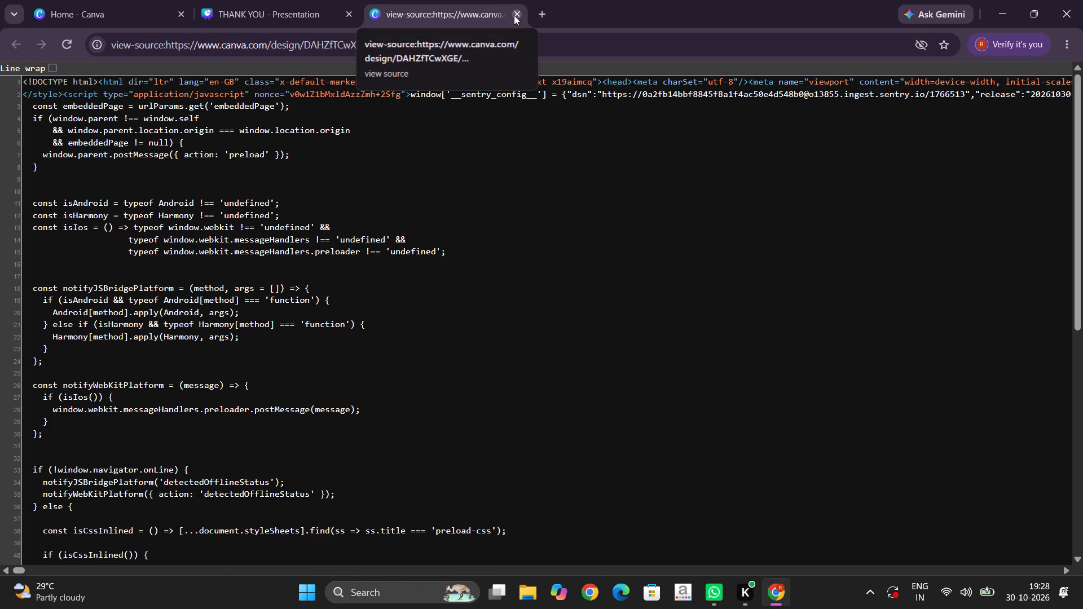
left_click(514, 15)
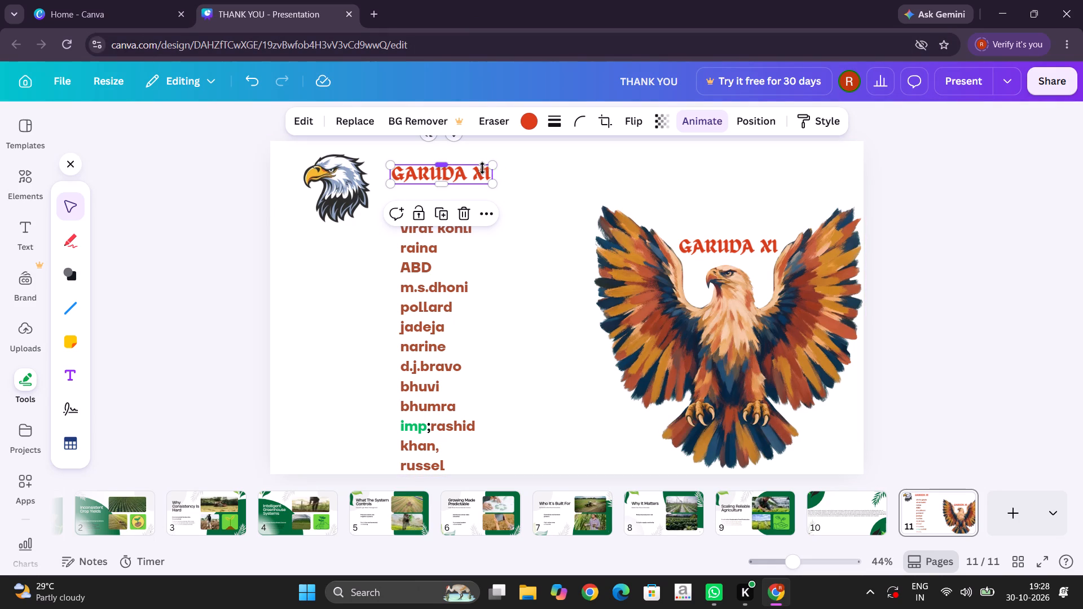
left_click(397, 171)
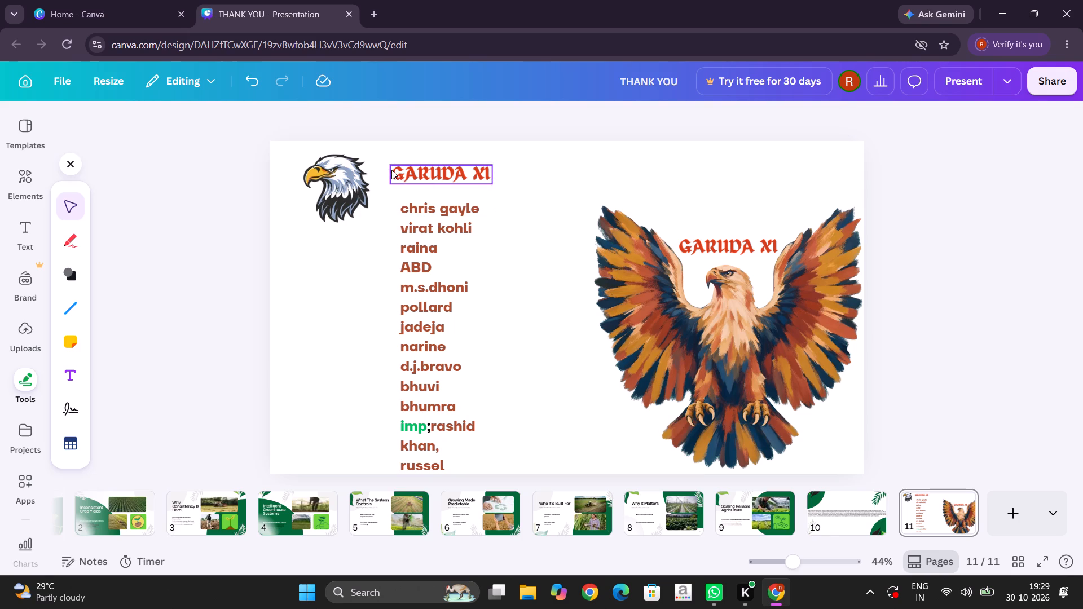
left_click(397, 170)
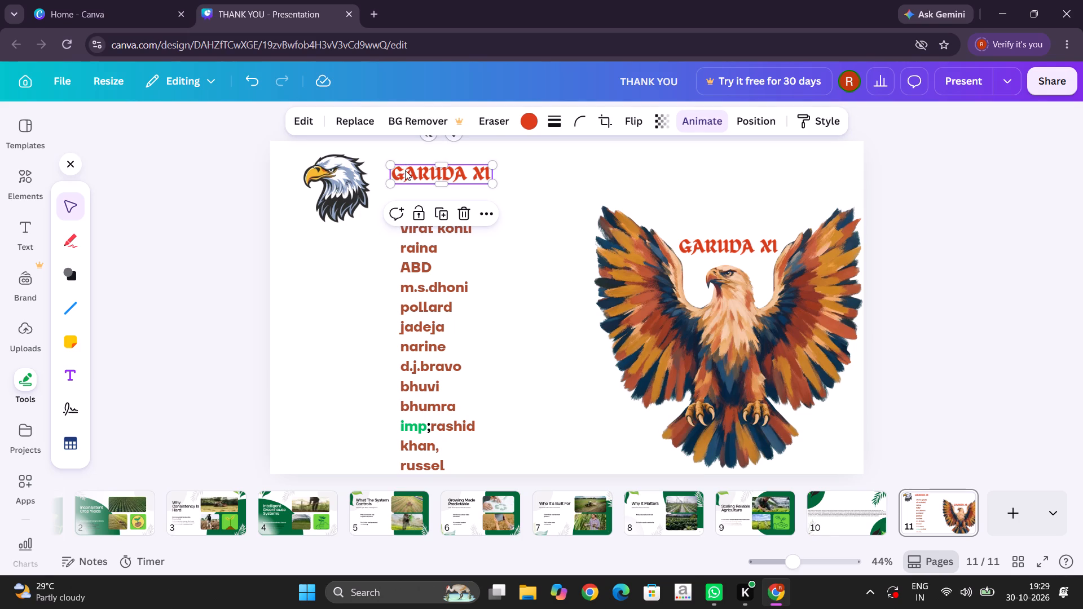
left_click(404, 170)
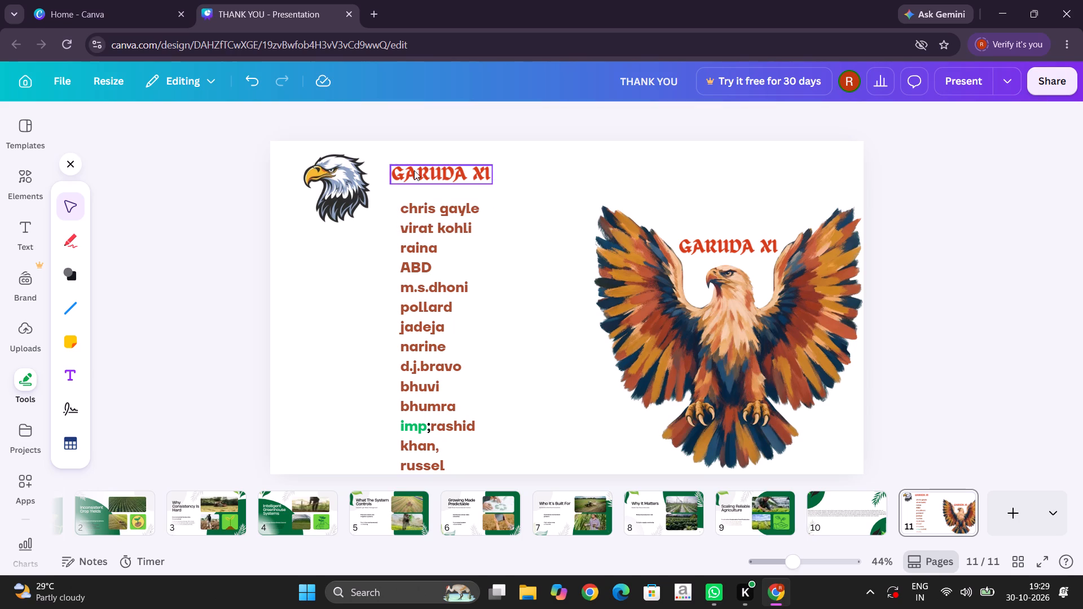
Lock the GARUDA XI heading, player list, eagle head logo, large eagle and the lettering above its head in place.
left_click(481, 169)
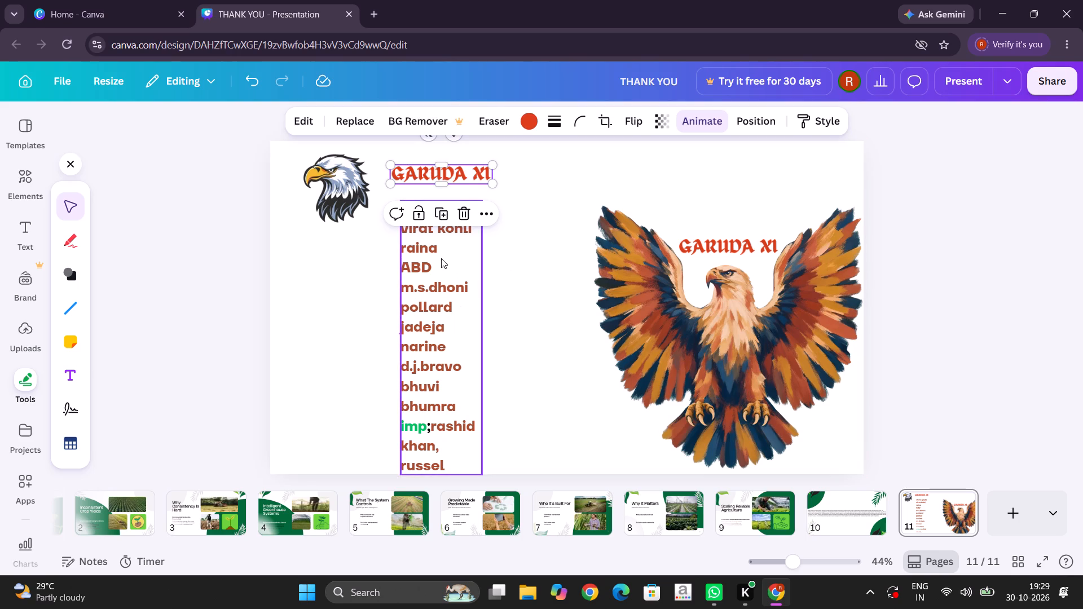
left_click(420, 221)
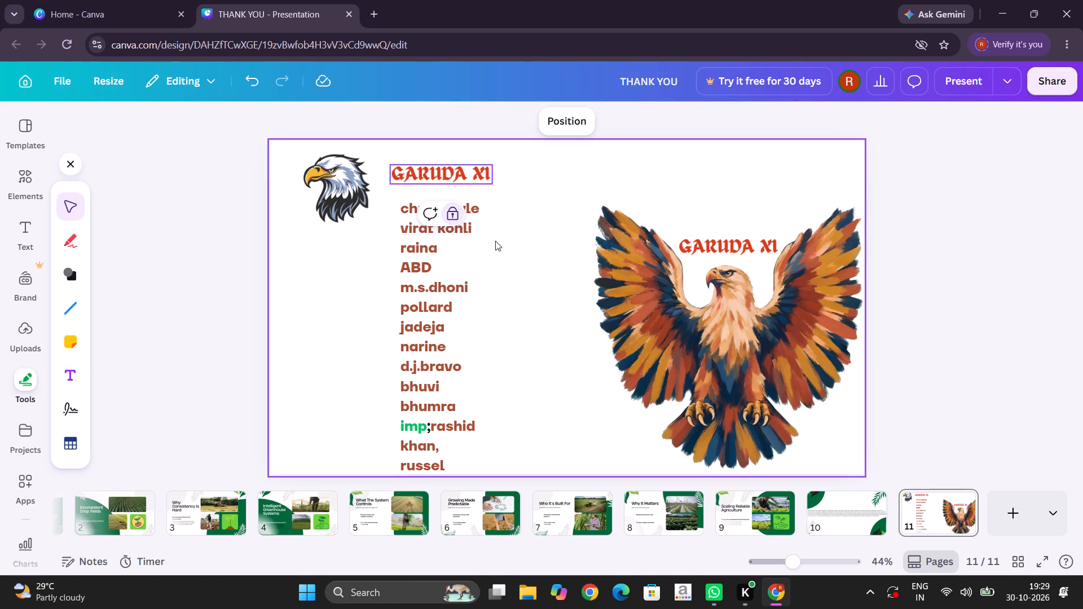
left_click(442, 270)
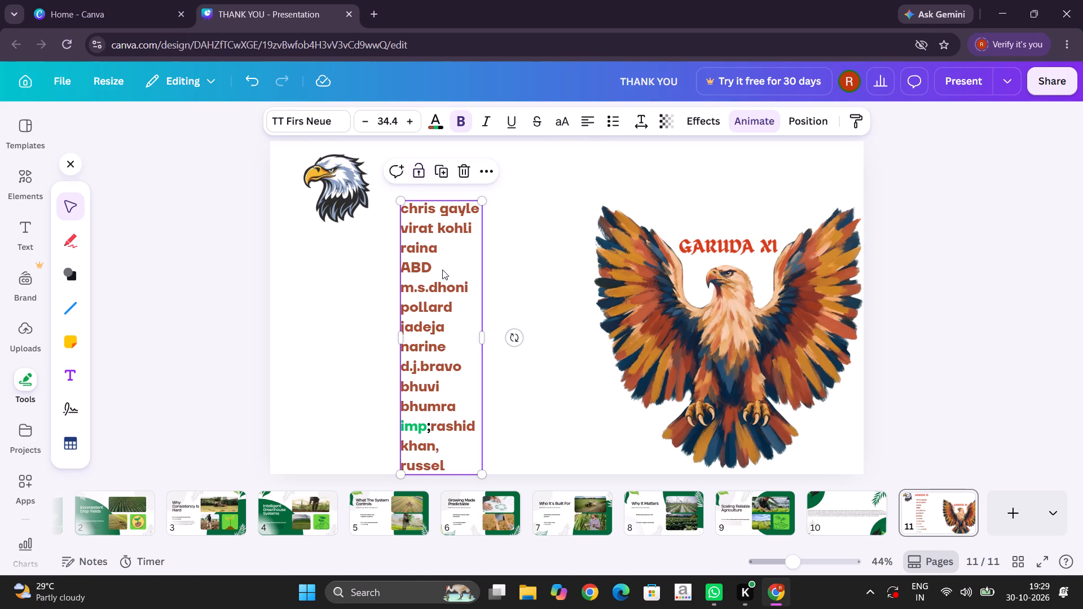
left_click(423, 175)
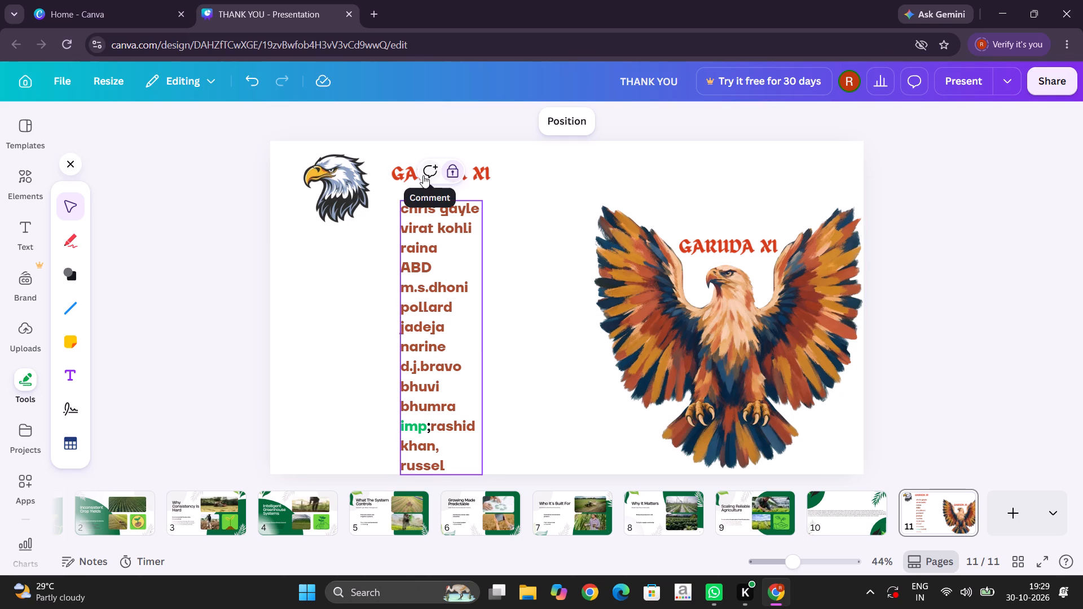
left_click(337, 171)
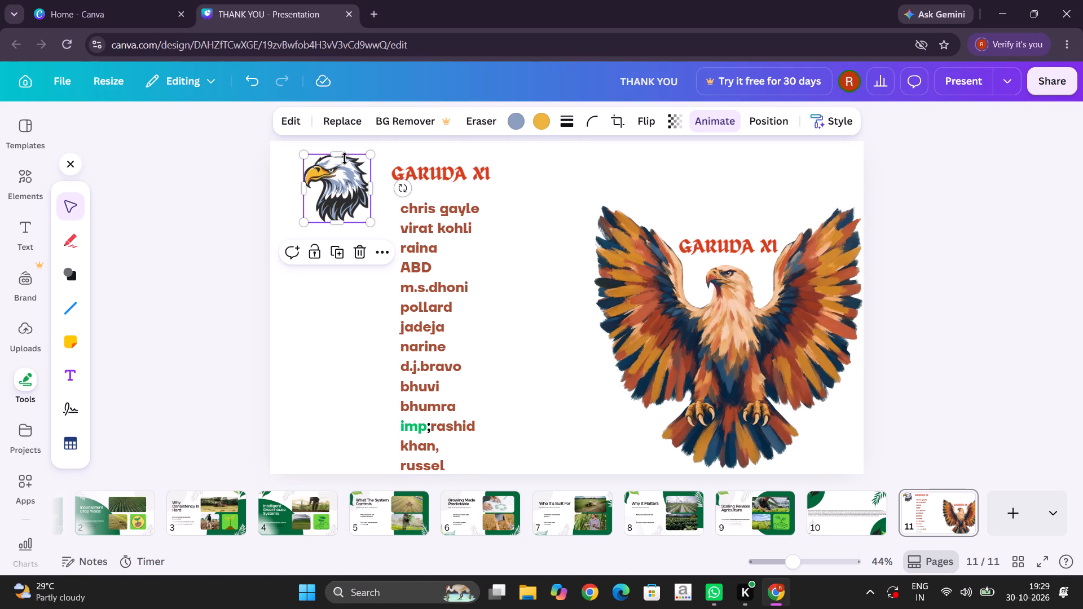
left_click(315, 253)
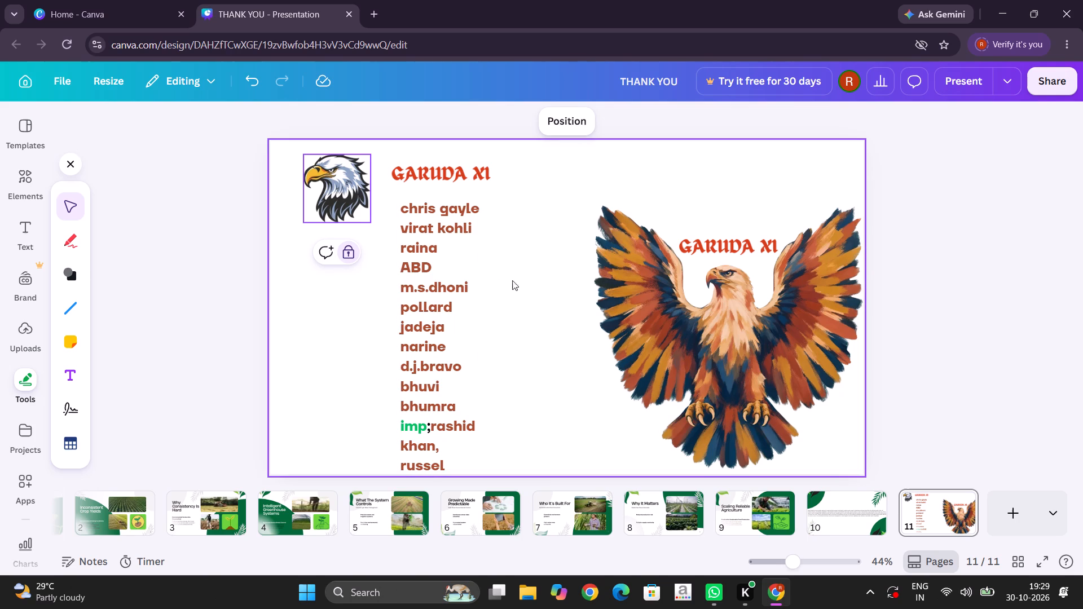
left_click(646, 304)
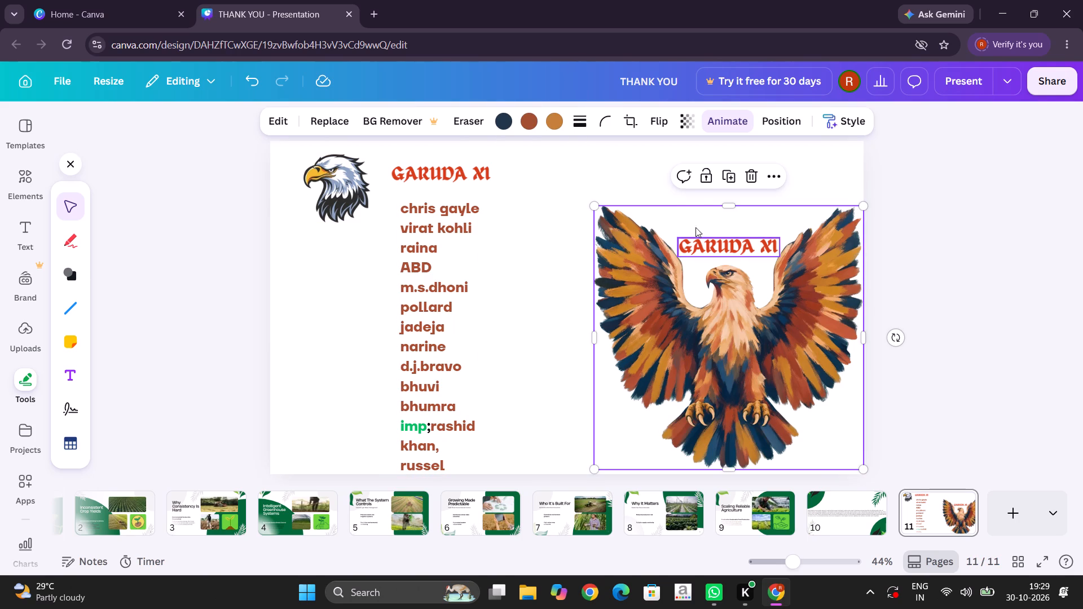
left_click(705, 179)
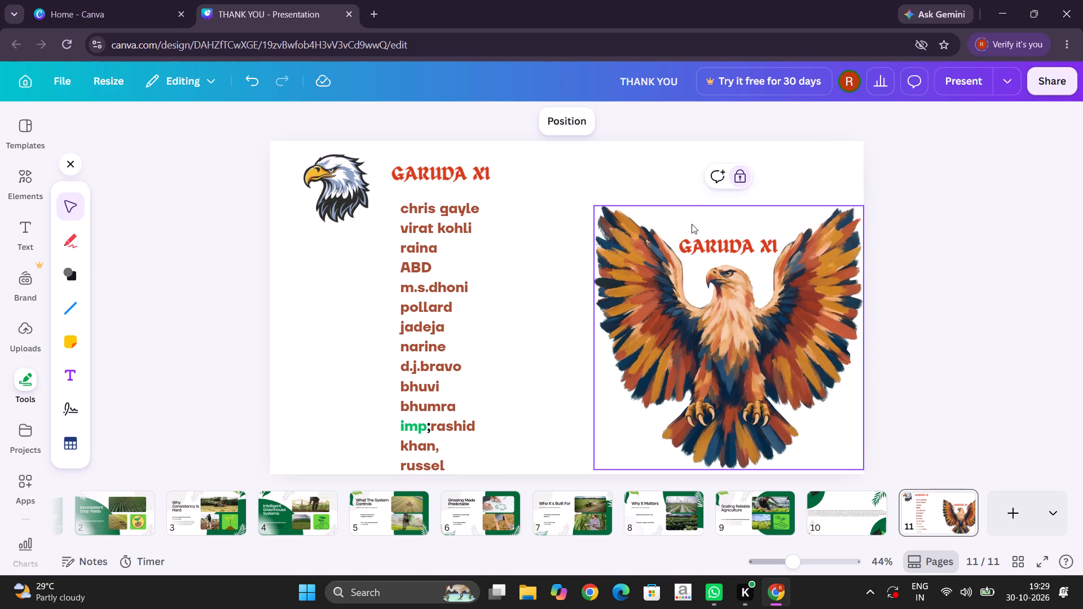
left_click(707, 243)
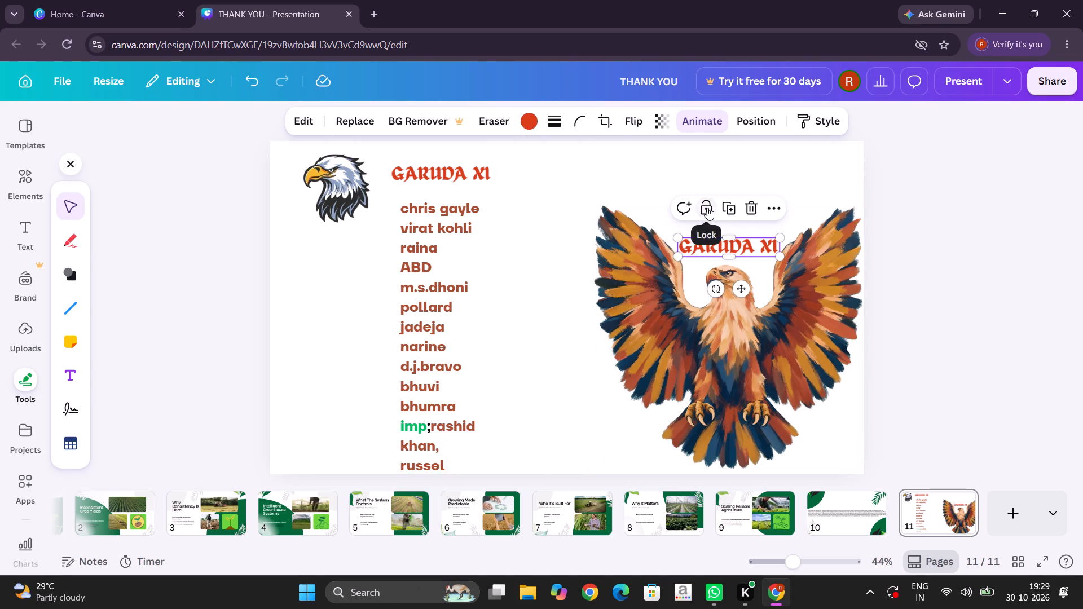
left_click(707, 208)
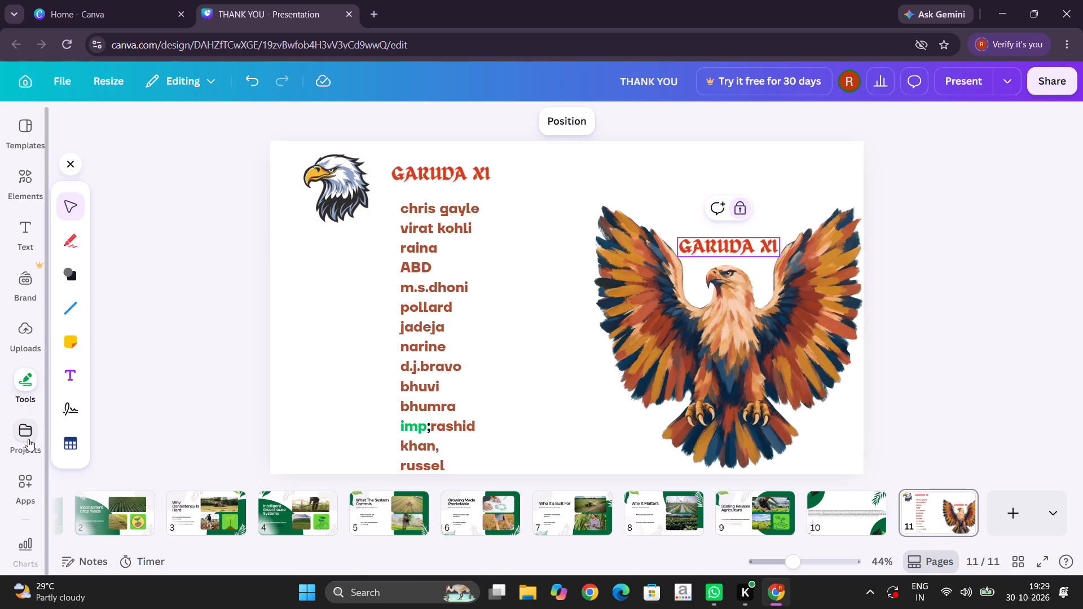
Add the black eagle silhouette from the eagle template graphics to page 11 and shrink it to a small icon.
left_click(27, 191)
left_click(32, 129)
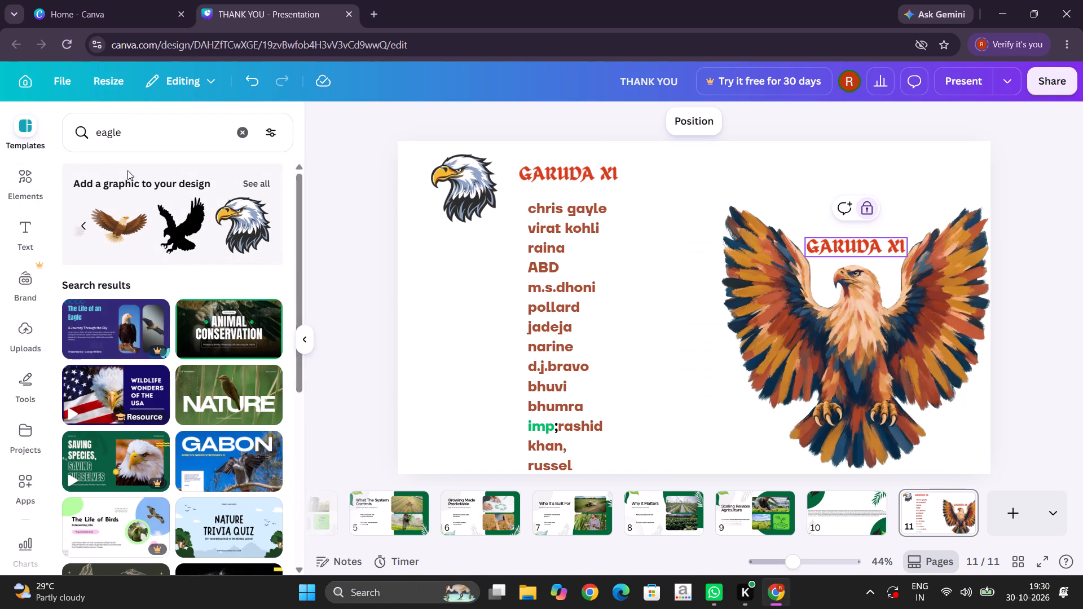
left_click(178, 232)
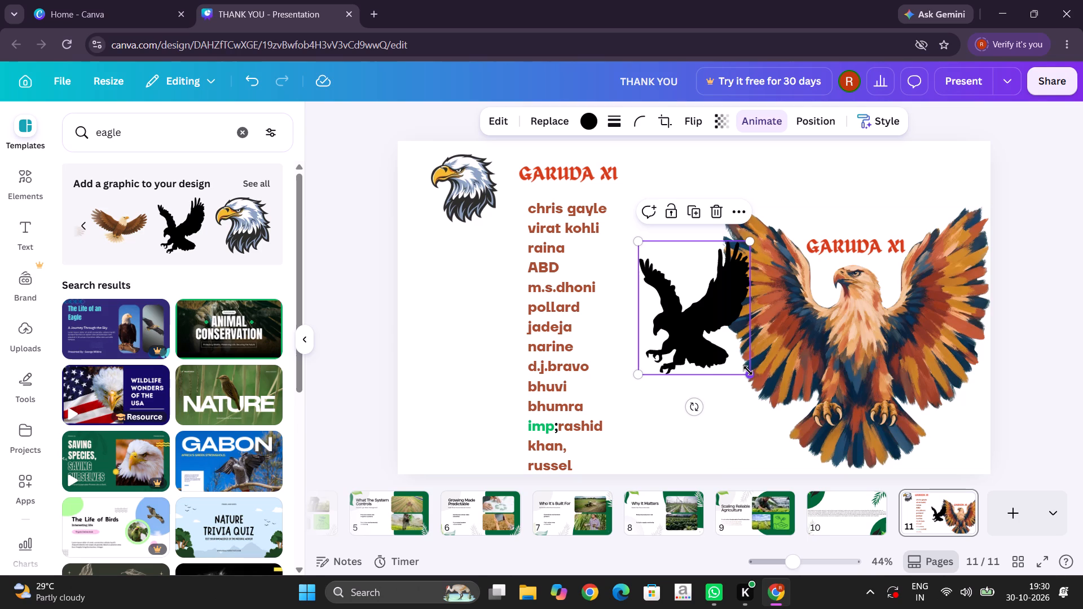
left_click_drag(748, 370, 702, 310)
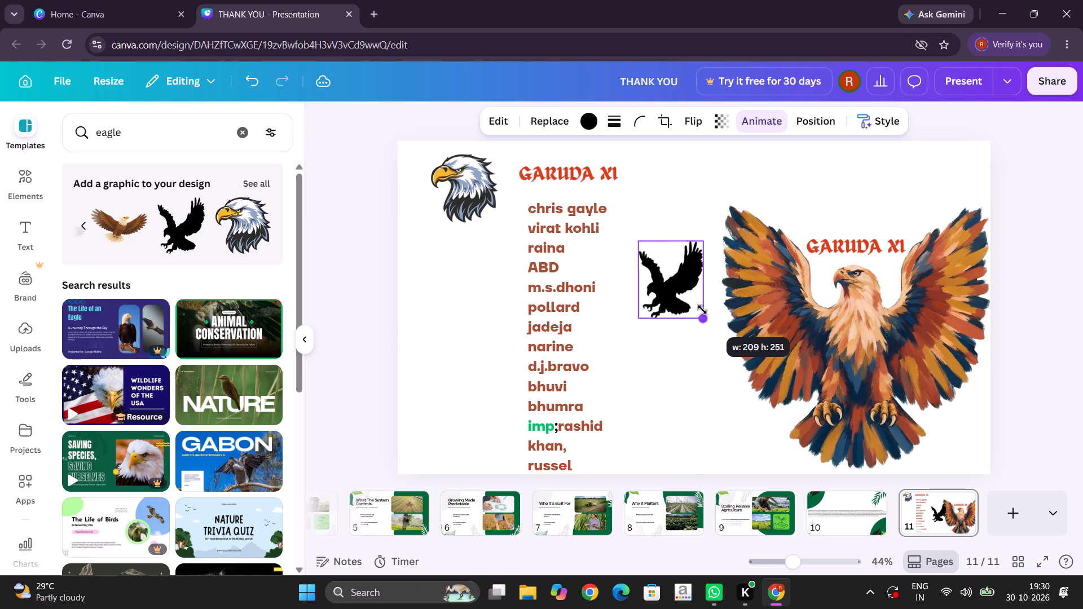
left_click_drag(702, 310, 674, 268)
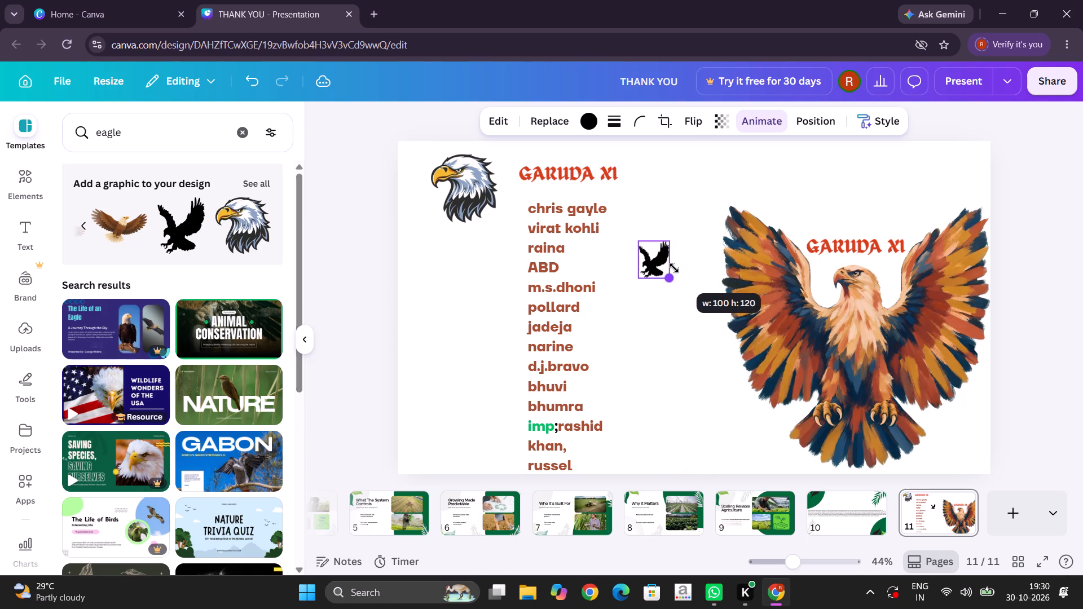
left_click_drag(674, 268, 671, 264)
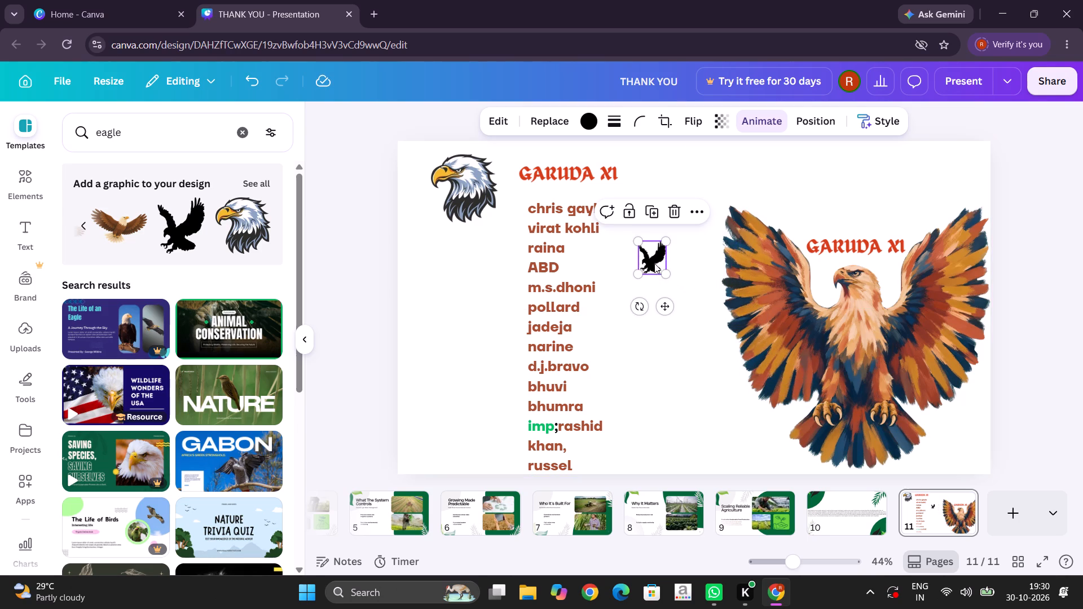
Move the small black eagle silhouette to the page's top edge, at the upper-right end of the GARUDA XI heading.
left_click_drag(650, 262, 567, 314)
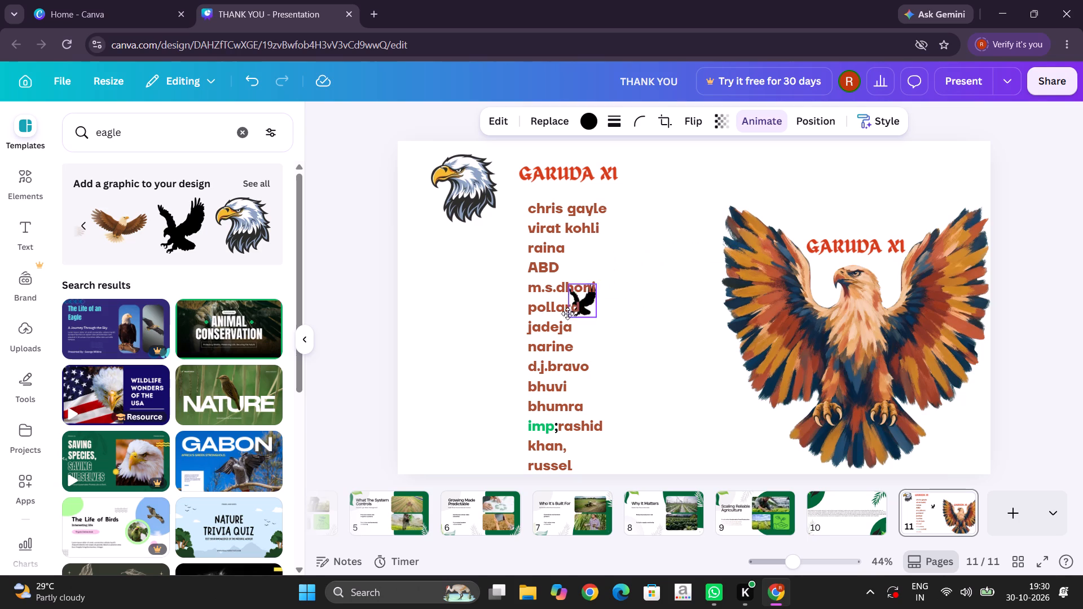
left_click_drag(567, 314, 581, 231)
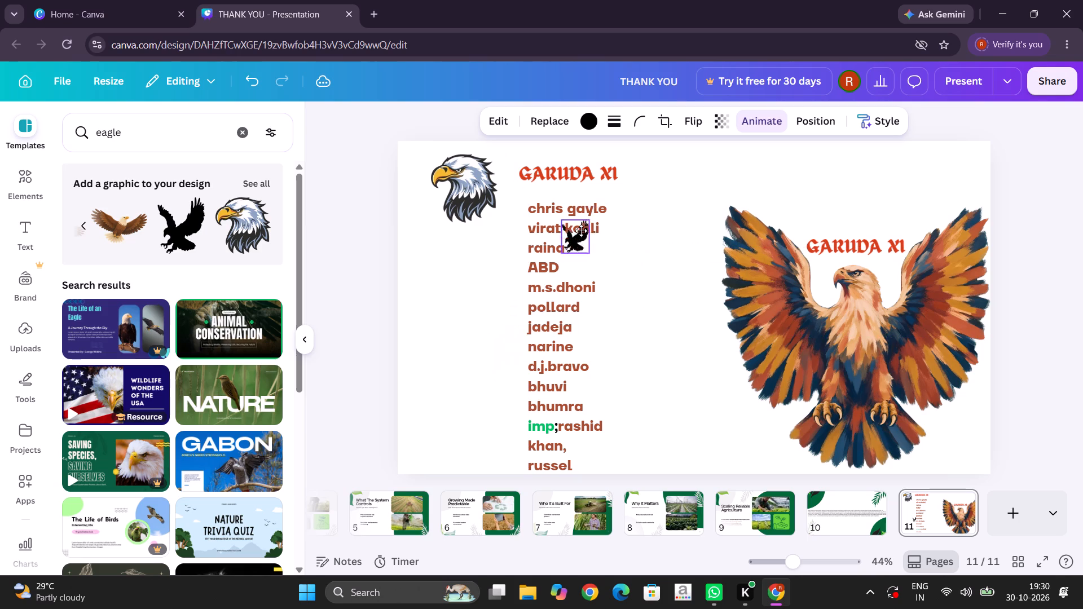
left_click_drag(581, 231, 635, 161)
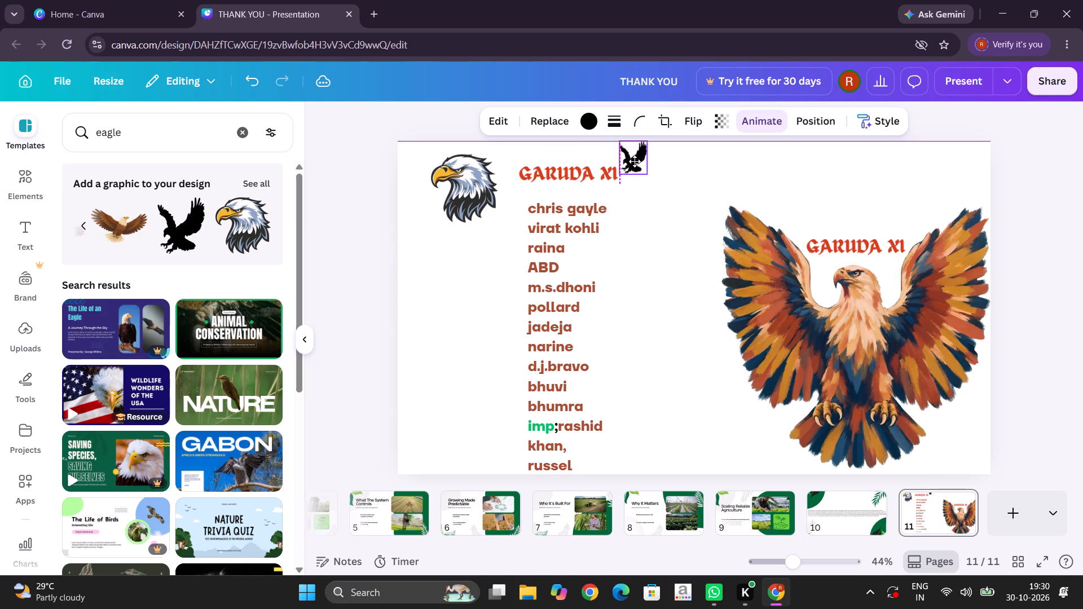
left_click_drag(635, 161, 635, 162)
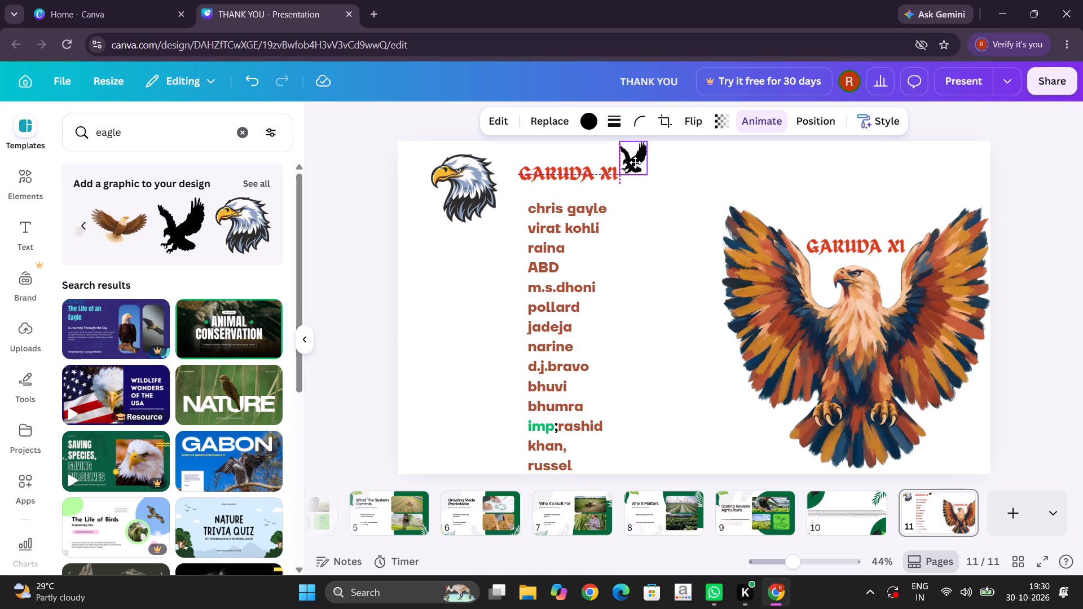
left_click_drag(635, 162, 627, 163)
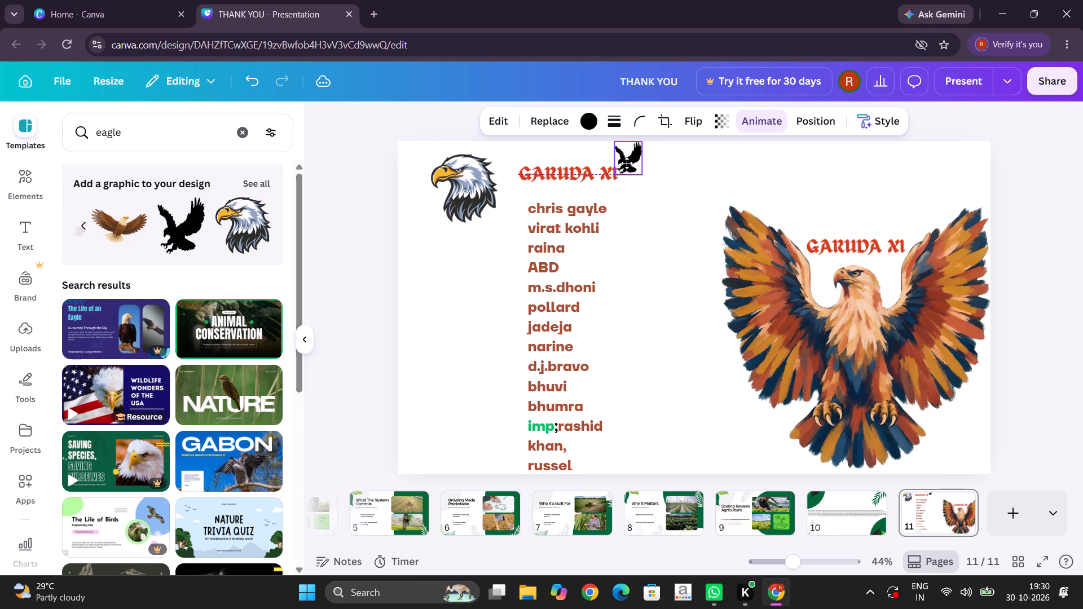
left_click_drag(627, 163, 626, 161)
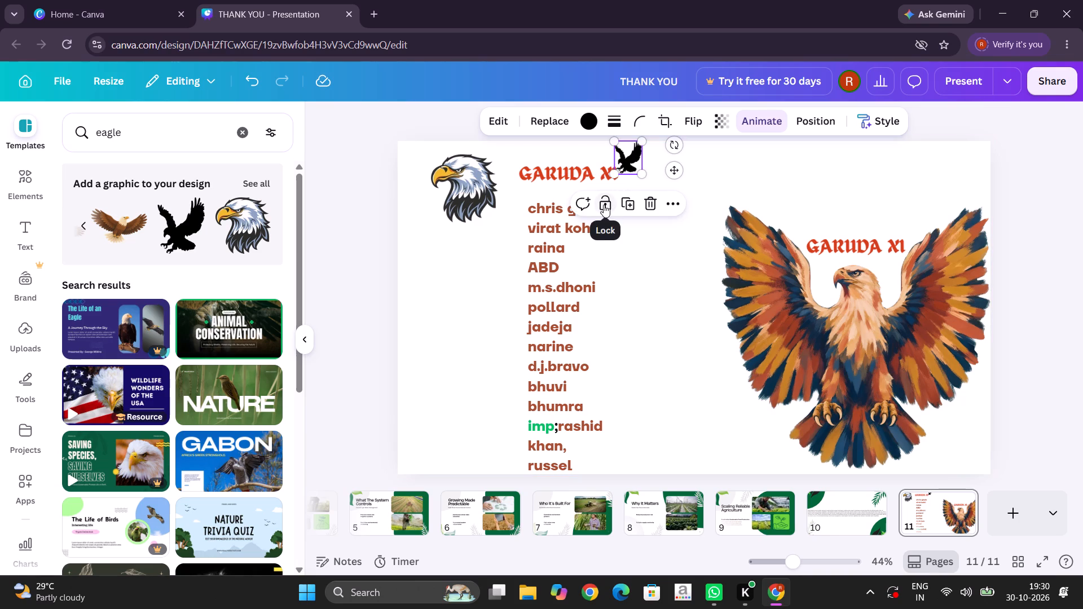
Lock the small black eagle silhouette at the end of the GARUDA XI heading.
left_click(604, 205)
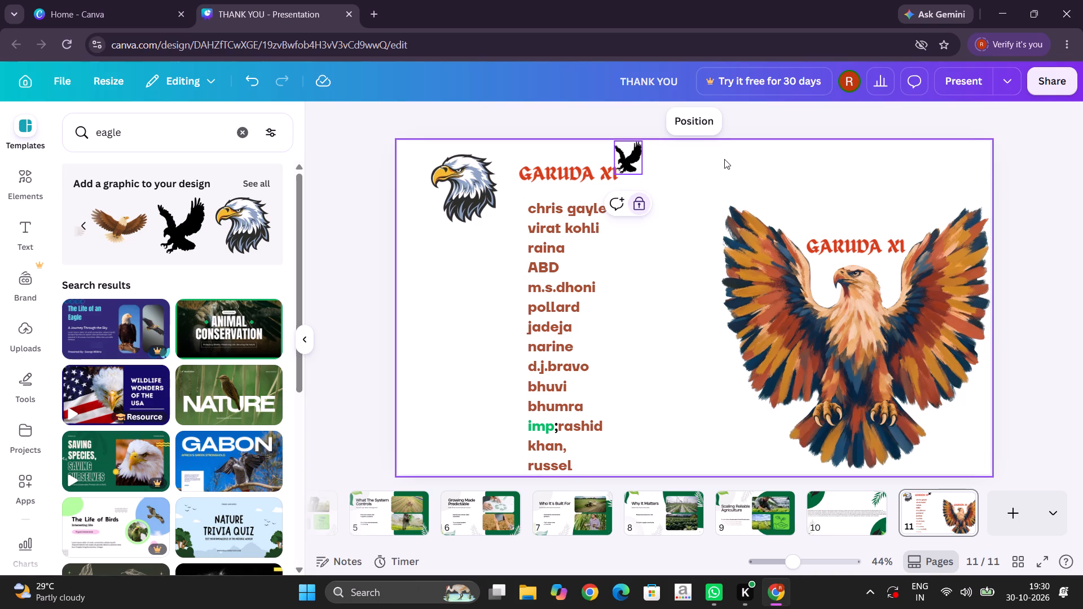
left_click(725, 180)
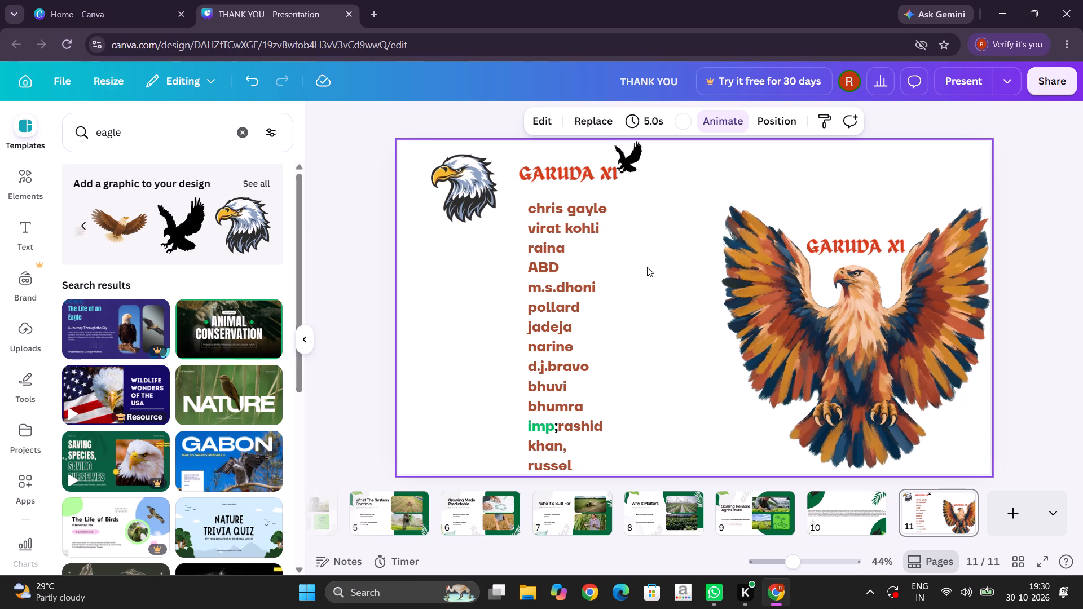
Unlock the small black eagle silhouette, shift it slightly left over the end of the GARUDA XI heading, and lock it again.
left_click(627, 164)
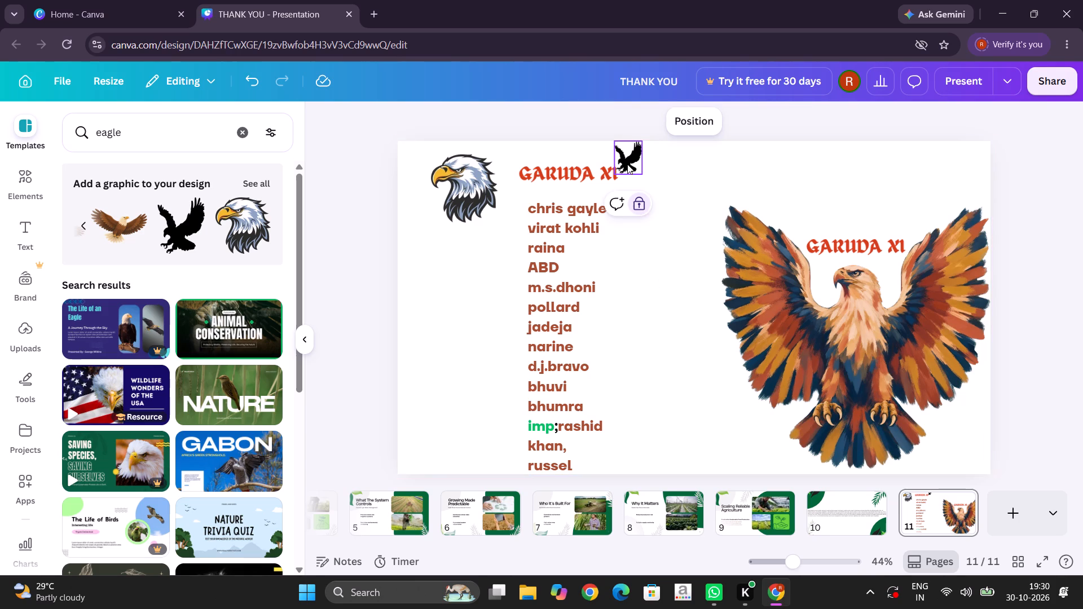
left_click(642, 204)
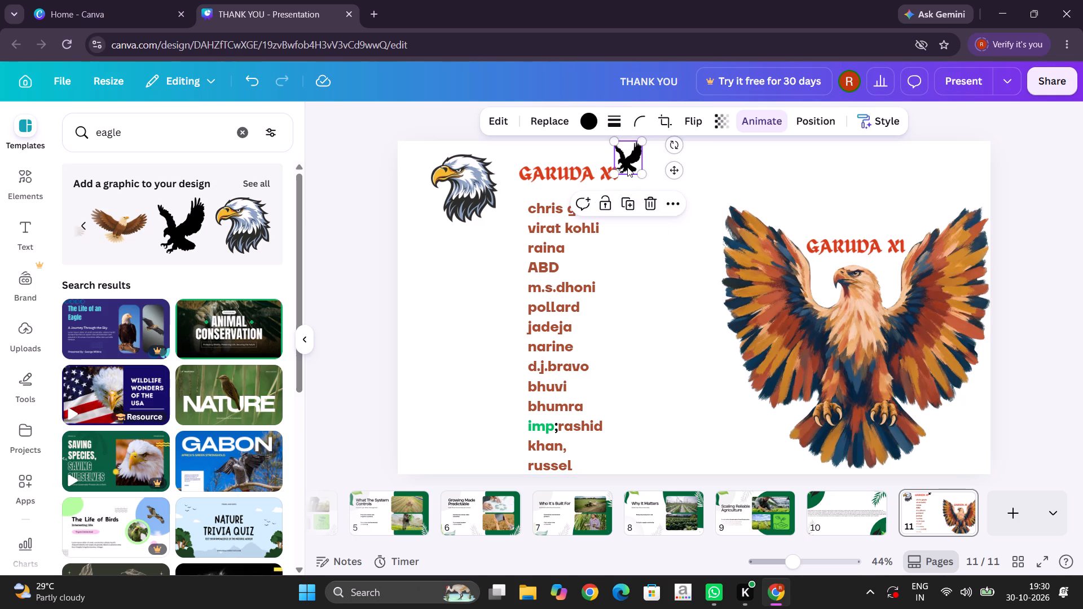
left_click(627, 167)
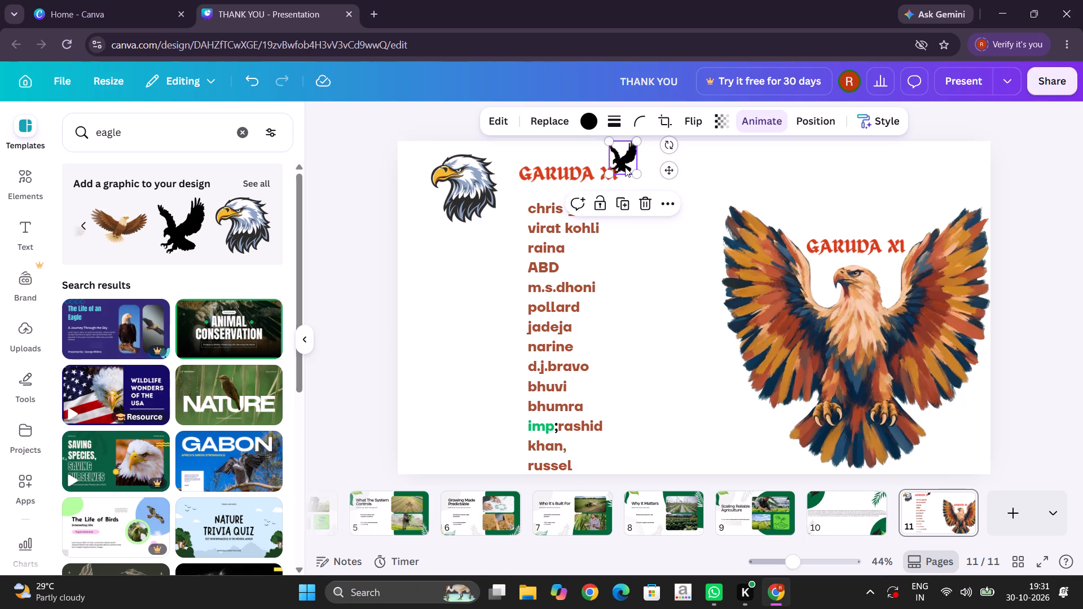
left_click(596, 209)
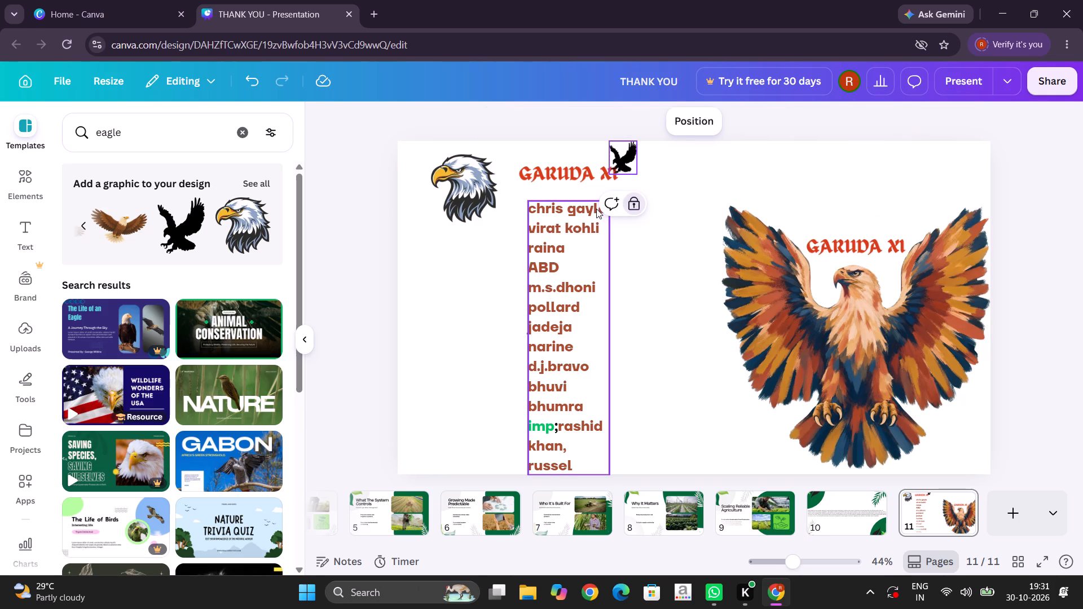
left_click(666, 260)
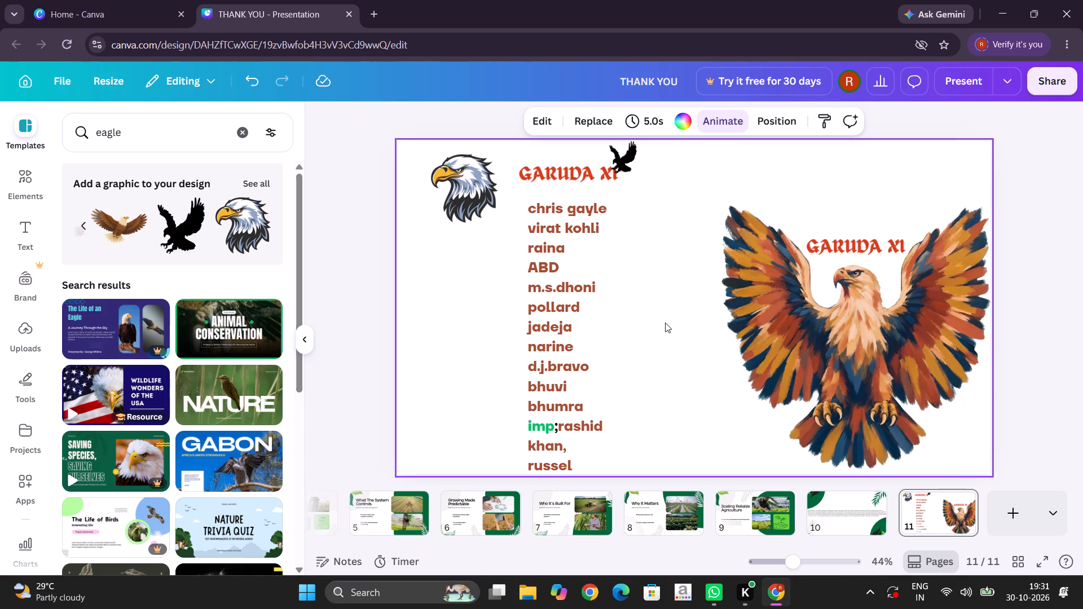
Unlock the small black eagle silhouette, raise it slightly past the page's top edge, and lock it again.
left_click(619, 163)
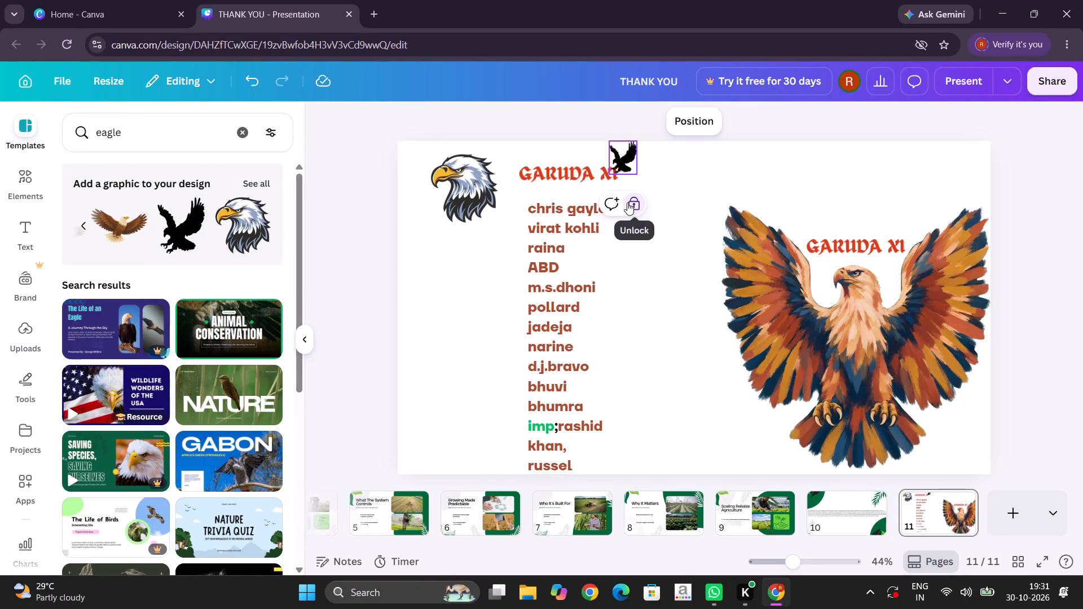
left_click(628, 202)
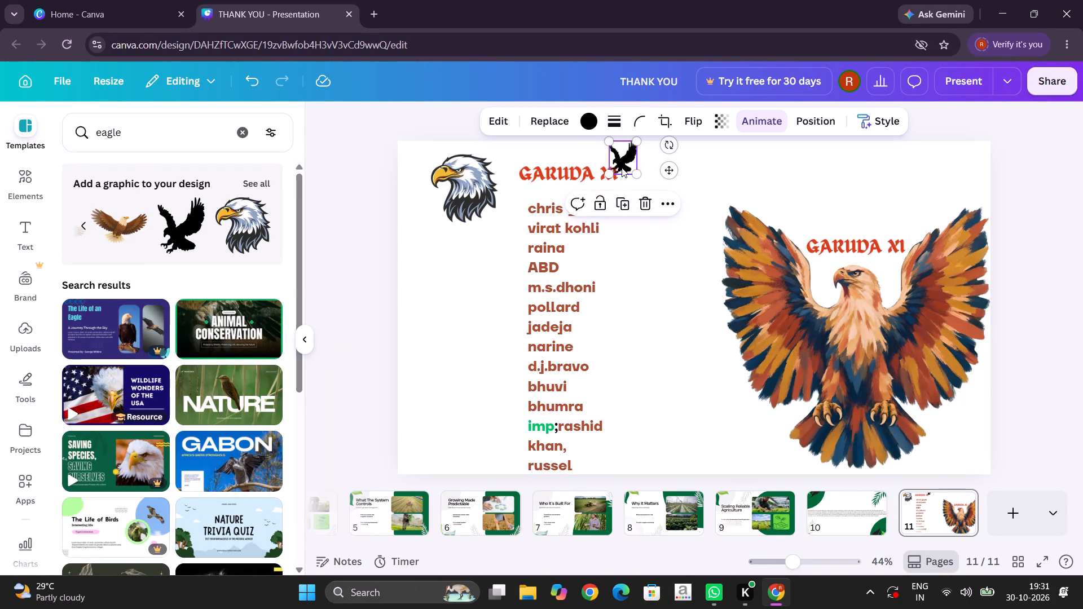
left_click(622, 166)
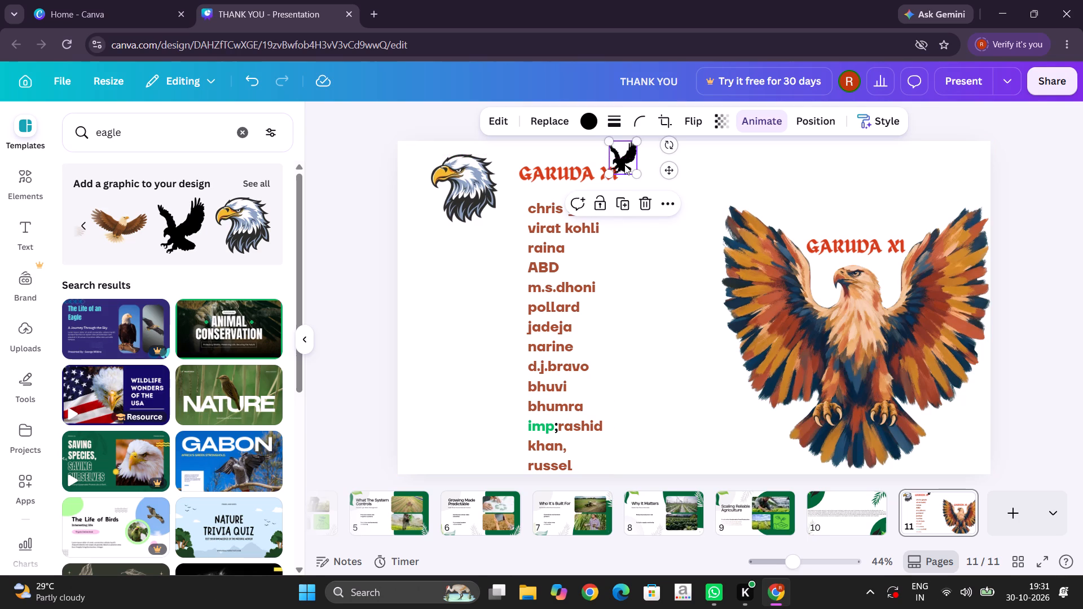
left_click(624, 162)
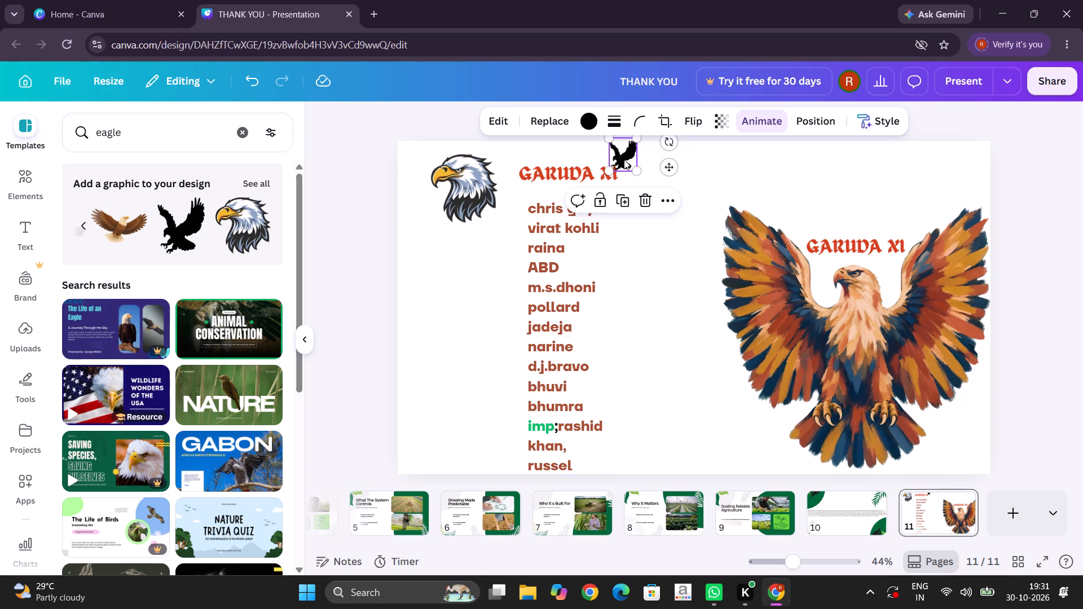
left_click(600, 197)
left_click(657, 257)
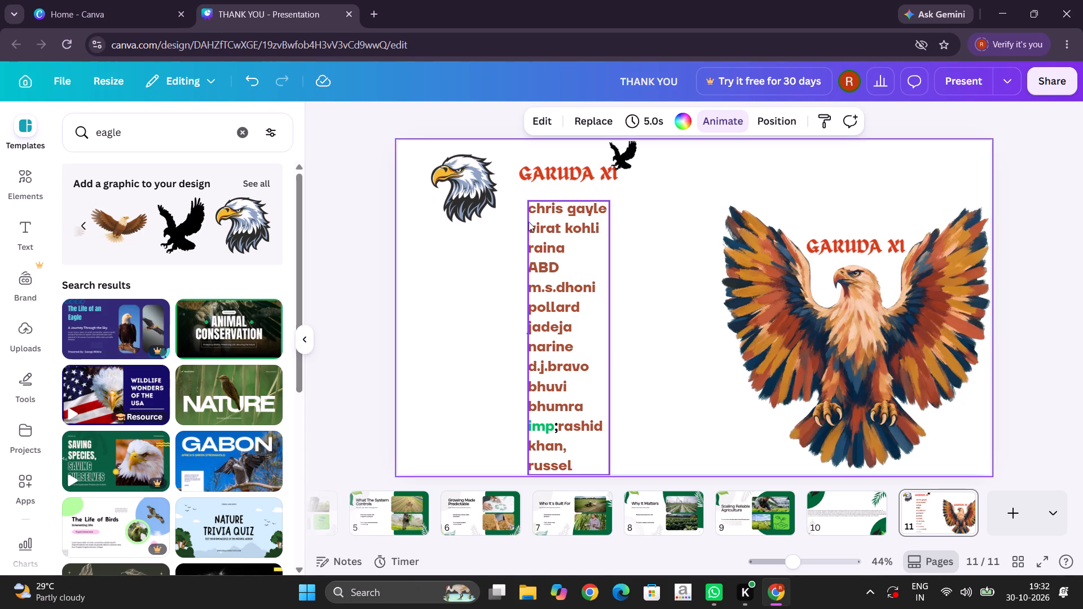
Unlock the eagle head logo, move it into the page's top-left corner, and lock it there.
left_click(478, 186)
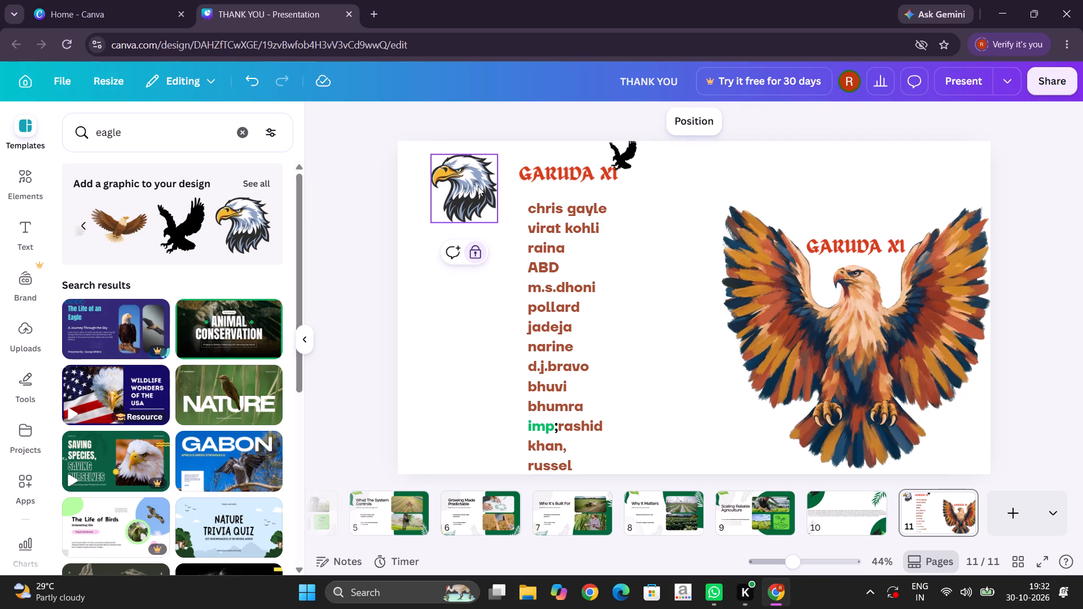
left_click(477, 250)
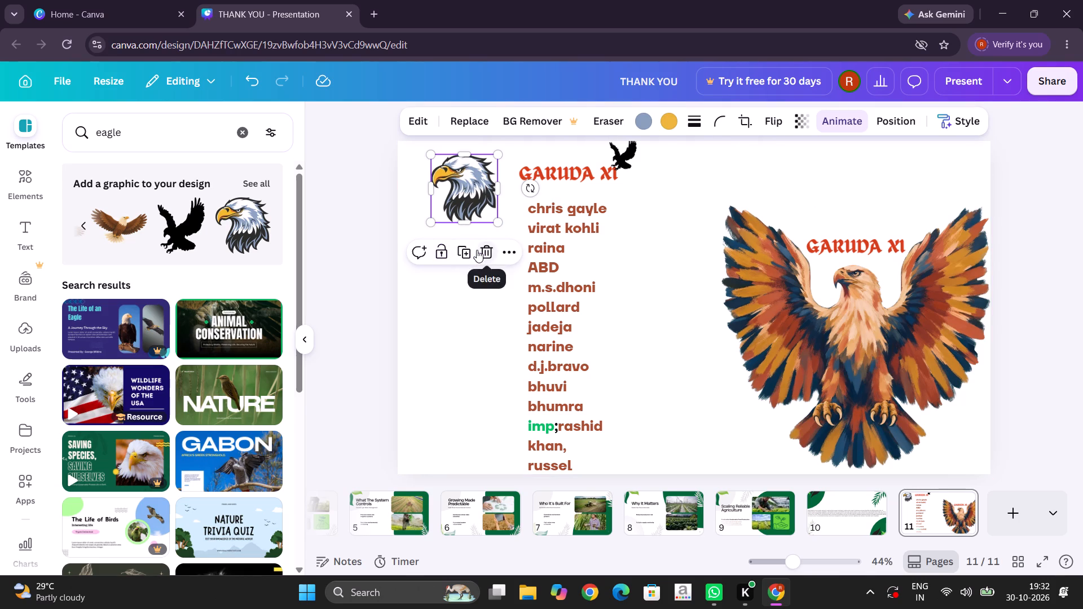
left_click_drag(450, 199, 425, 189)
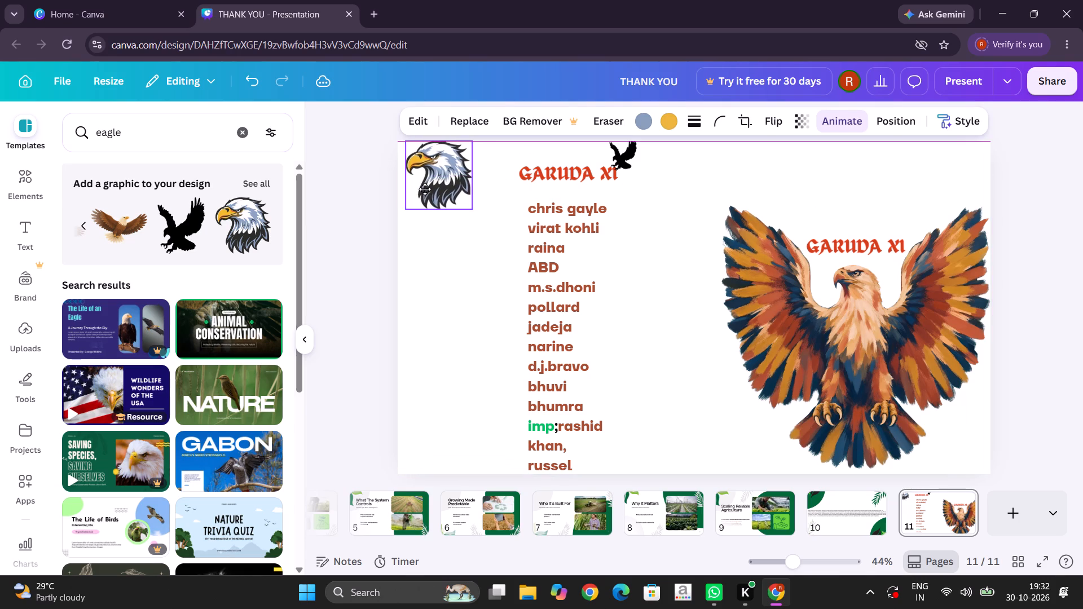
left_click_drag(425, 189, 420, 189)
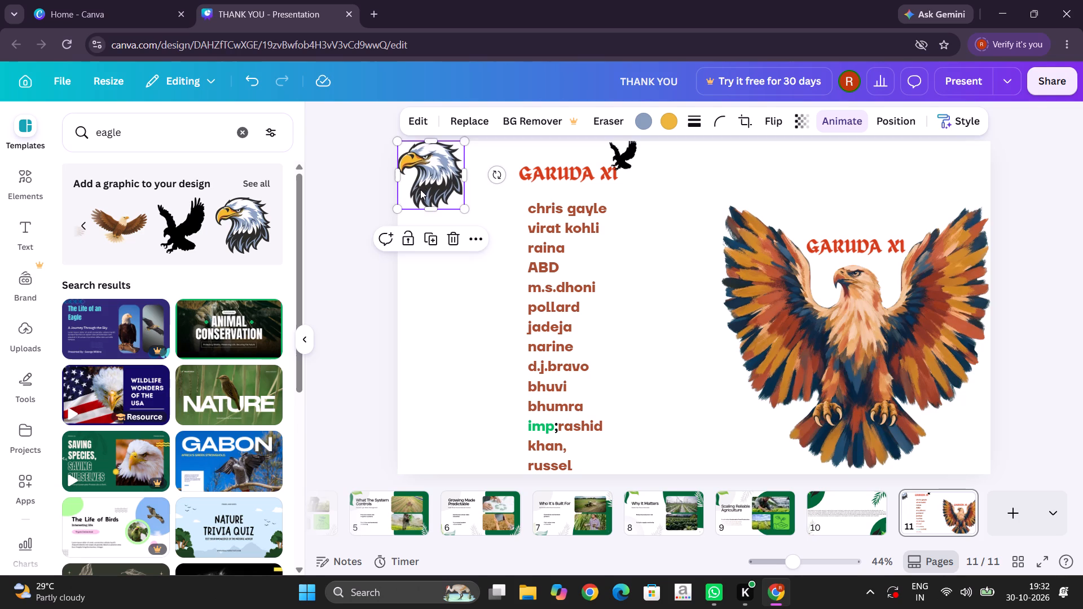
left_click(407, 233)
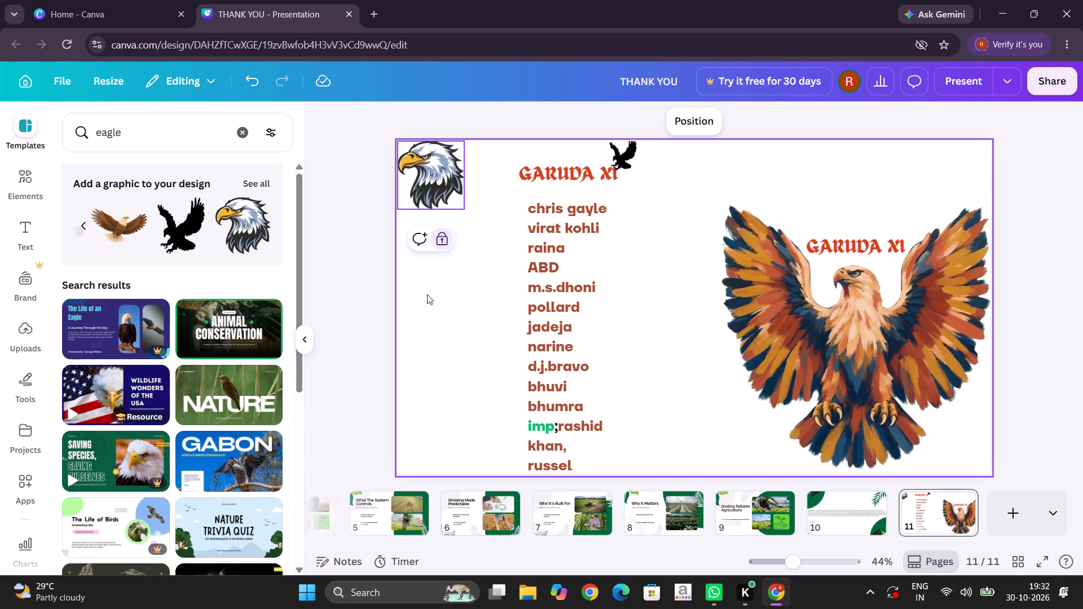
left_click(444, 306)
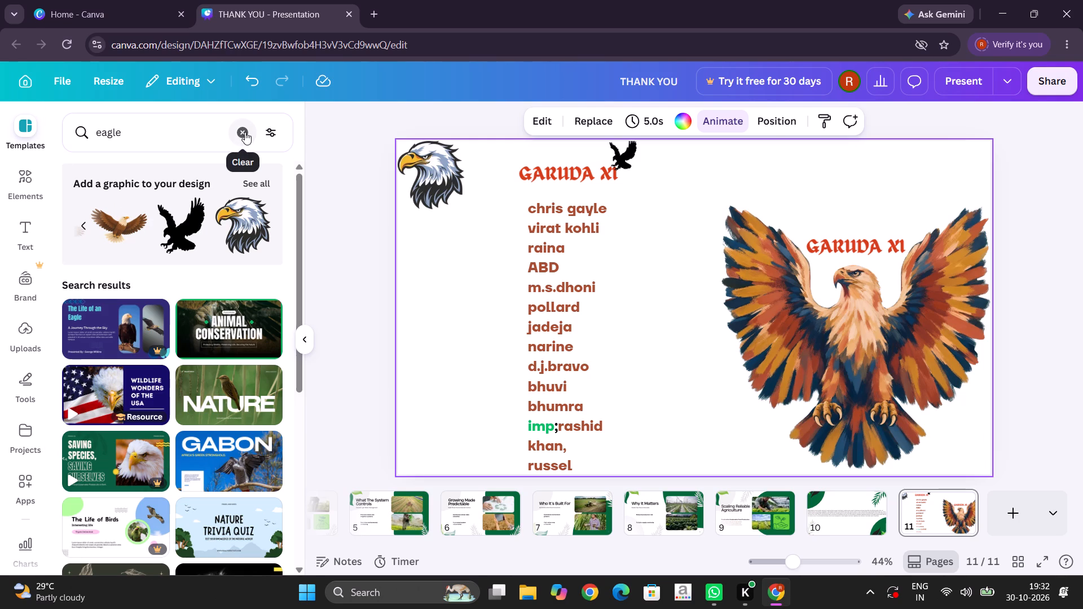
Open the full set of eagle elements and look through the eagle photos and videos.
left_click(257, 185)
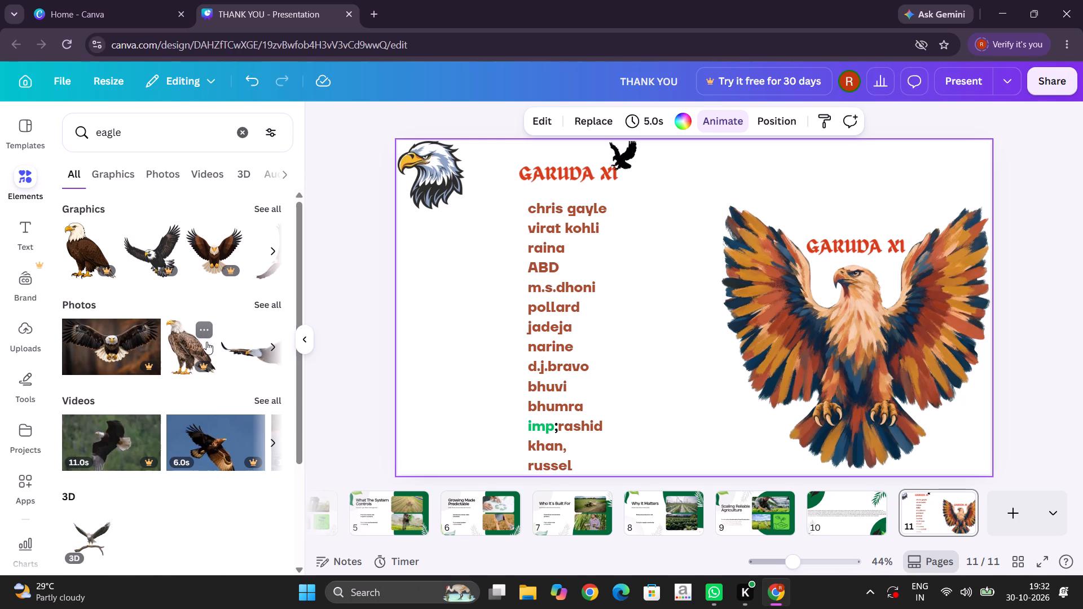
scroll(206, 342, "left", 3)
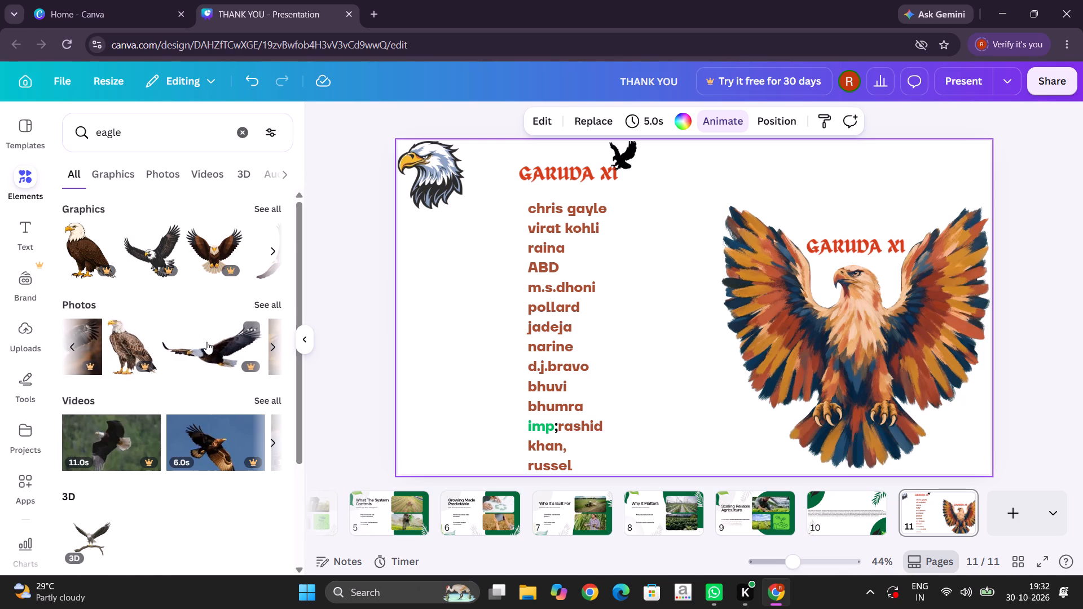
scroll(206, 342, "left", 4)
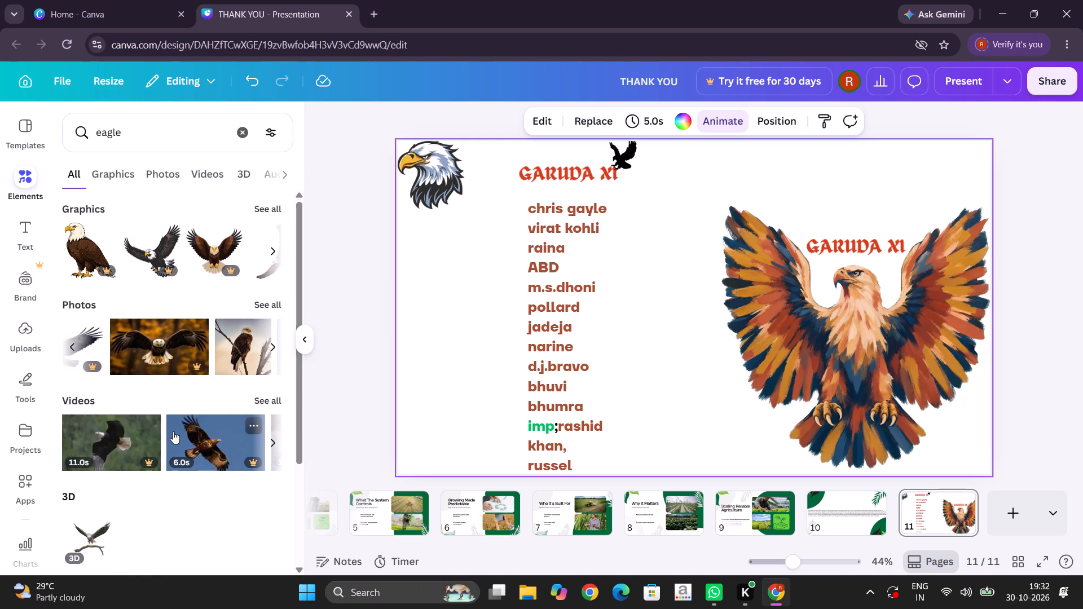
scroll(173, 431, "left", 3)
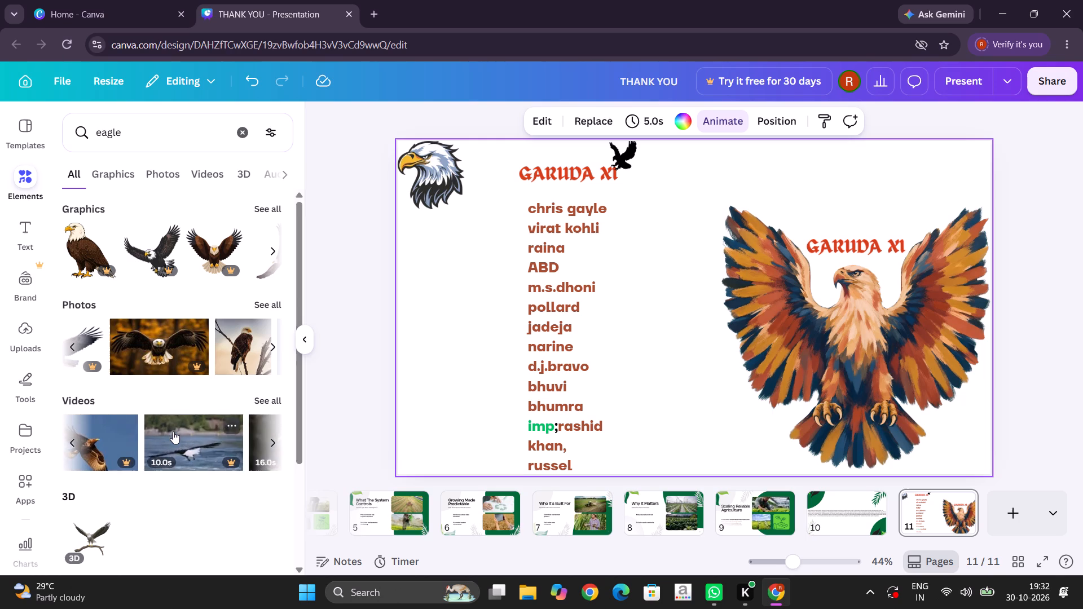
scroll(173, 431, "left", 2)
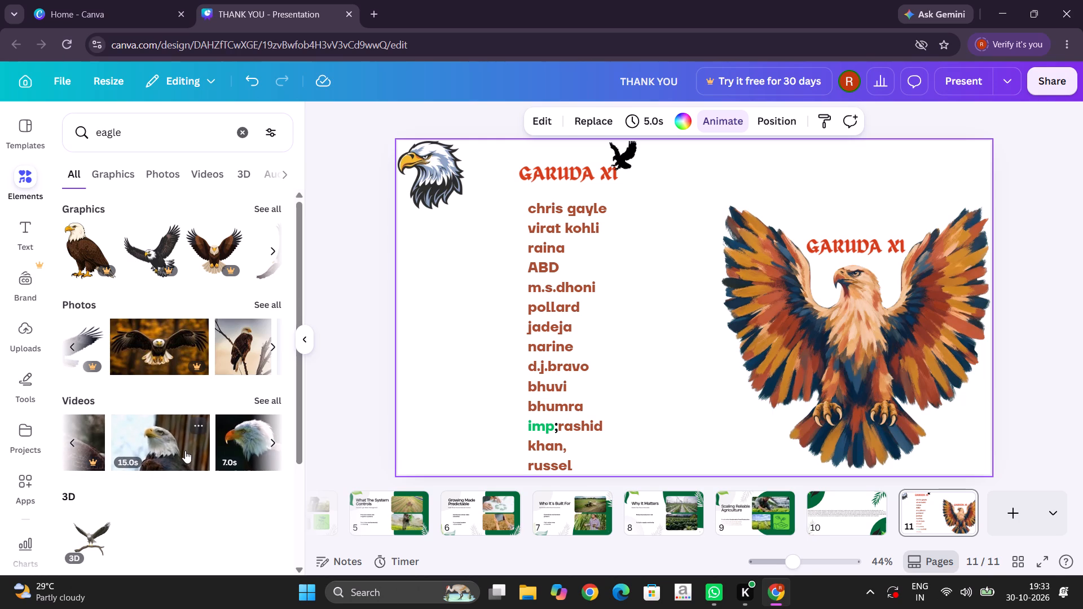
scroll(185, 451, "left", 1)
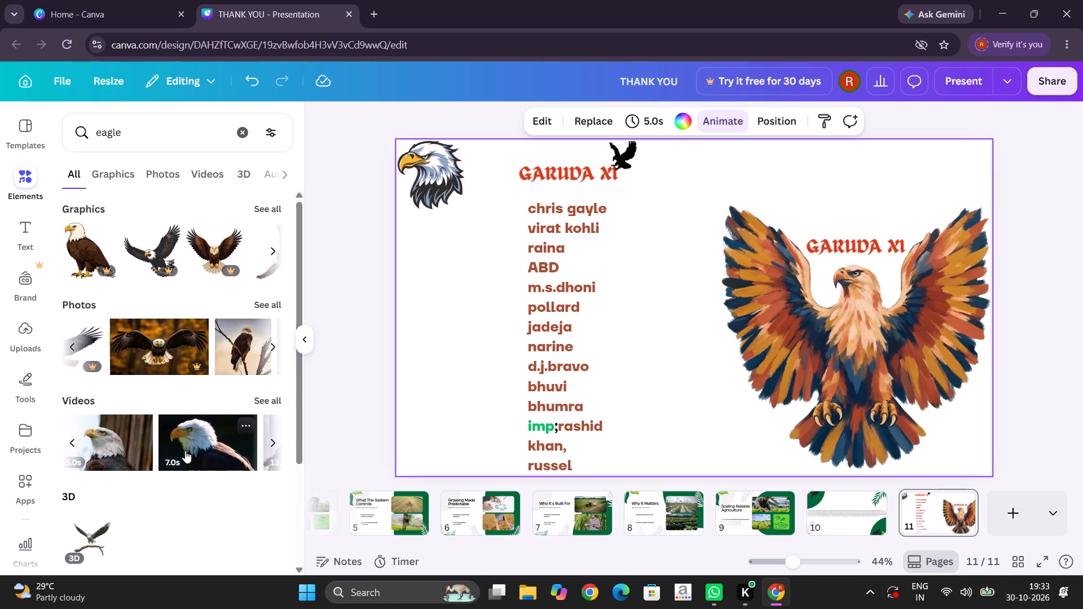
scroll(185, 451, "left", 3)
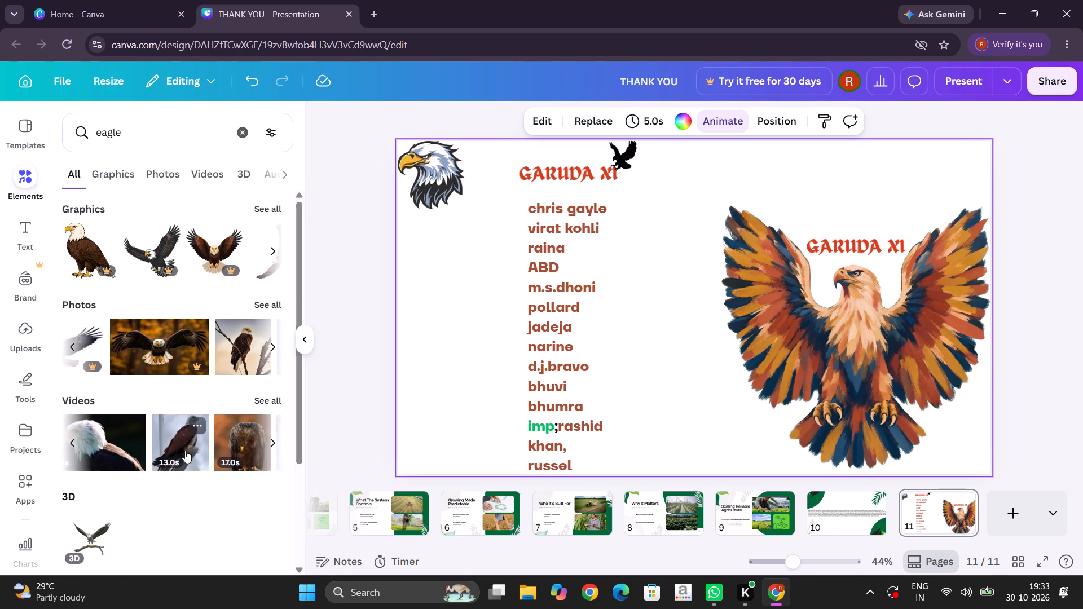
scroll(185, 451, "left", 3)
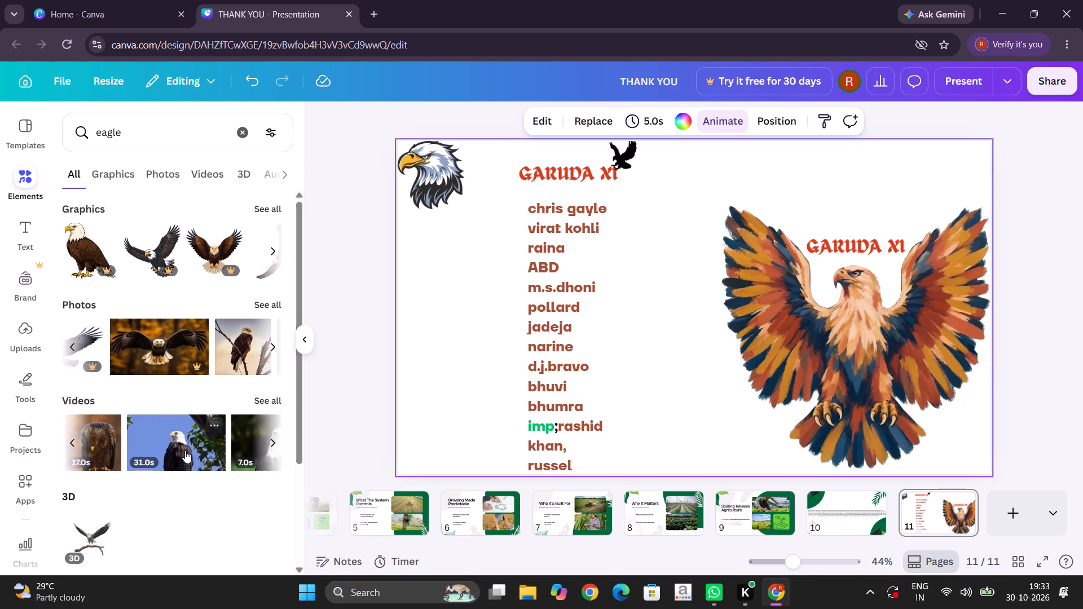
scroll(185, 451, "left", 5)
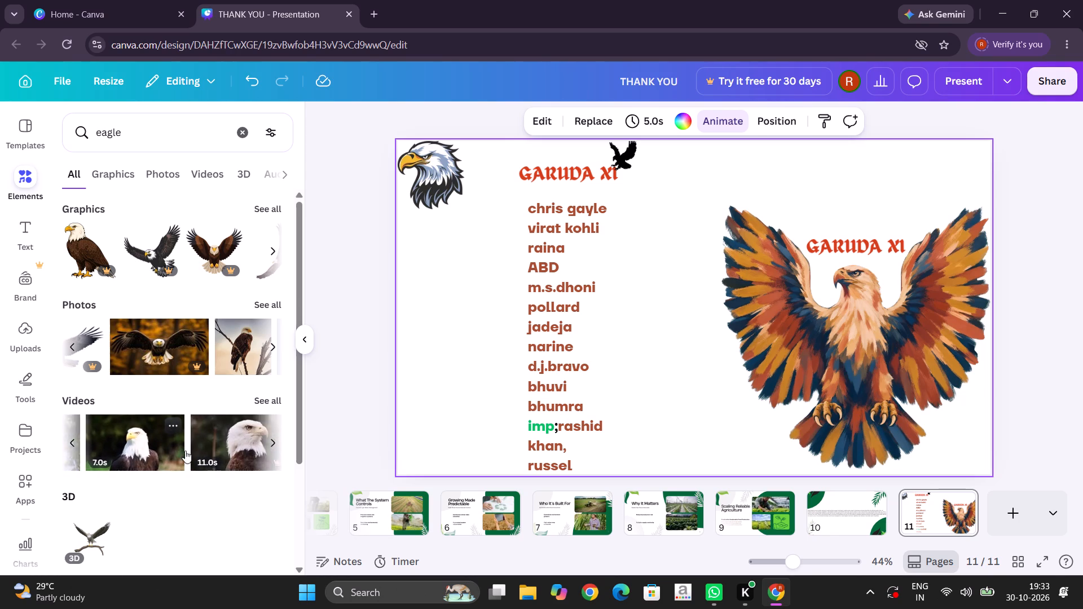
scroll(185, 451, "left", 3)
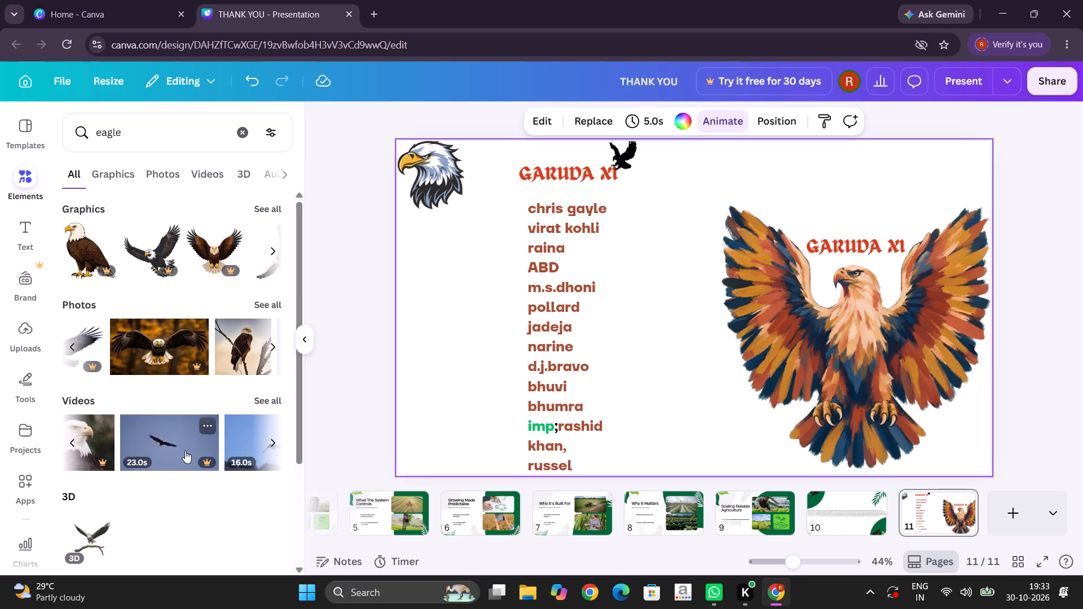
scroll(185, 451, "left", 3)
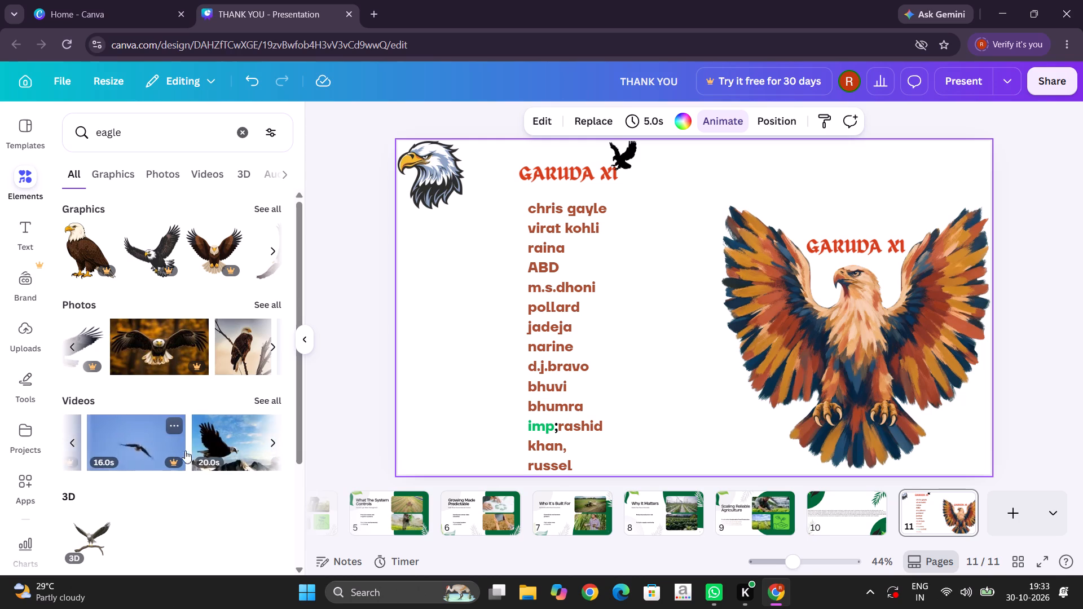
scroll(185, 451, "left", 4)
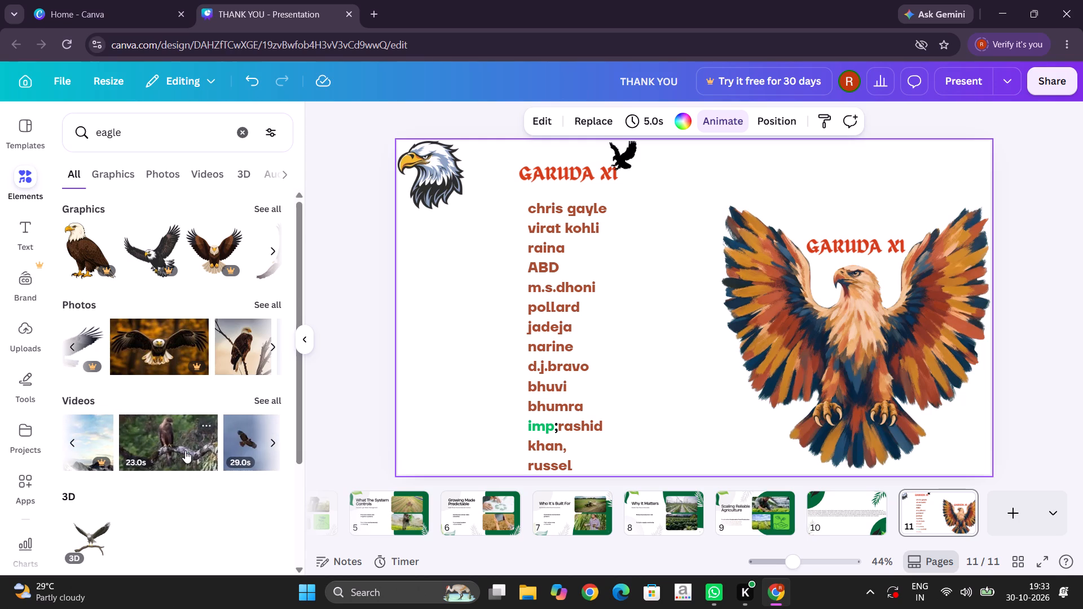
scroll(185, 451, "left", 3)
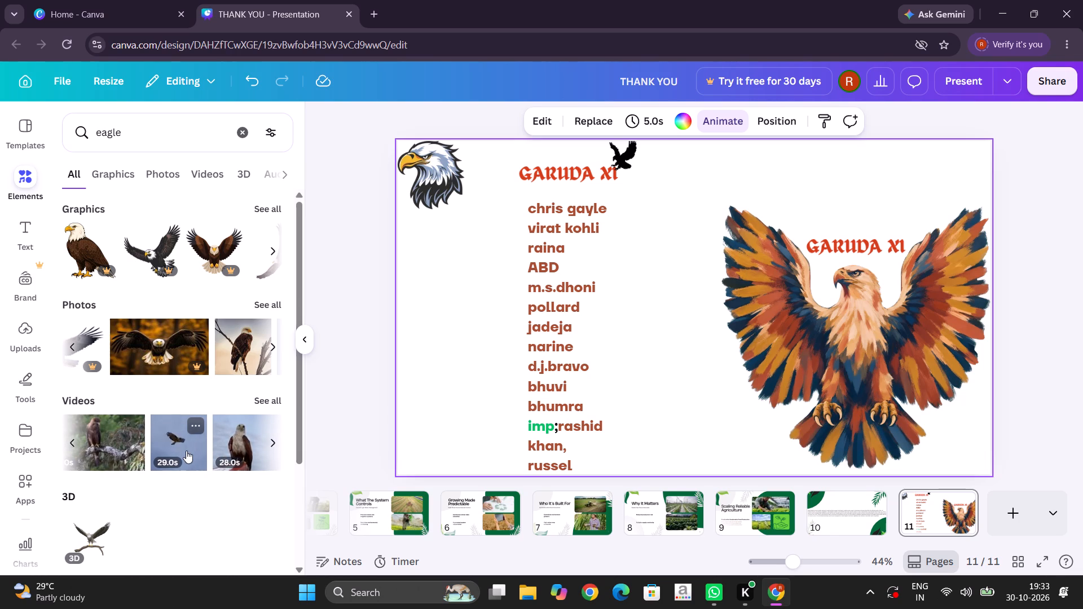
scroll(186, 451, "left", 1)
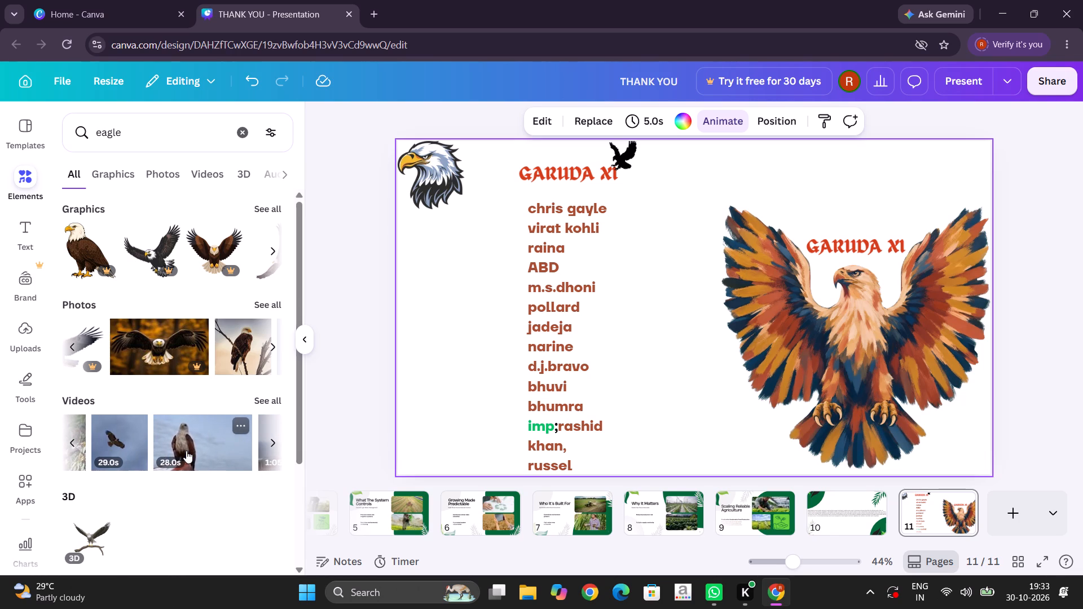
scroll(186, 451, "left", 3)
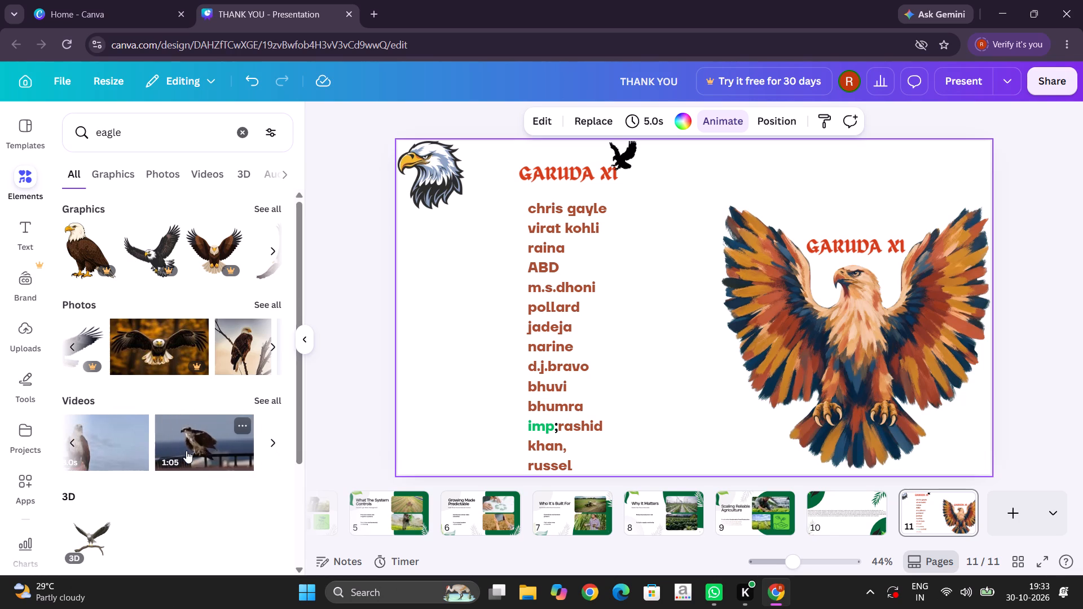
scroll(186, 451, "left", 2)
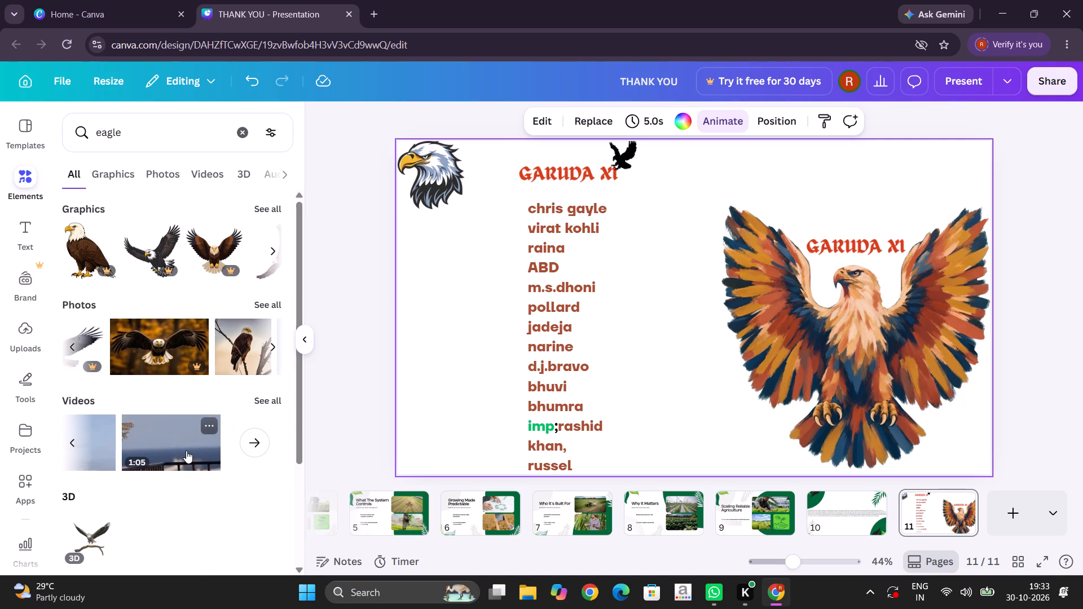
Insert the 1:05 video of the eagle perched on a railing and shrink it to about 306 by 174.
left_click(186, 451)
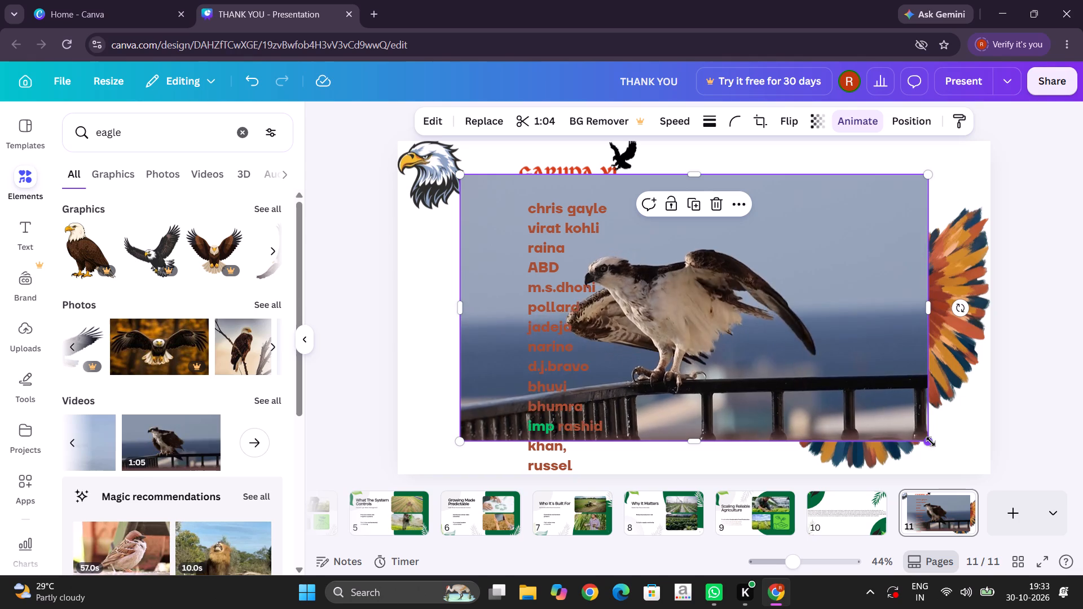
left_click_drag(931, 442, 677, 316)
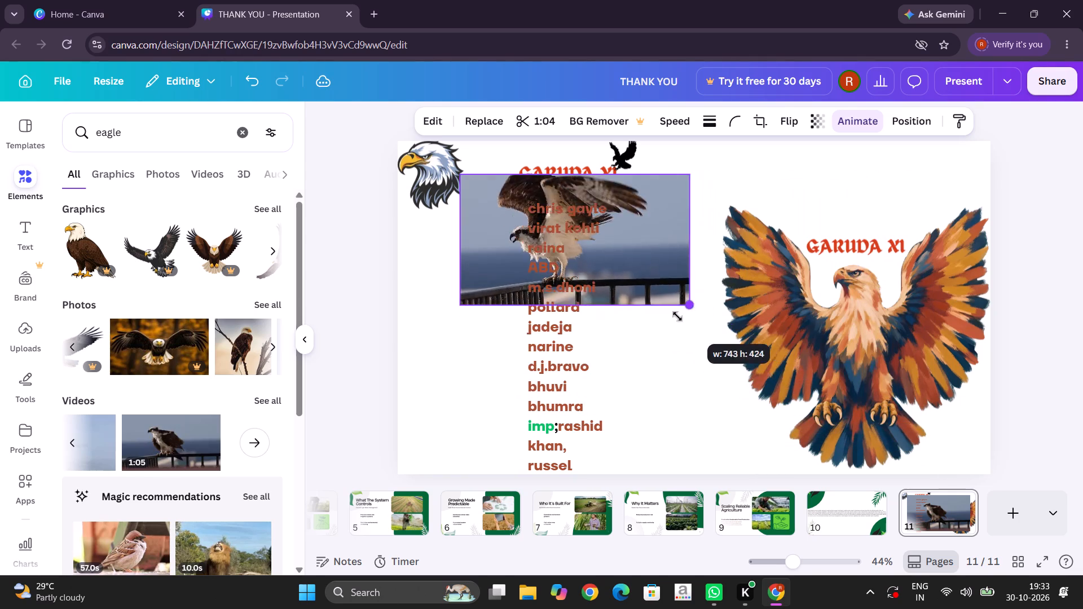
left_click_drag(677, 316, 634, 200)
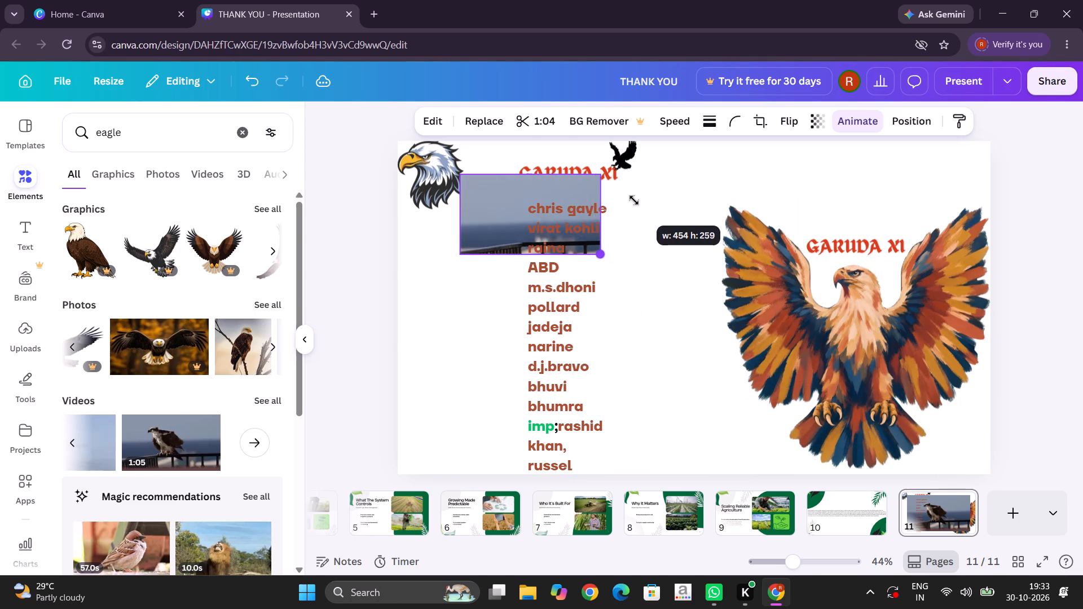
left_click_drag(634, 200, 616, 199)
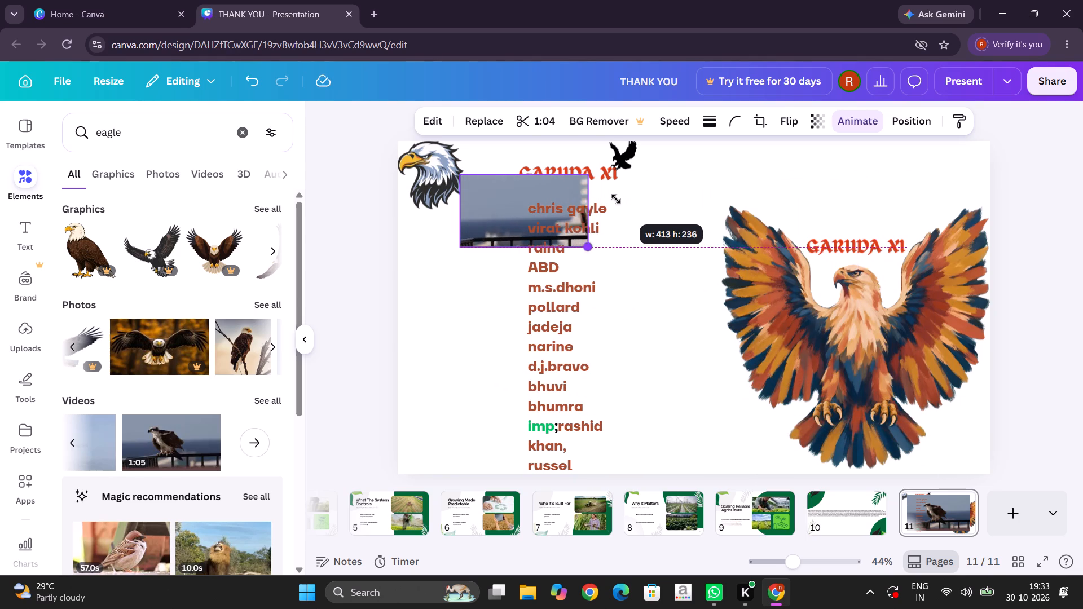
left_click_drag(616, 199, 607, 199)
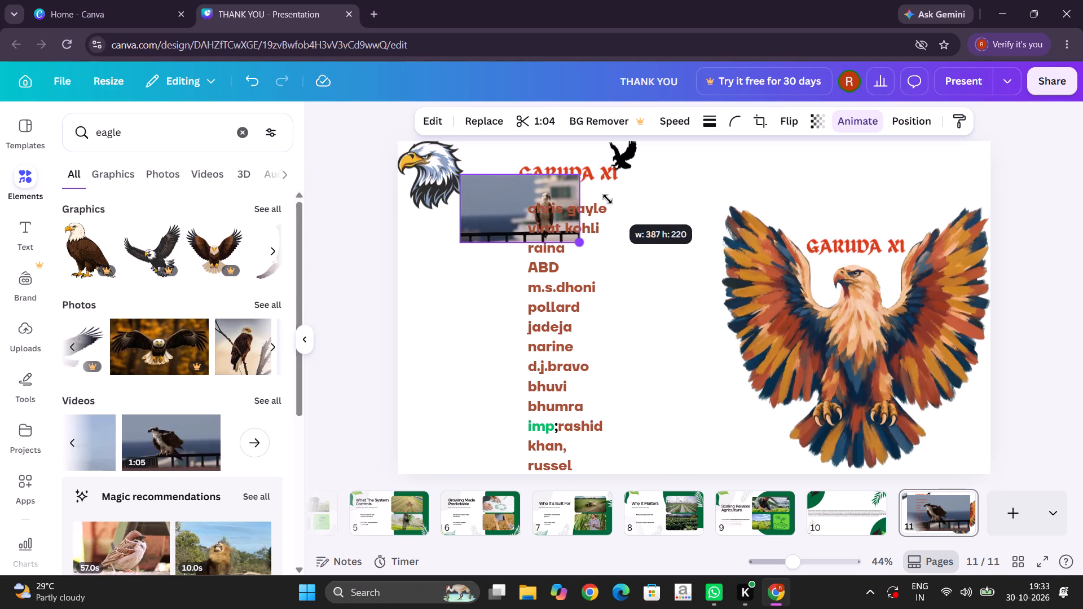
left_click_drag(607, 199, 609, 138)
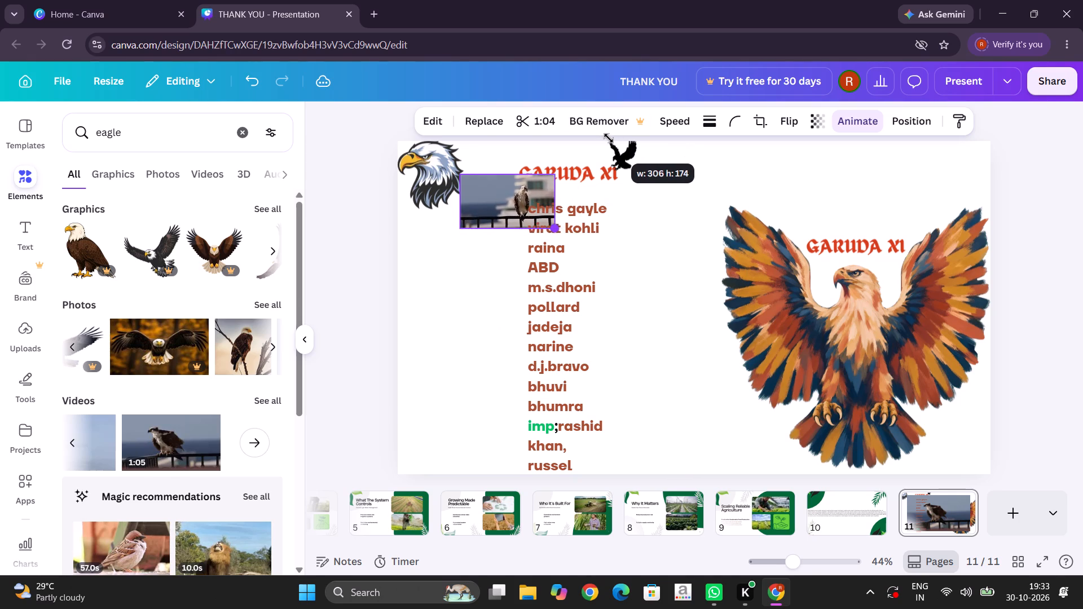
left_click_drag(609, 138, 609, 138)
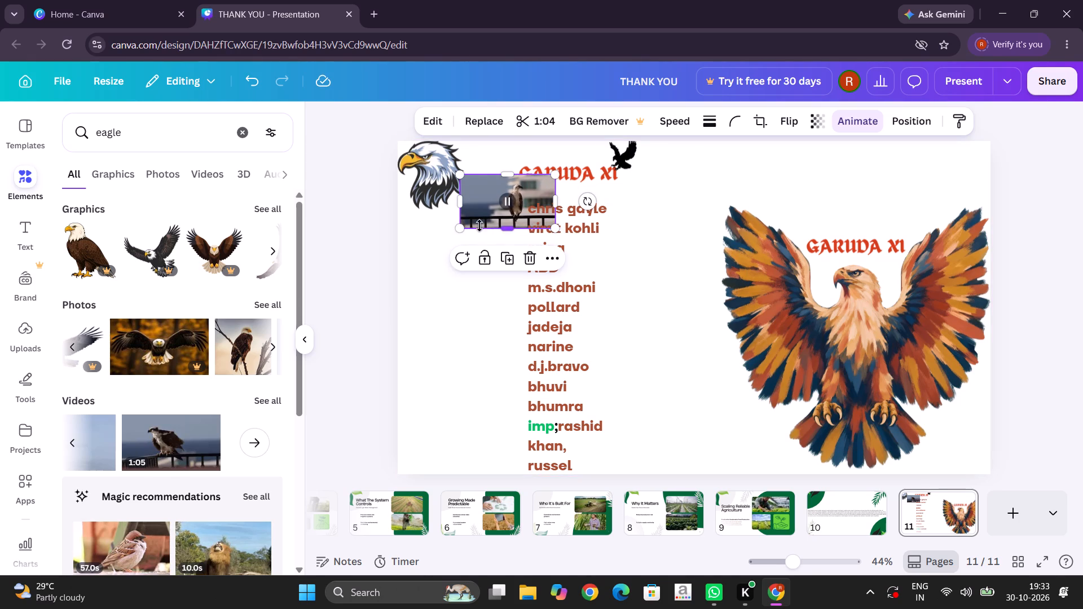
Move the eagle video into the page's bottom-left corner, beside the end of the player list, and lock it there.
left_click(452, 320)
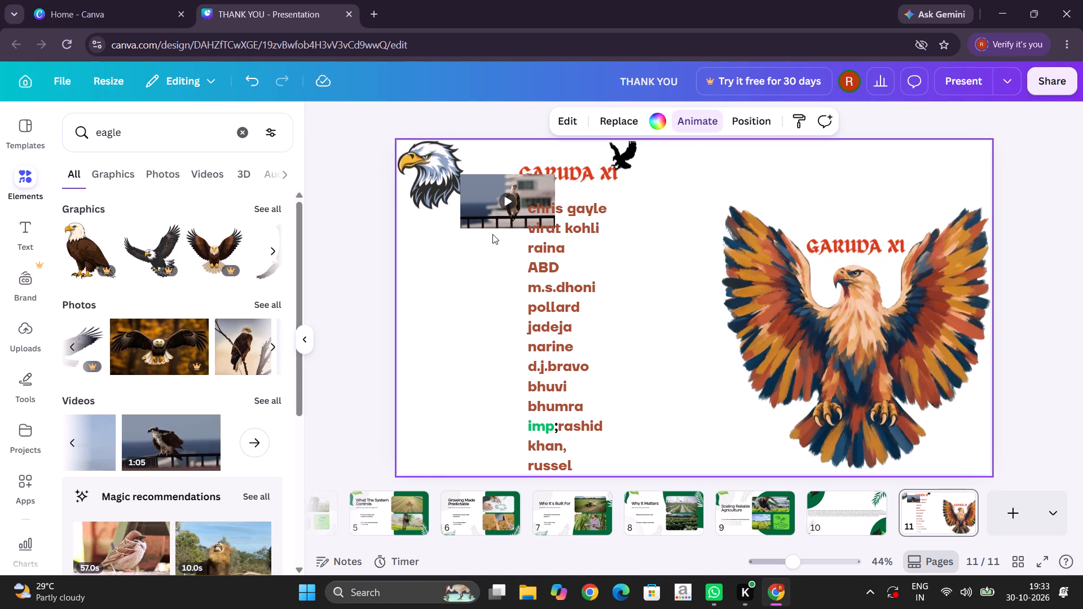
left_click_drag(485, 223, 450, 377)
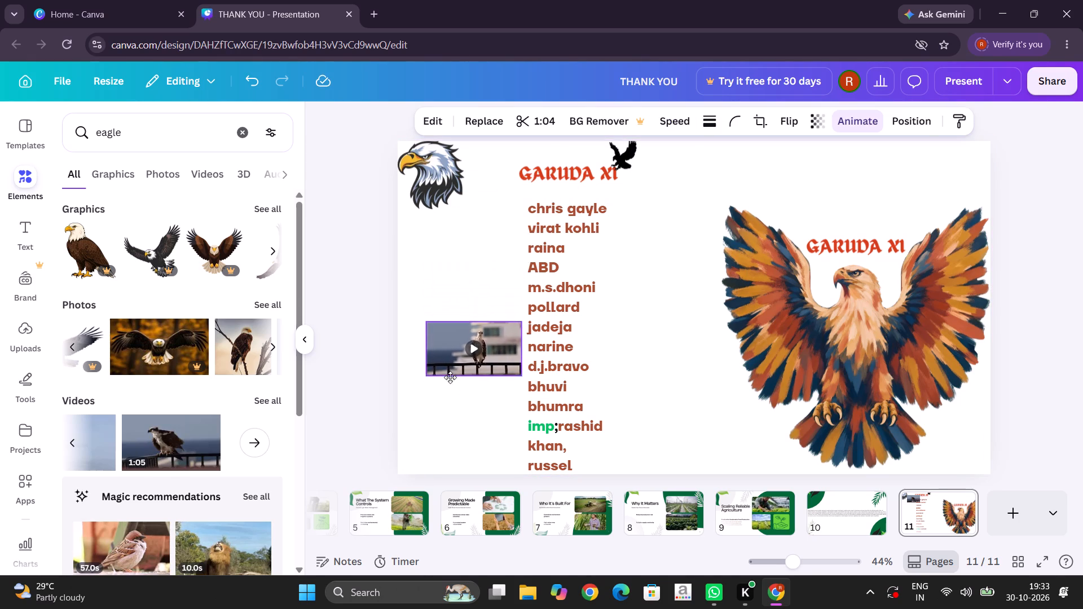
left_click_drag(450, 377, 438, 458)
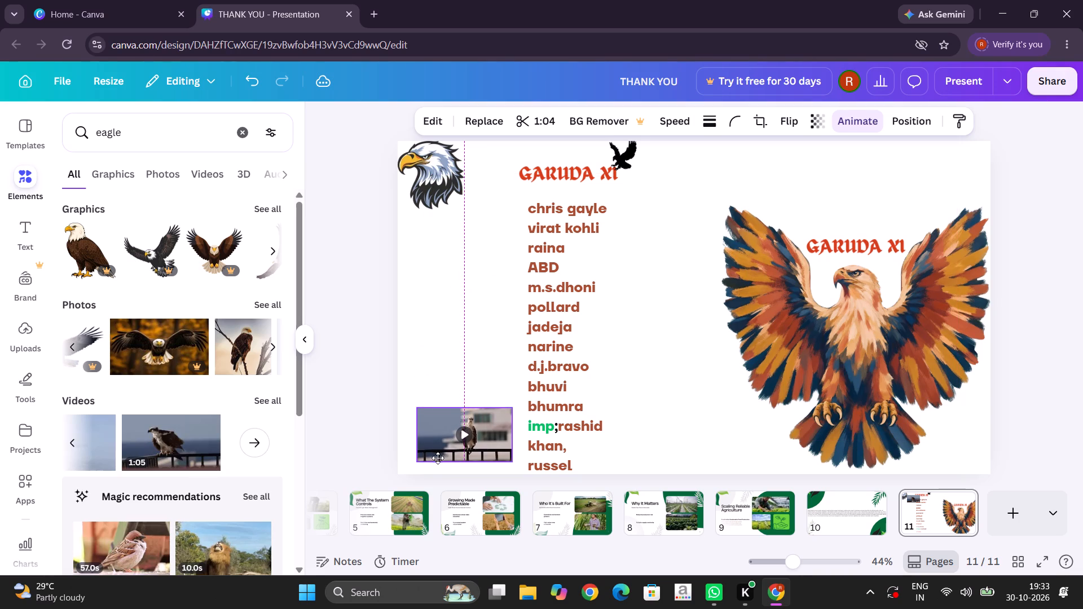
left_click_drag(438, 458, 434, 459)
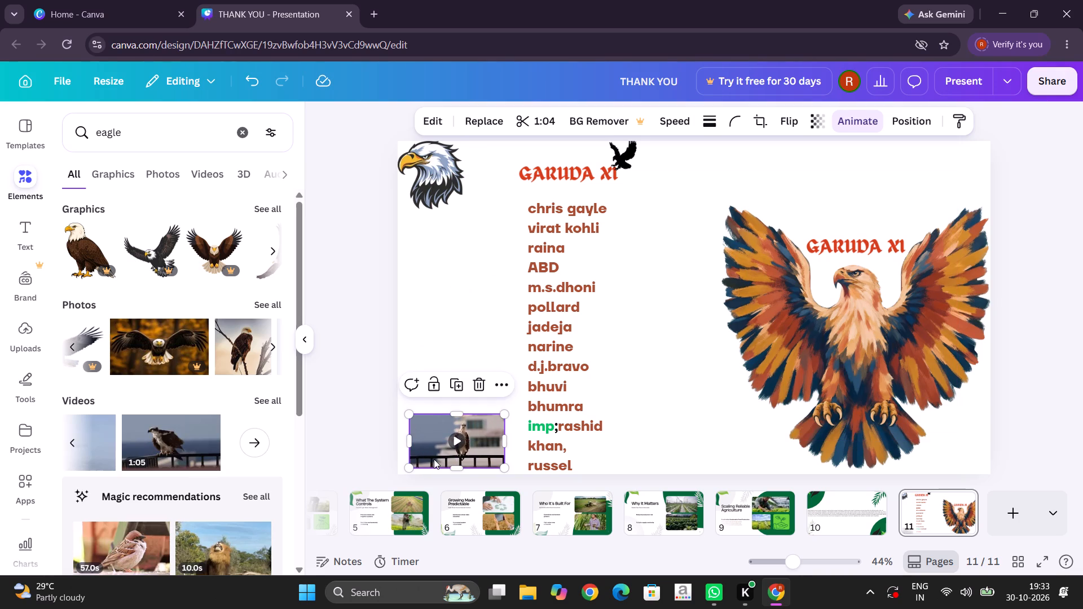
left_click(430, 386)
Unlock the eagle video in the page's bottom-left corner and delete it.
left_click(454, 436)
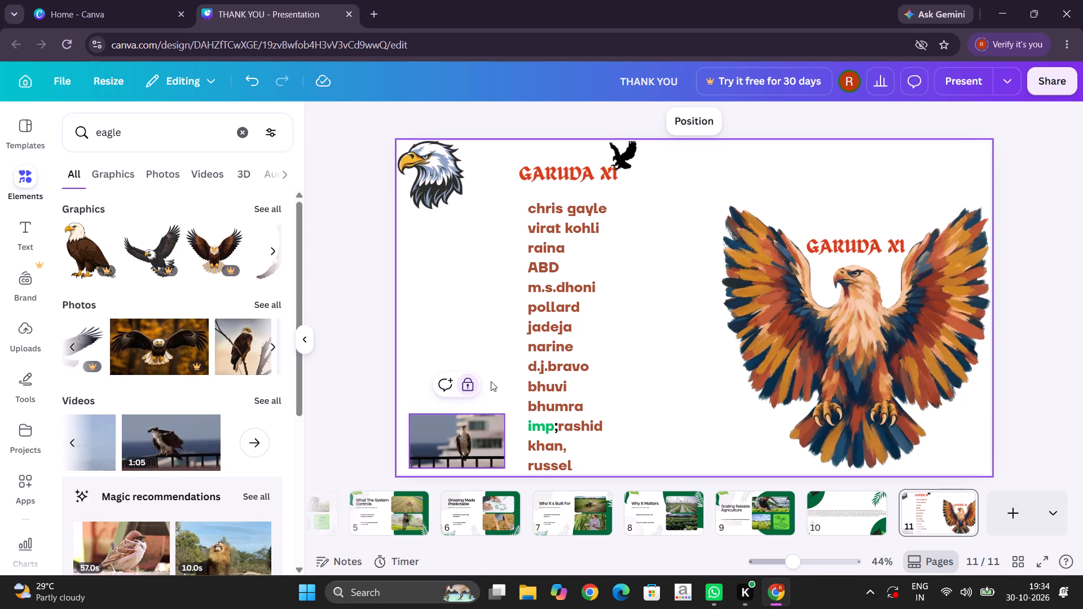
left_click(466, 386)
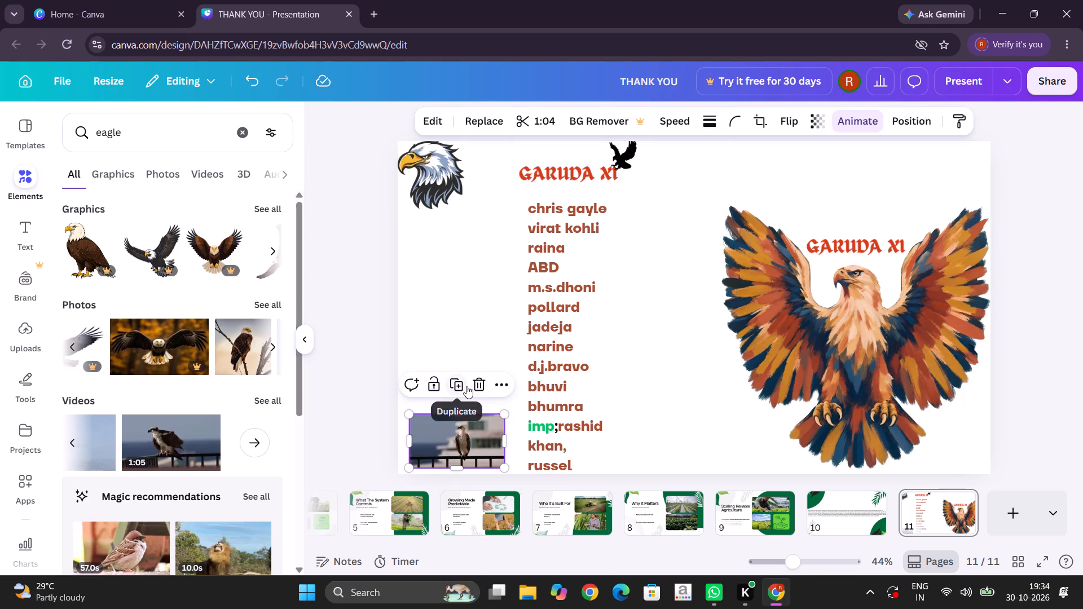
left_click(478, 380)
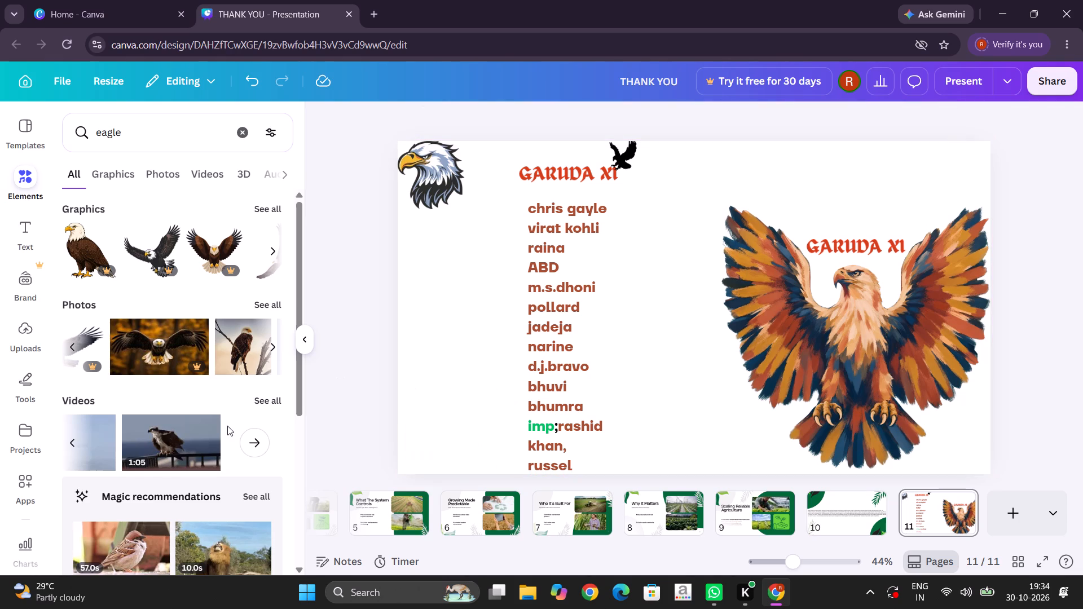
Browse the eagle graphics and insert the golden eagle with widely spread wings on page 11.
scroll(157, 476, "down", 1)
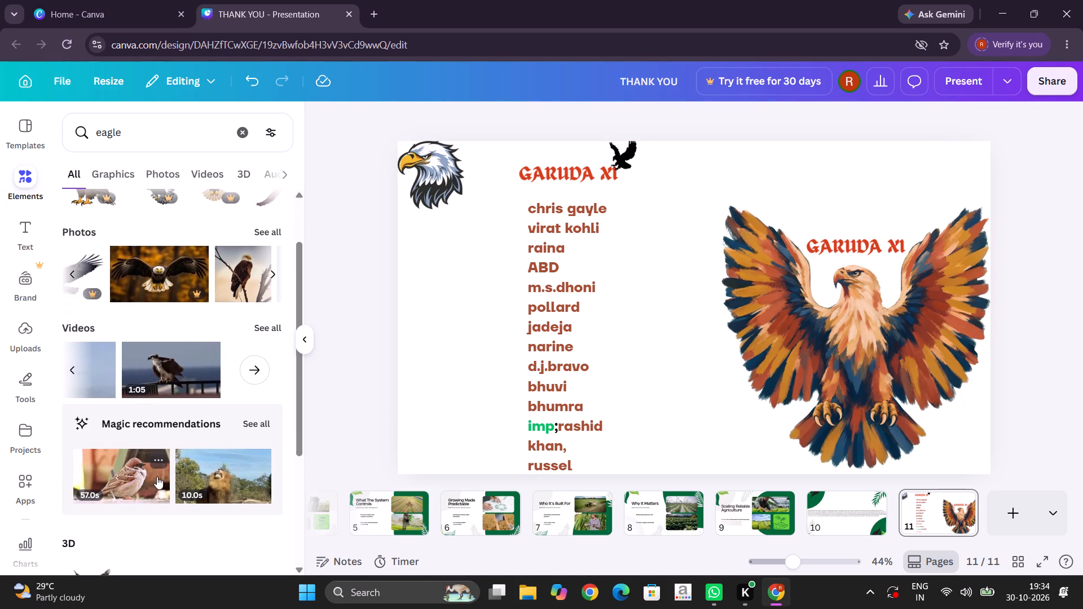
scroll(182, 476, "left", 2)
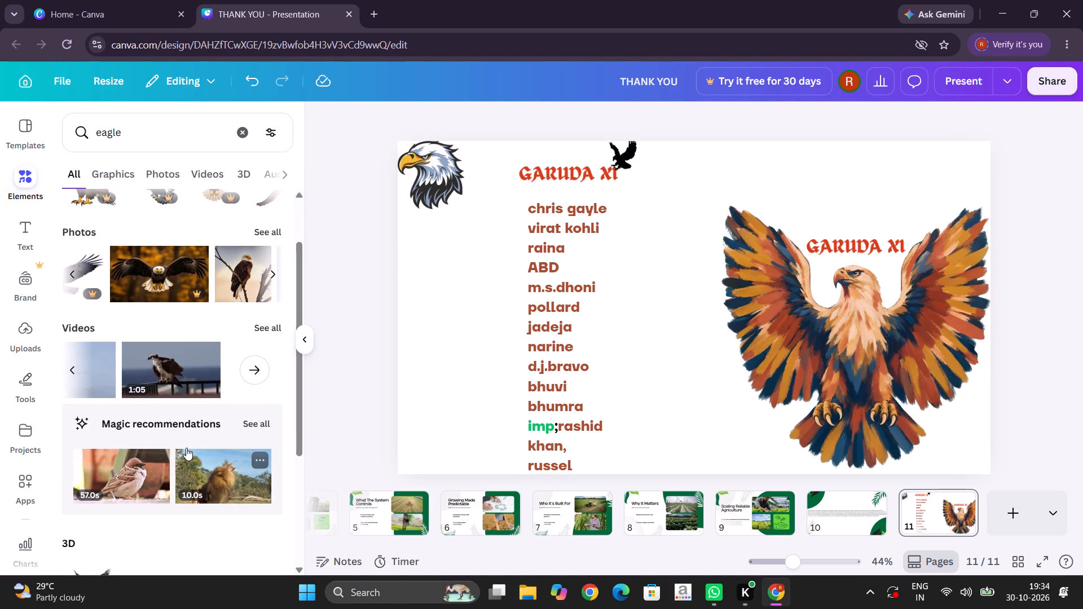
scroll(201, 293, "up", 3)
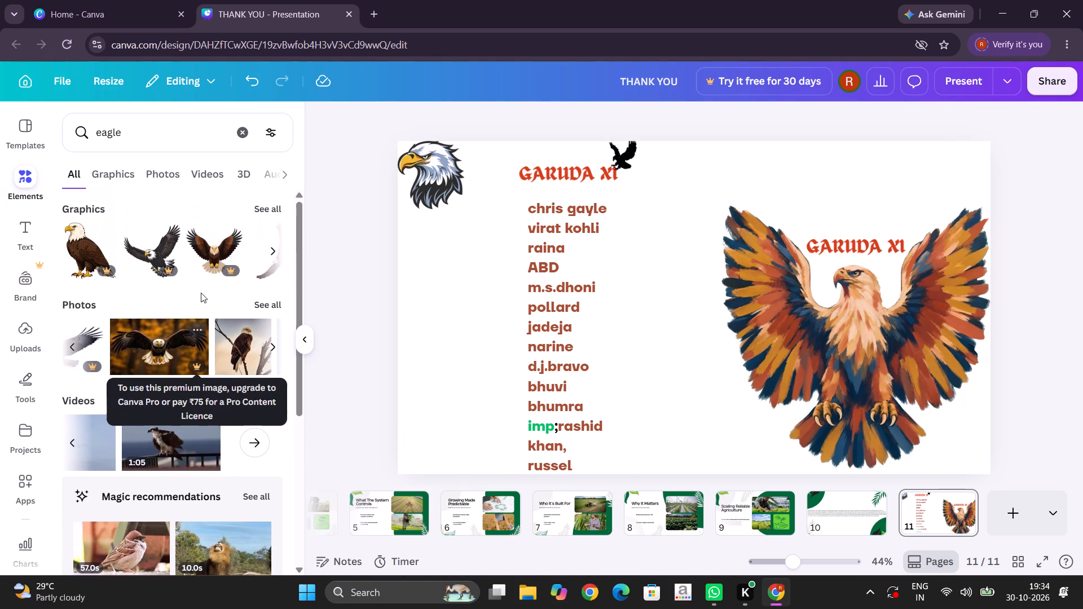
scroll(201, 293, "up", 1)
left_click(122, 174)
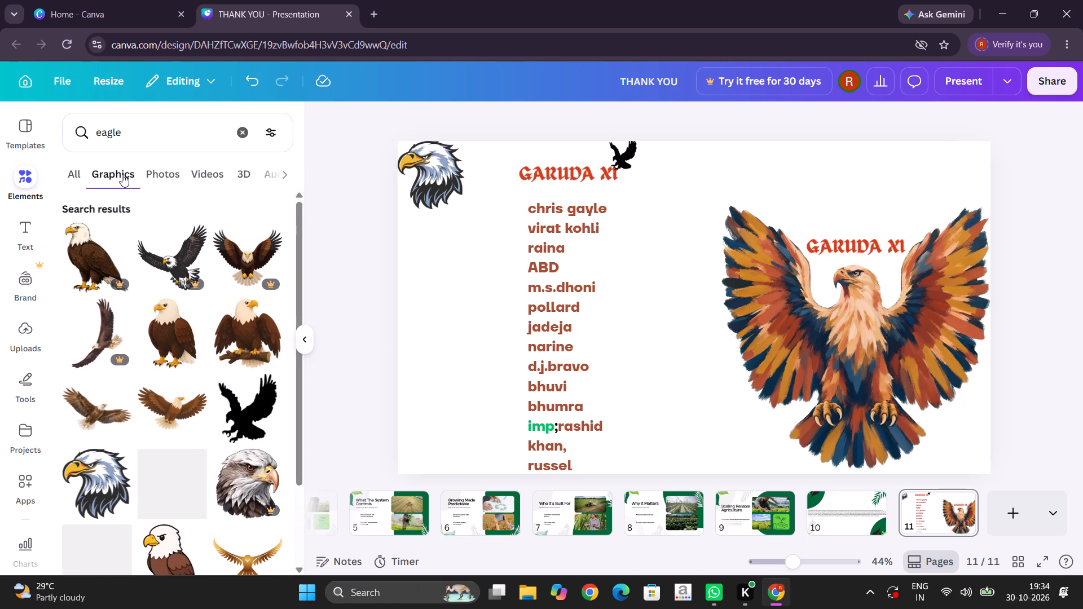
scroll(122, 308, "down", 2)
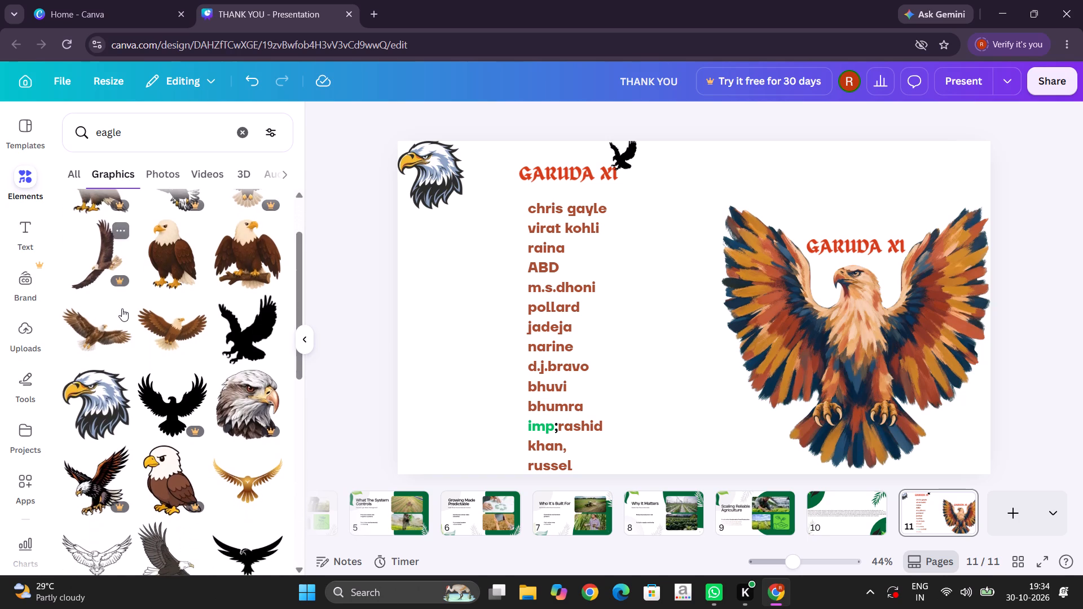
scroll(122, 308, "down", 3)
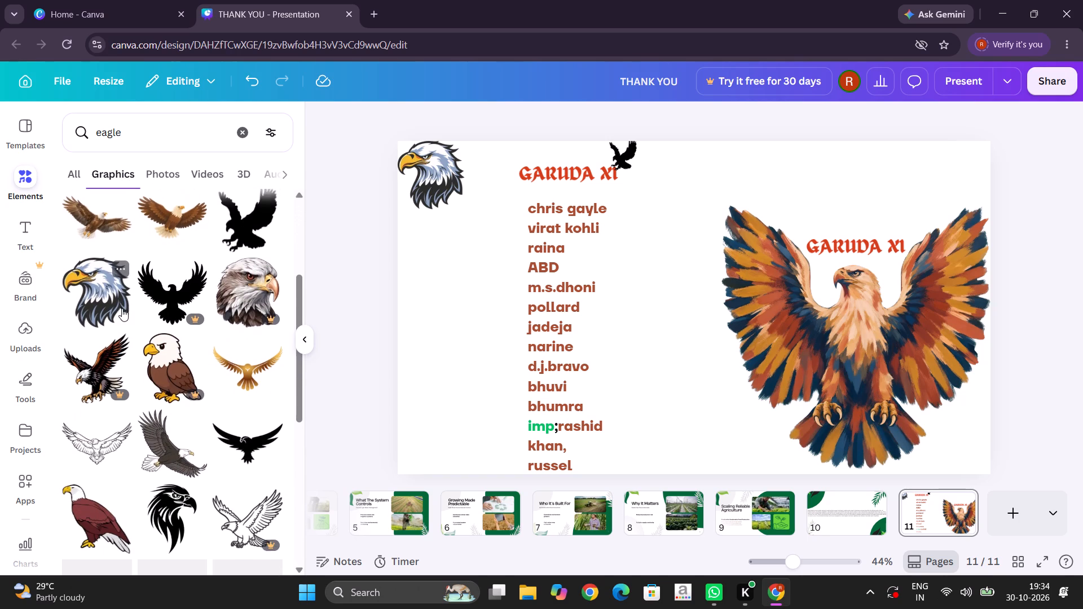
scroll(122, 308, "down", 2)
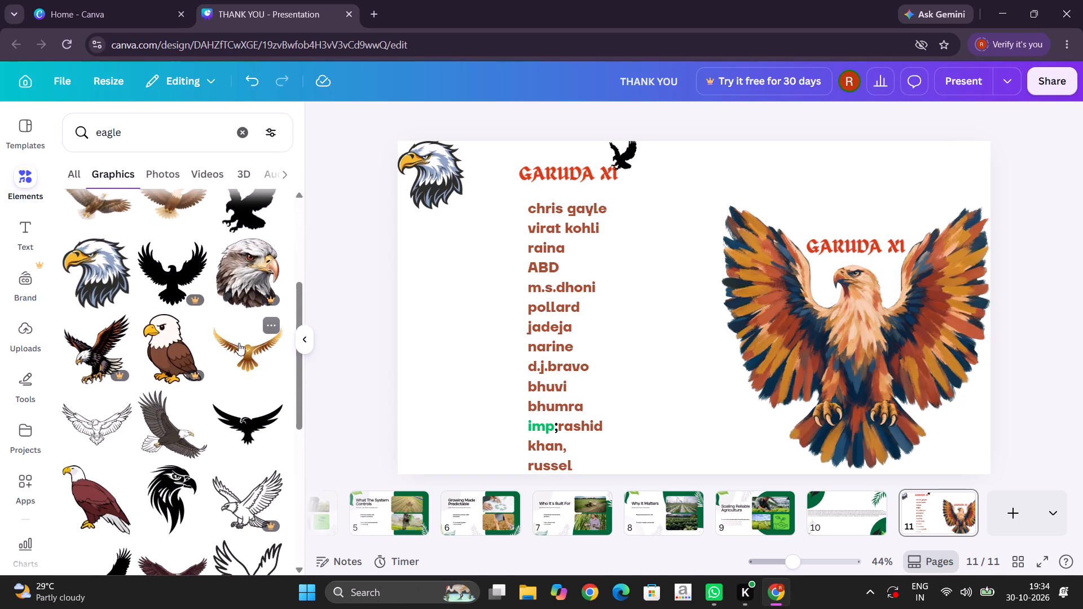
left_click(246, 349)
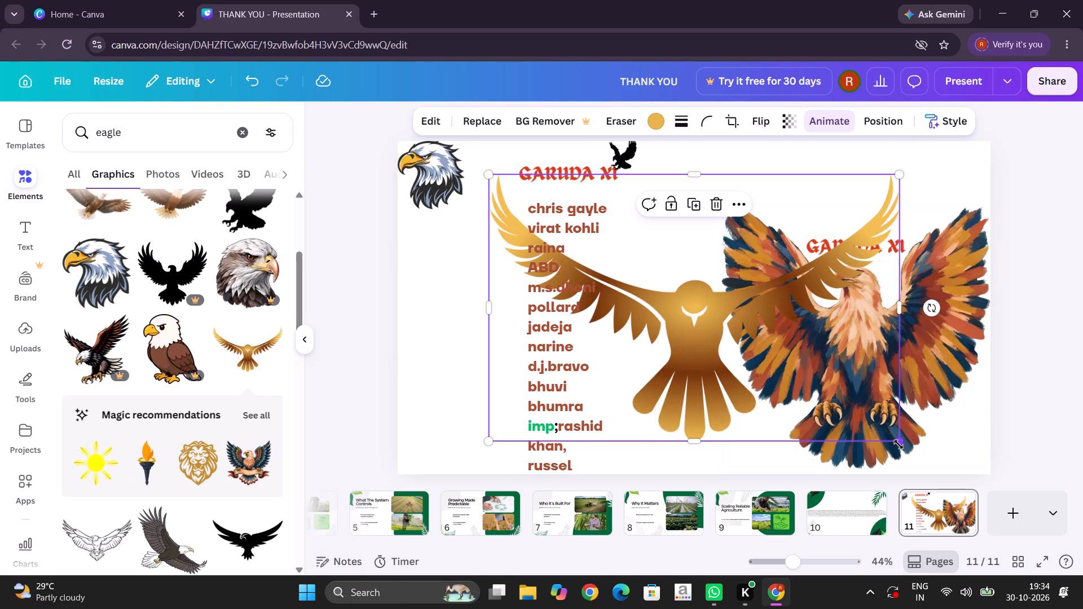
Shrink the golden eagle graphic to slightly wider than the GARUDA XI heading above the player list.
left_click_drag(899, 444, 817, 411)
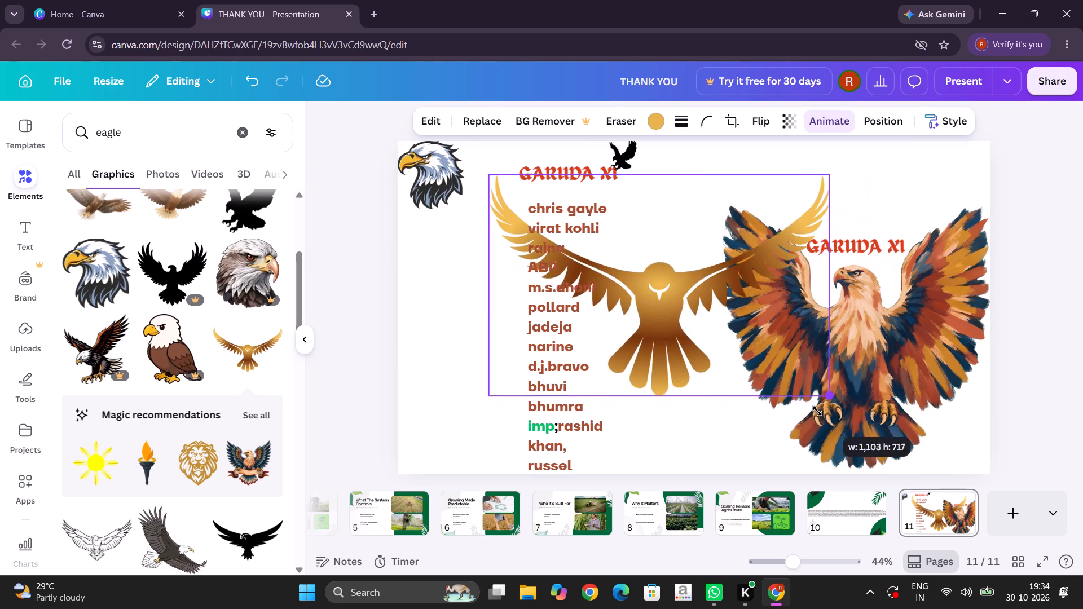
left_click_drag(817, 411, 679, 294)
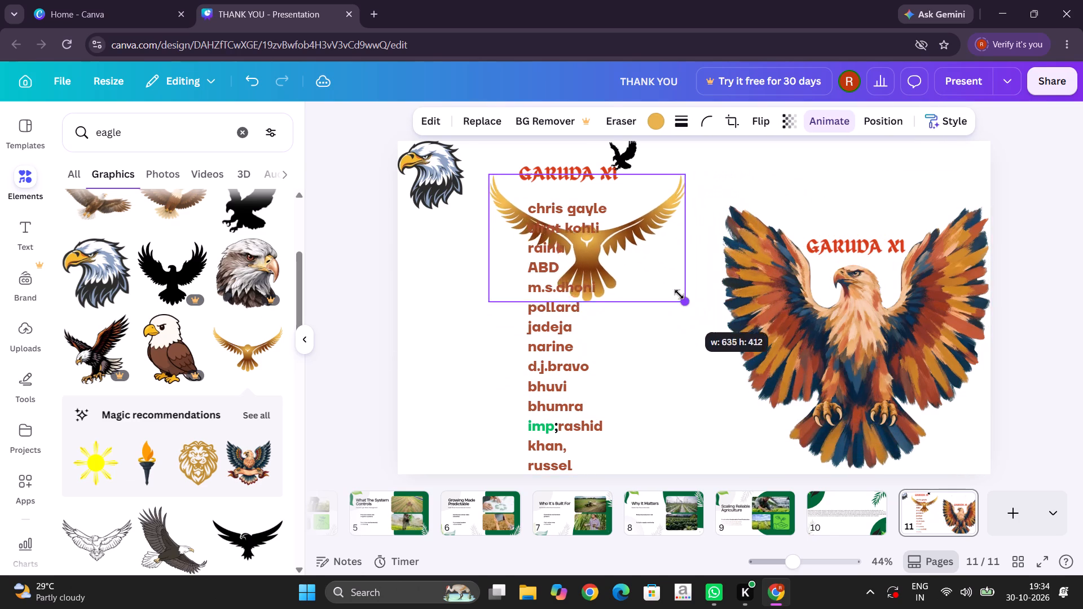
left_click_drag(679, 294, 682, 152)
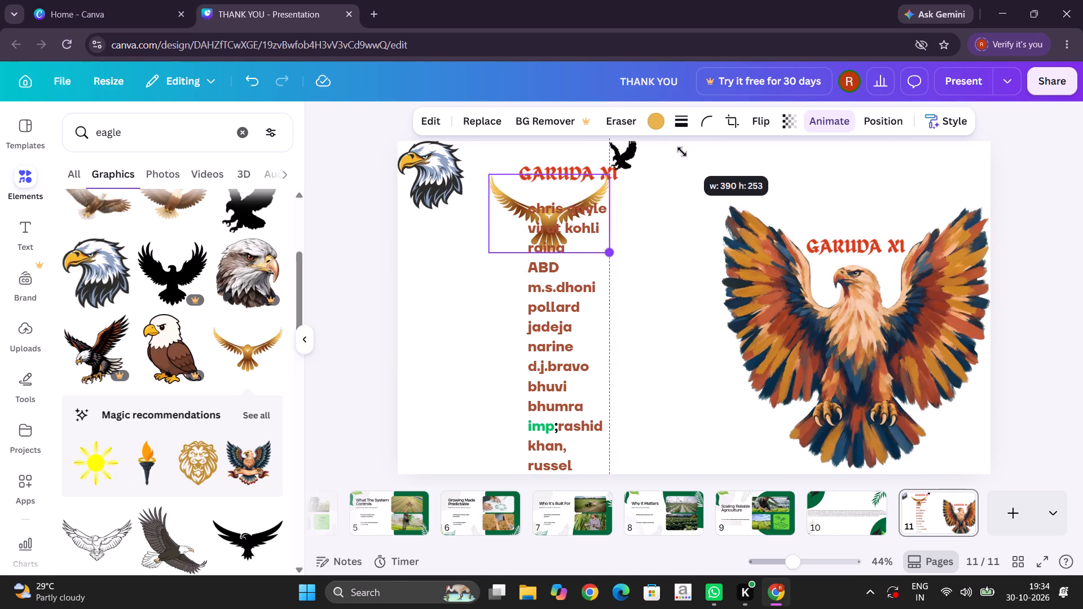
left_click_drag(682, 152, 677, 157)
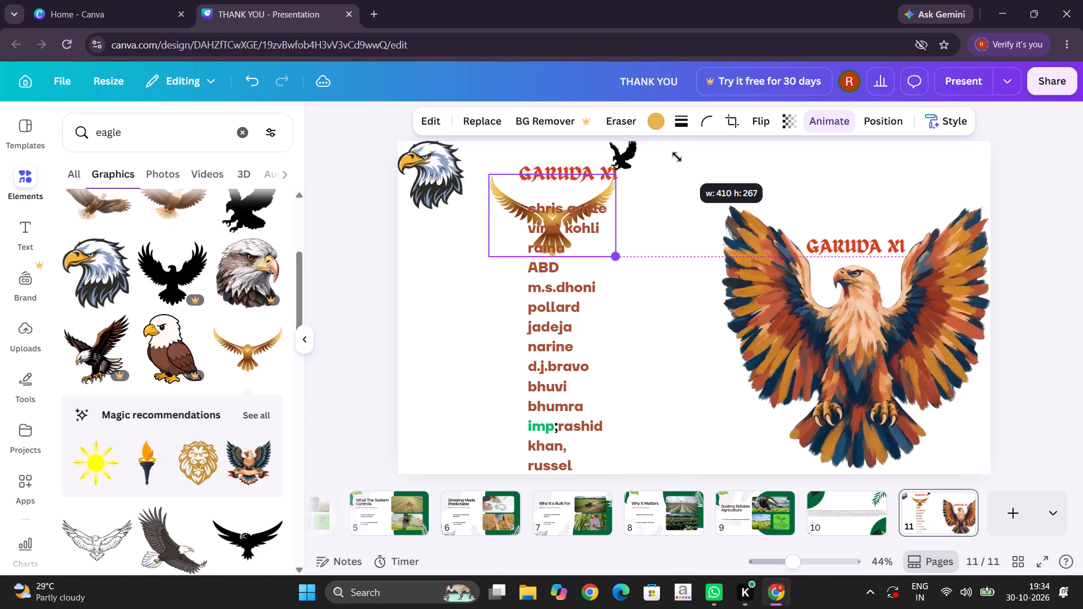
left_click_drag(677, 157, 672, 153)
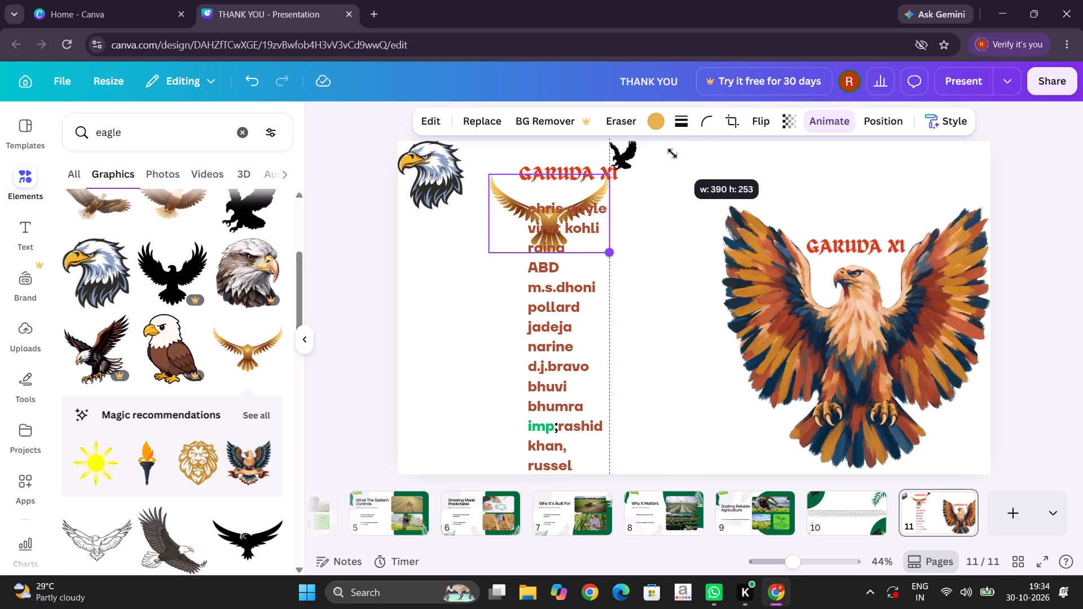
left_click_drag(672, 153, 664, 148)
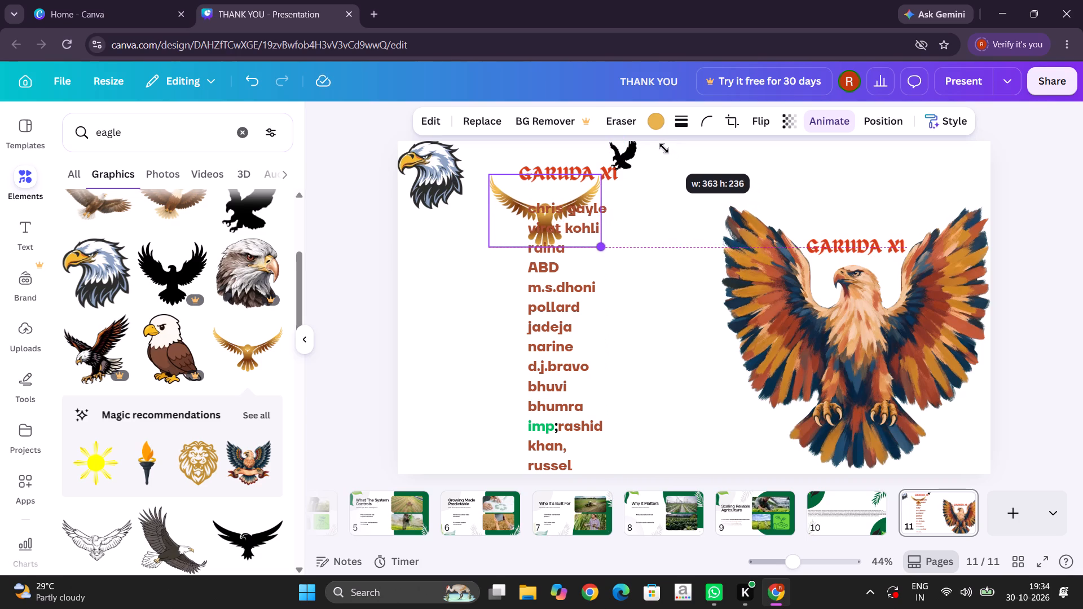
left_click_drag(664, 148, 661, 145)
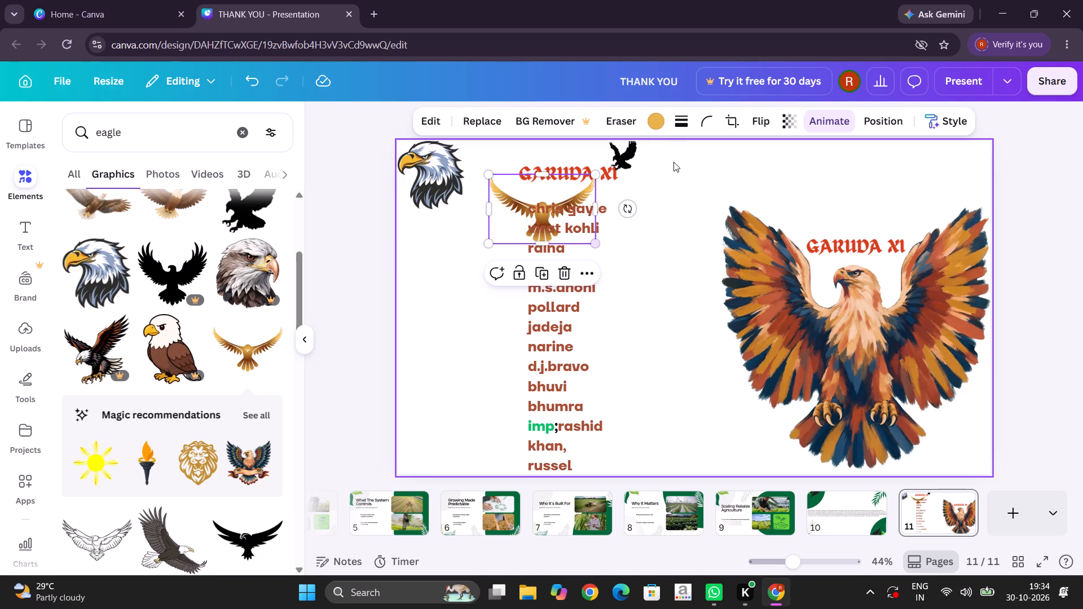
Unlock the player list, move it up just beneath the GARUDA XI heading, and lock it again.
left_click(571, 319)
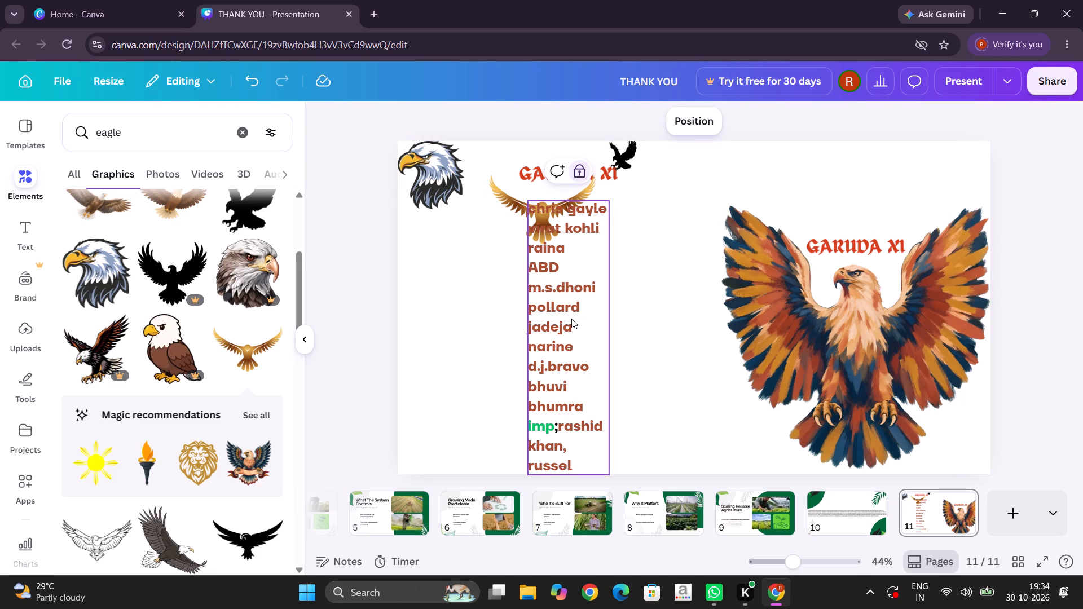
left_click(576, 178)
left_click_drag(570, 292, 567, 284)
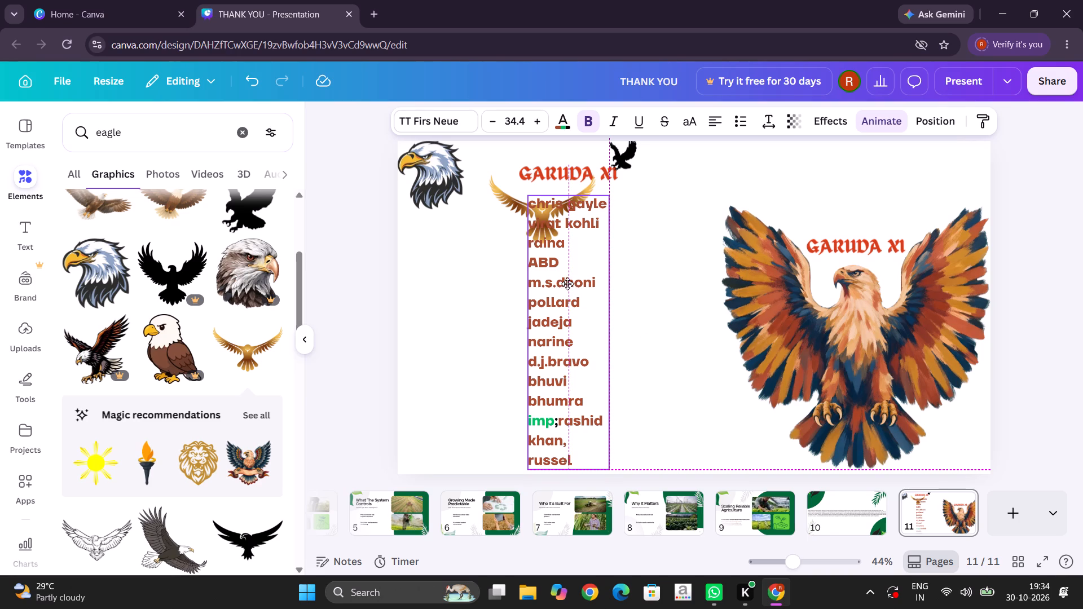
left_click_drag(567, 284, 566, 279)
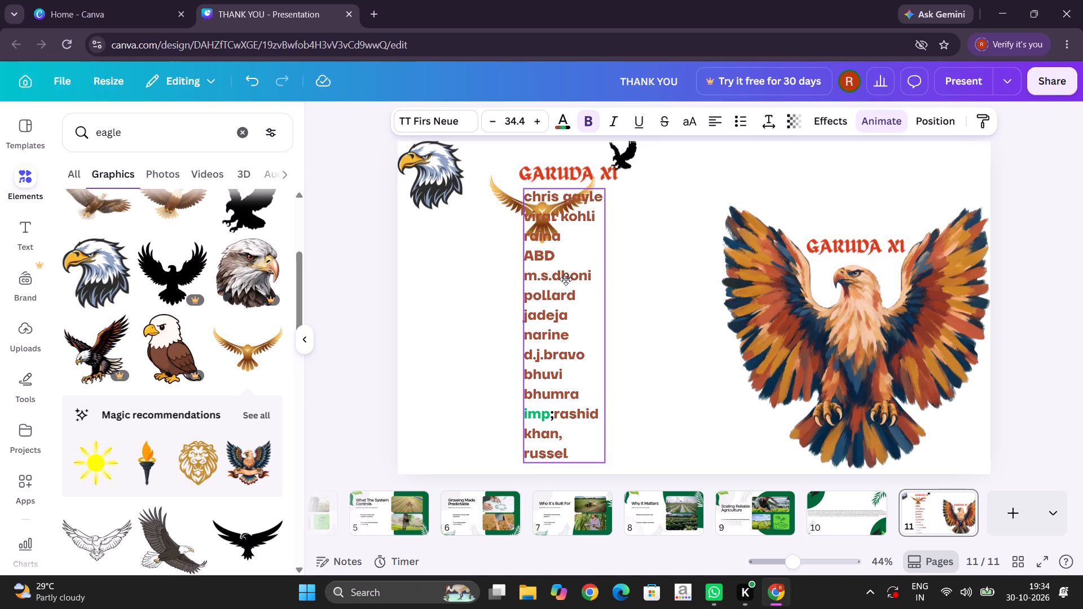
left_click_drag(566, 279, 566, 278)
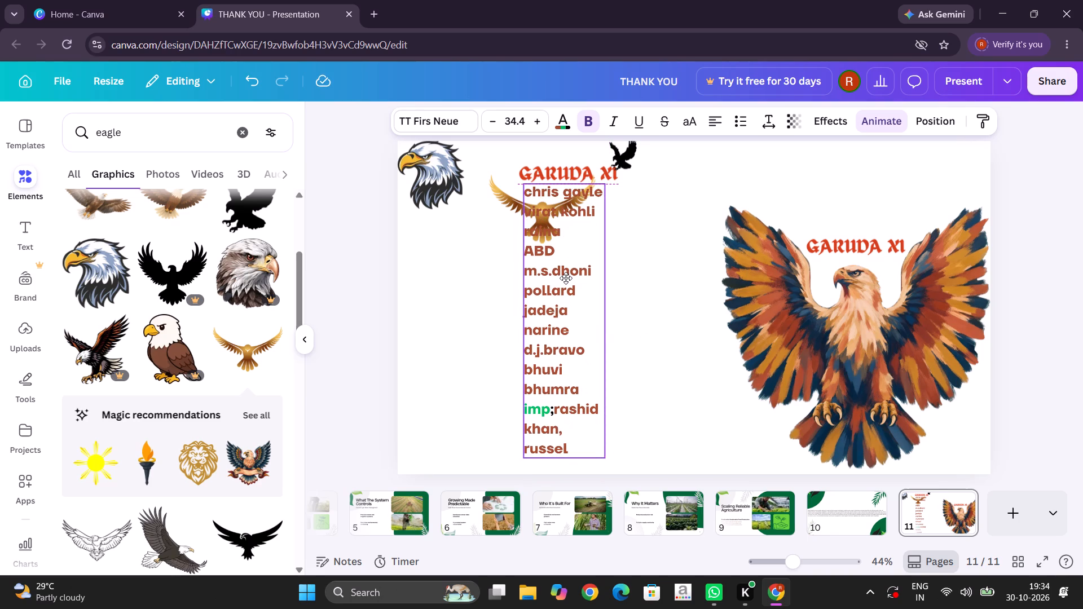
left_click_drag(566, 278, 566, 279)
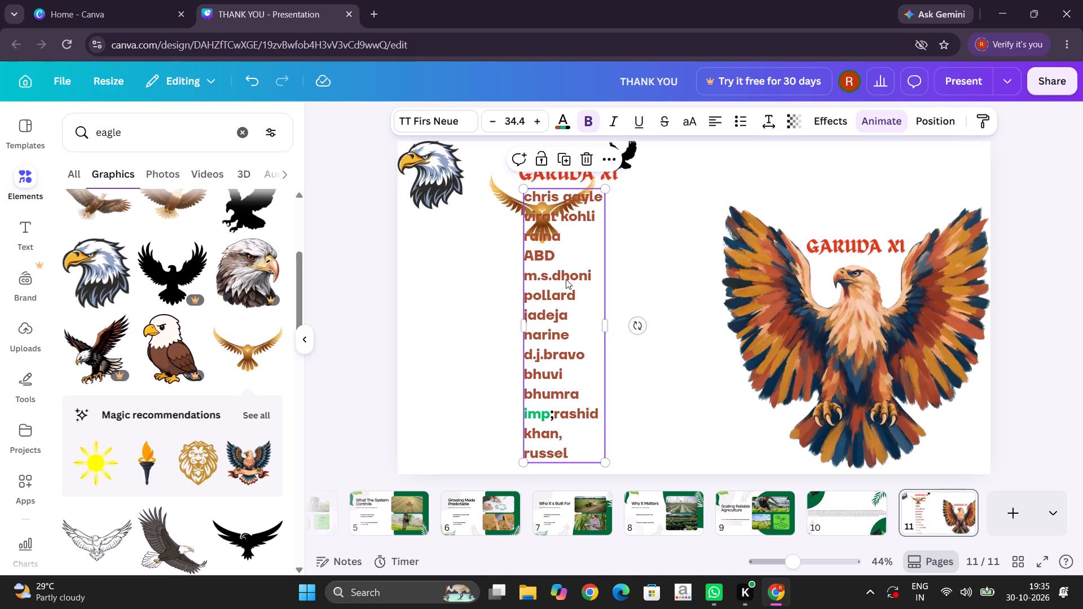
left_click(538, 164)
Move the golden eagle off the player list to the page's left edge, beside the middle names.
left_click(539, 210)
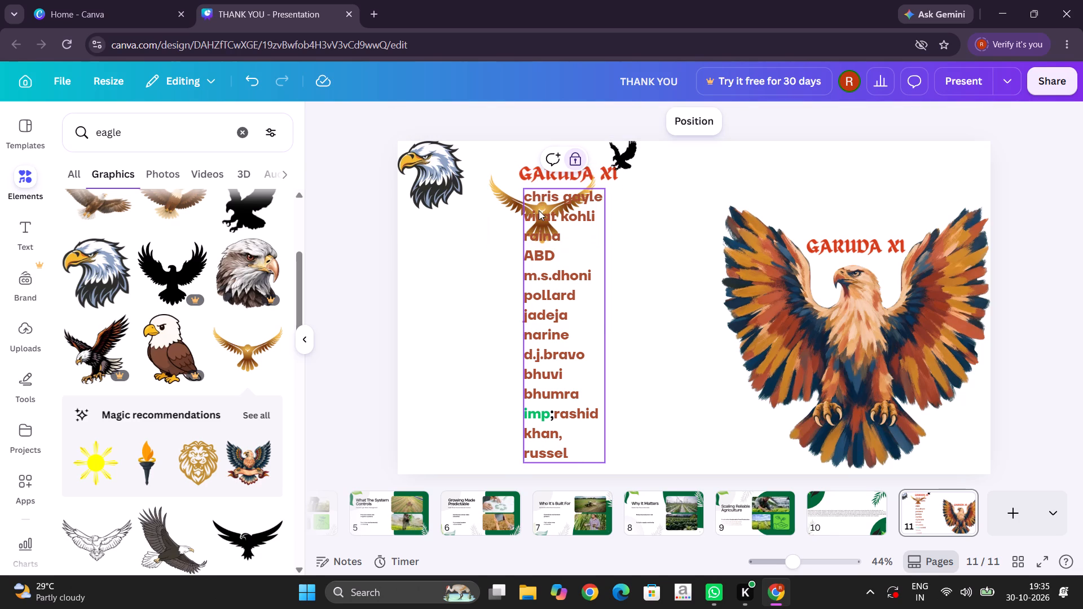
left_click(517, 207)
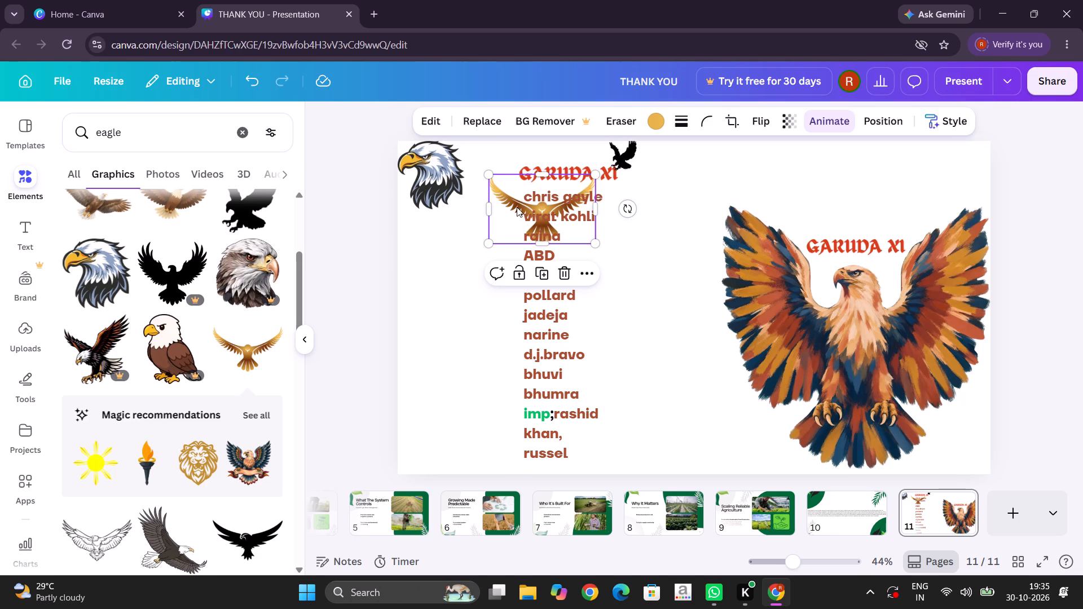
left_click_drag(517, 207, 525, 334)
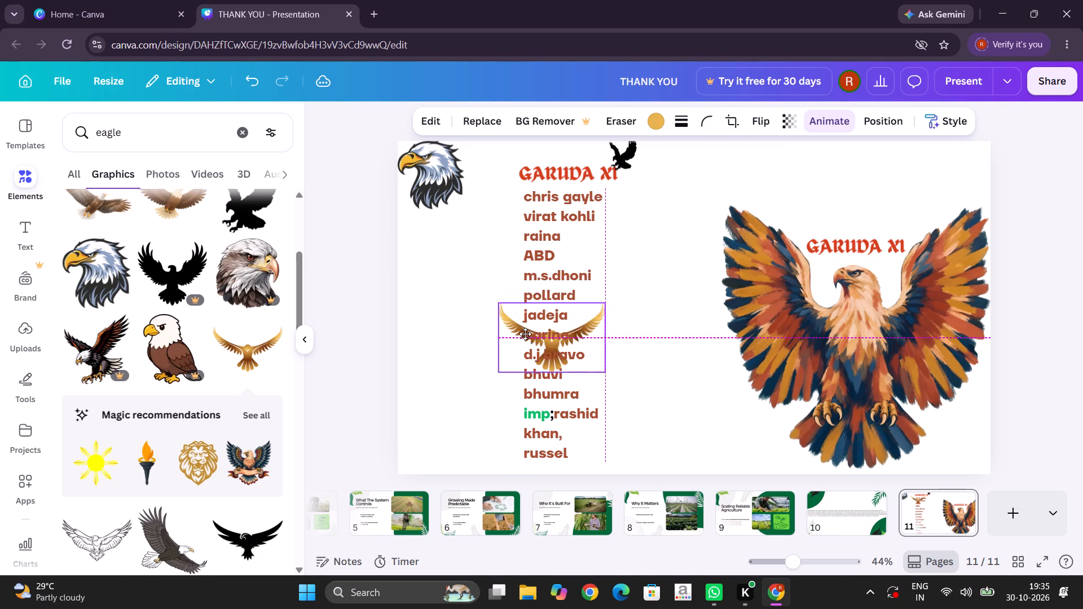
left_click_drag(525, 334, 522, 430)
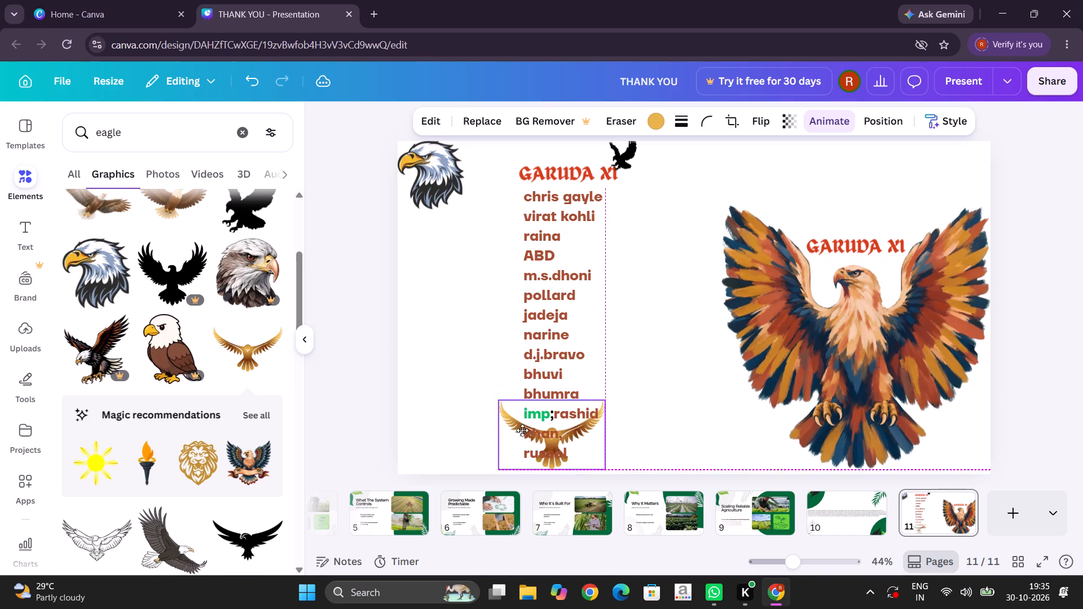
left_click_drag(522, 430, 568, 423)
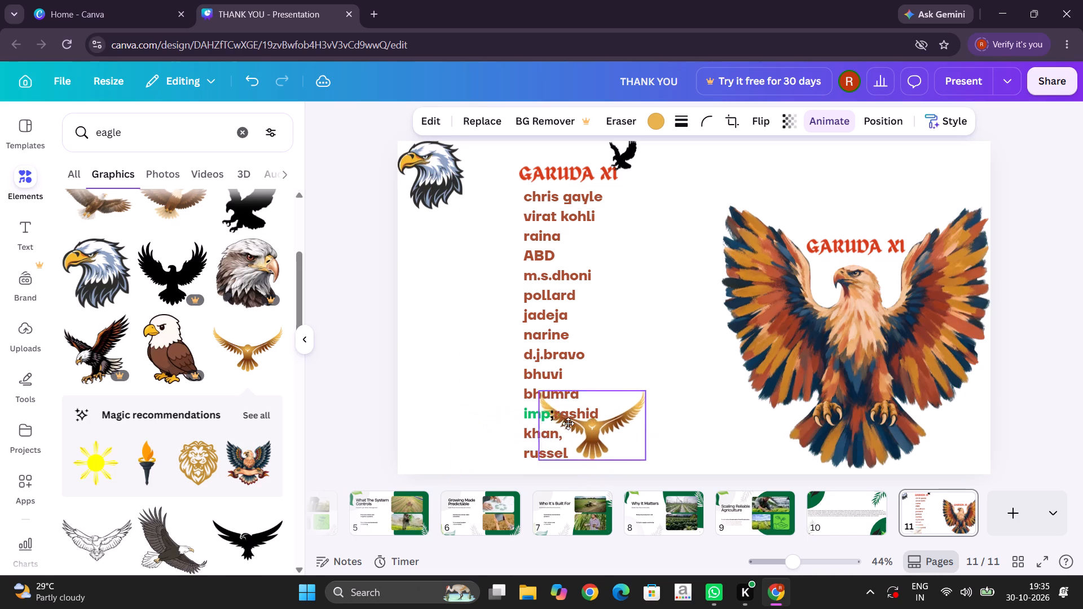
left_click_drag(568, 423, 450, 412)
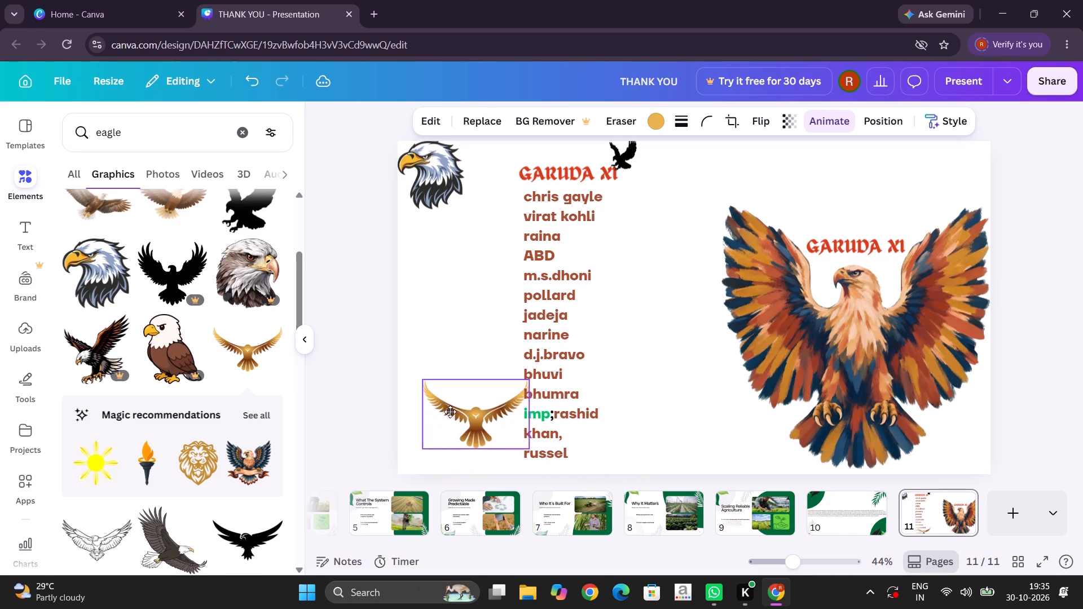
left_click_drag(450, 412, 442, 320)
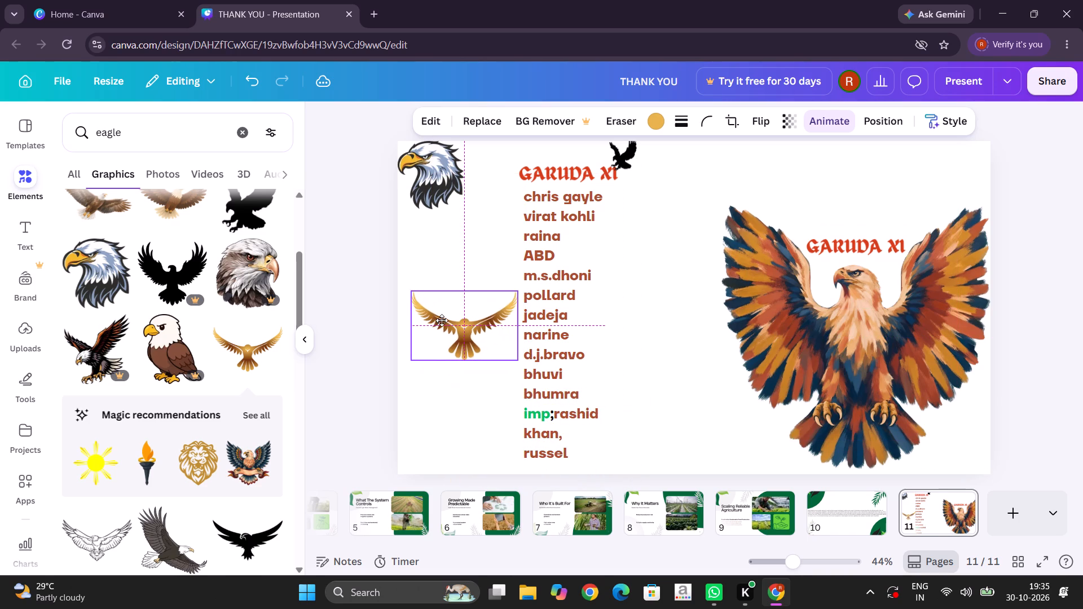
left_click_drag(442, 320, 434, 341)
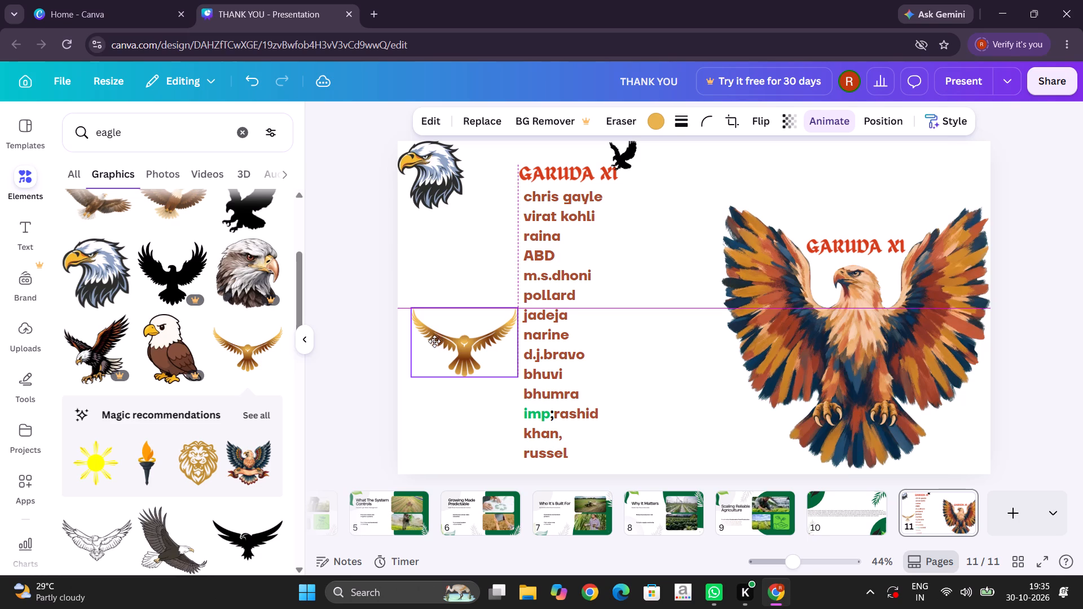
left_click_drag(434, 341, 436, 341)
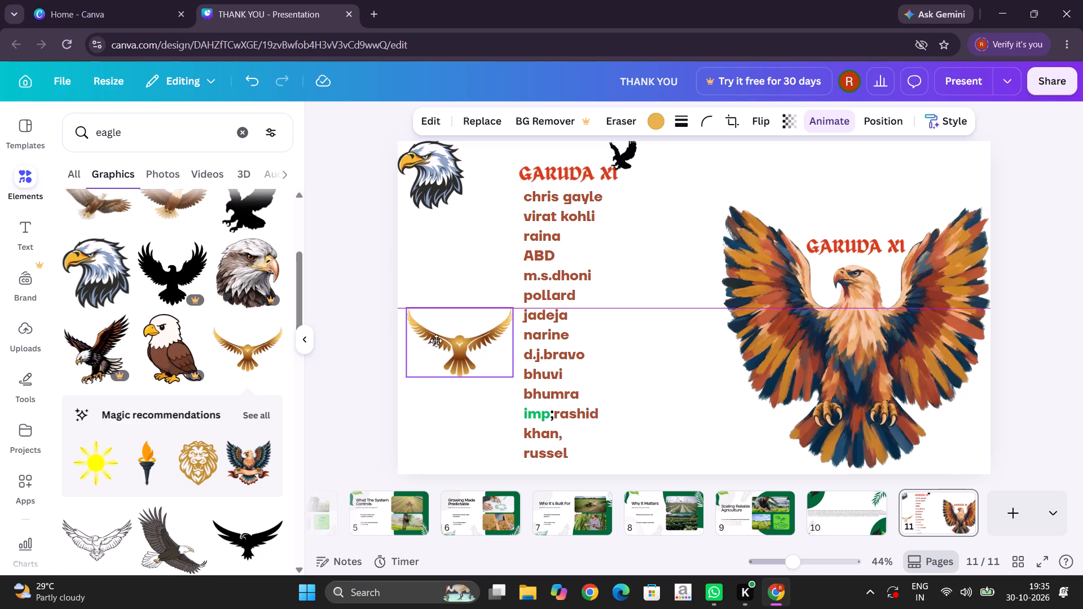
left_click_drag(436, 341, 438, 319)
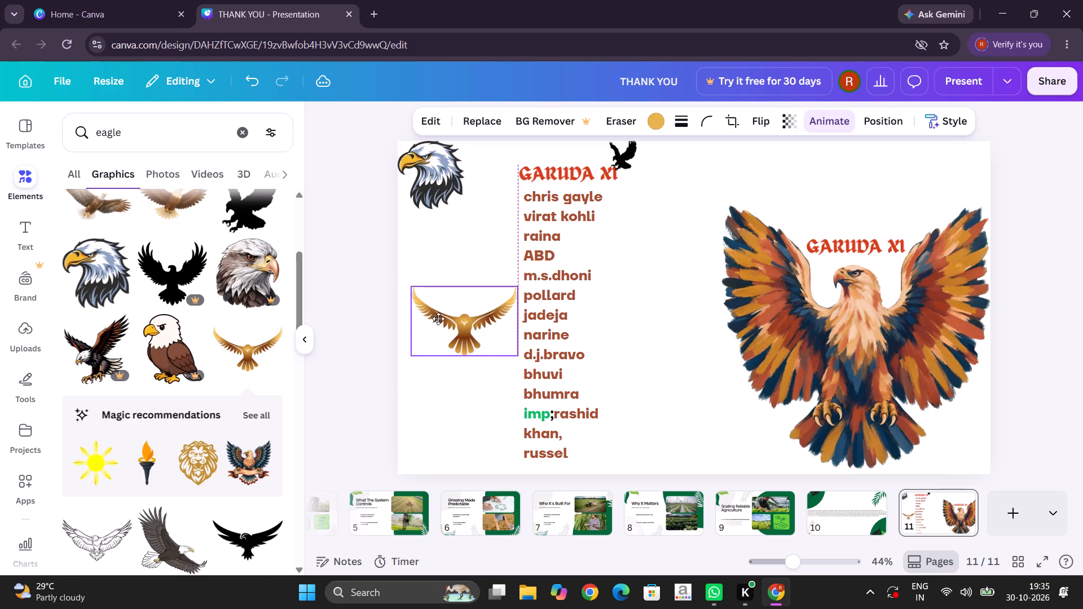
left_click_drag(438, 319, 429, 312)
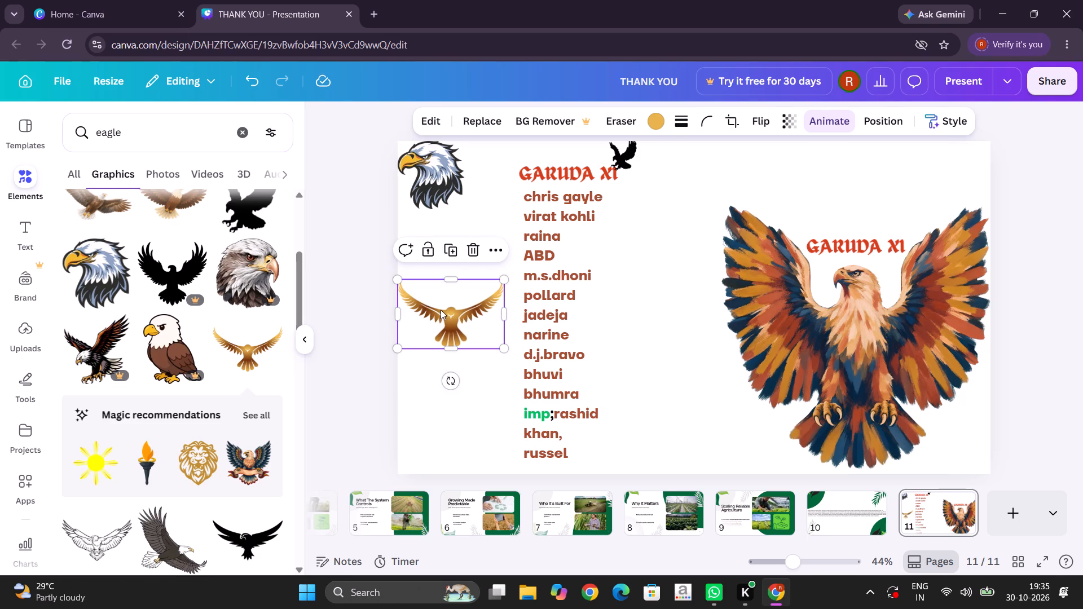
Delete the golden eagle graphic beside the player list.
left_click(469, 248)
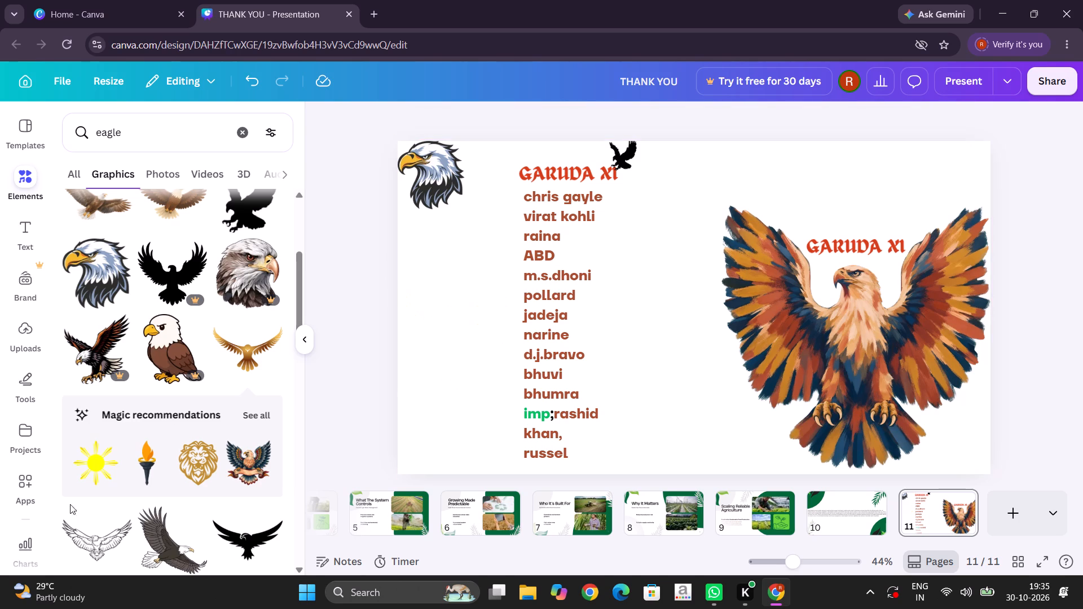
Browse the eagle graphics and insert the black-and-white line-art eagle perched on a log with drooping wings on page 11.
scroll(84, 532, "down", 1)
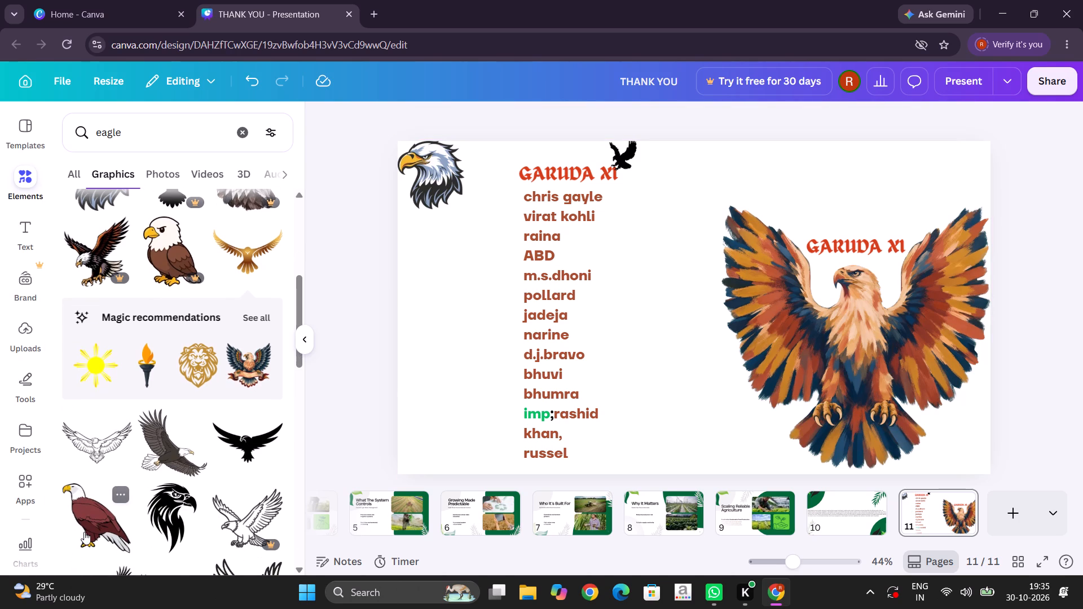
scroll(84, 532, "down", 3)
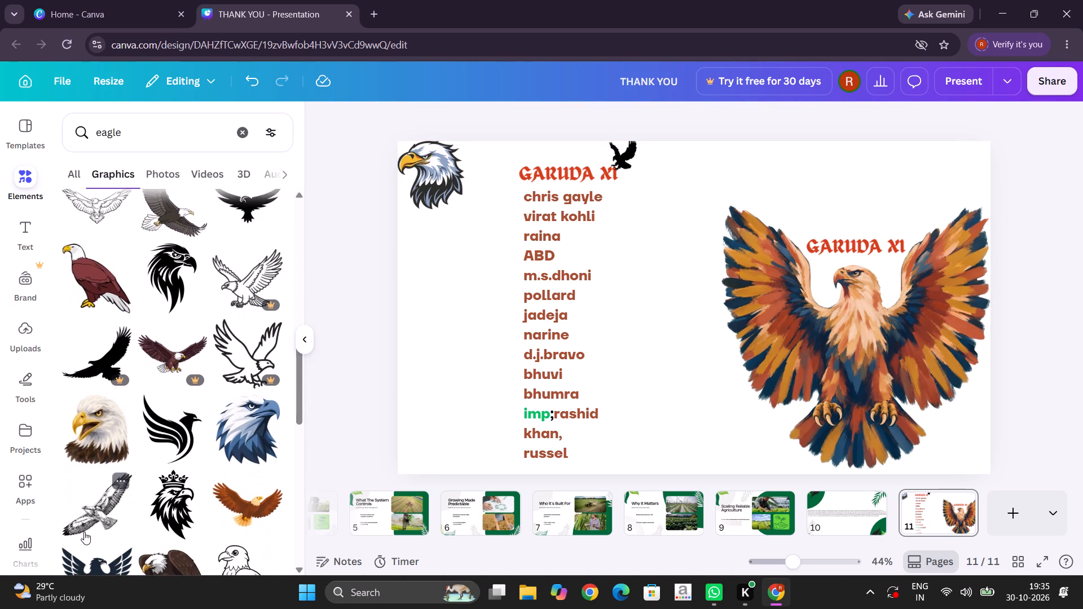
scroll(84, 532, "down", 3)
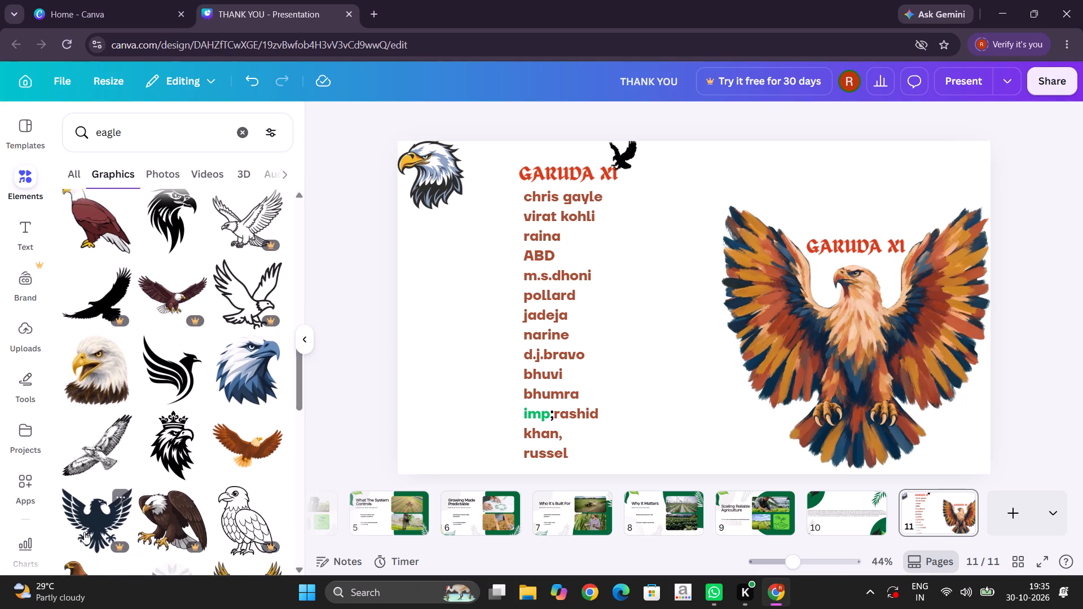
scroll(84, 532, "down", 1)
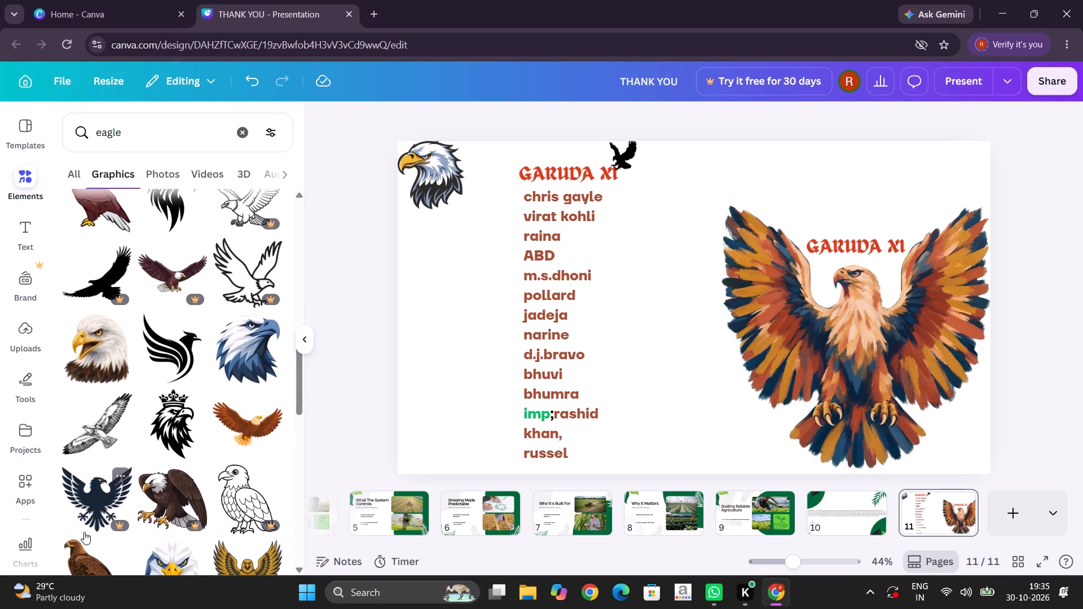
scroll(84, 532, "down", 3)
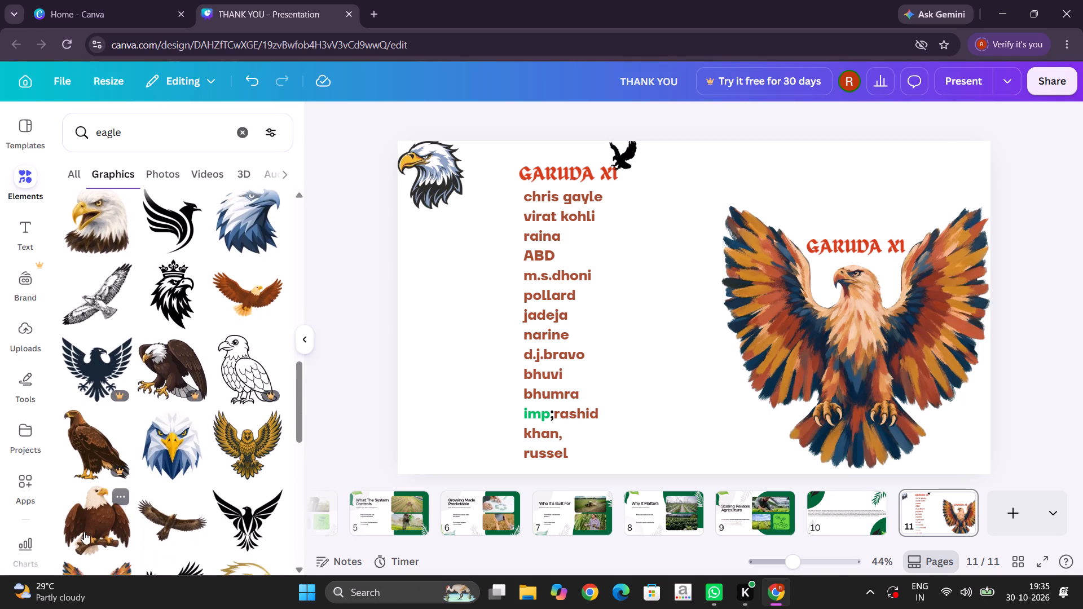
scroll(84, 532, "down", 2)
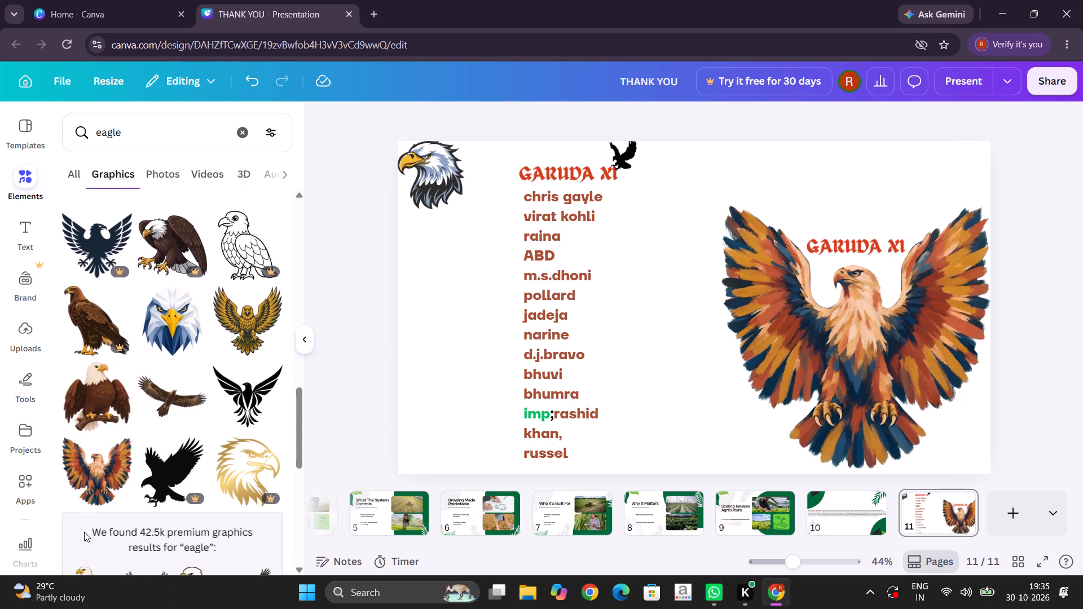
scroll(84, 532, "down", 3)
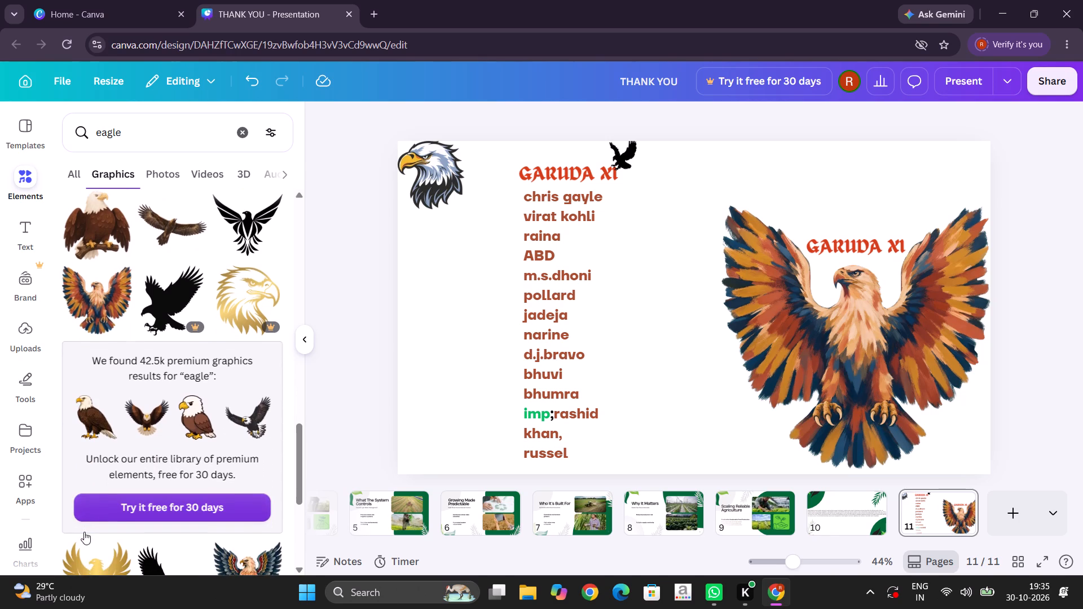
scroll(84, 532, "down", 3)
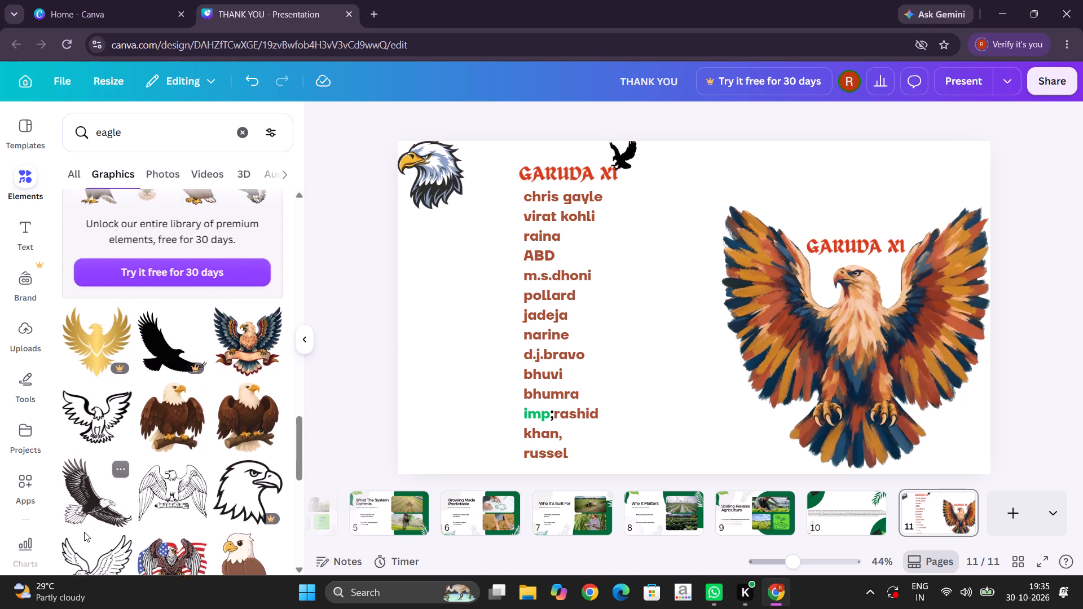
scroll(84, 532, "down", 2)
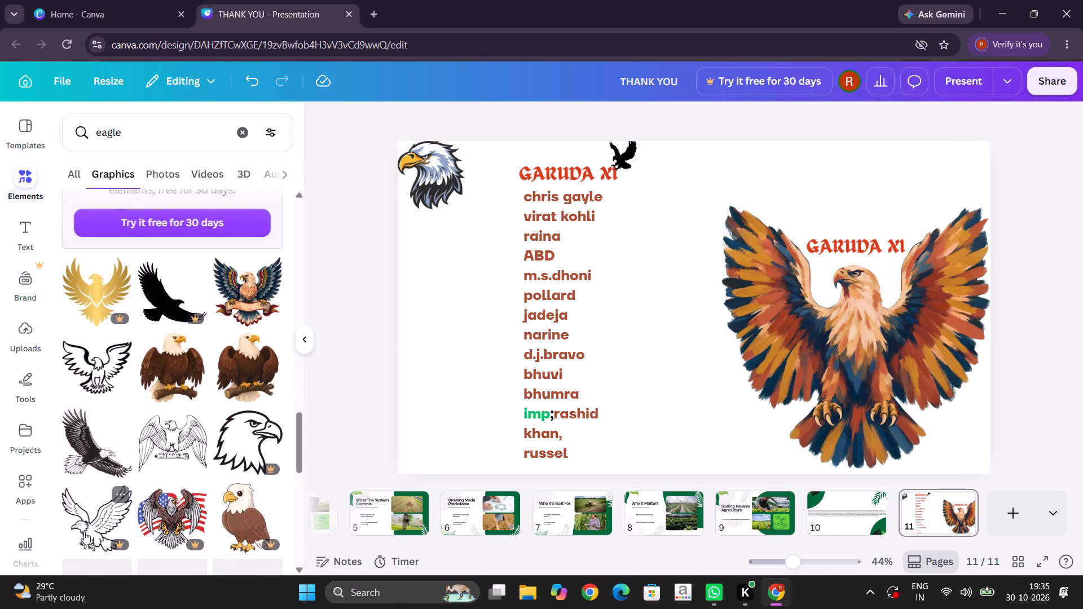
scroll(84, 532, "down", 1)
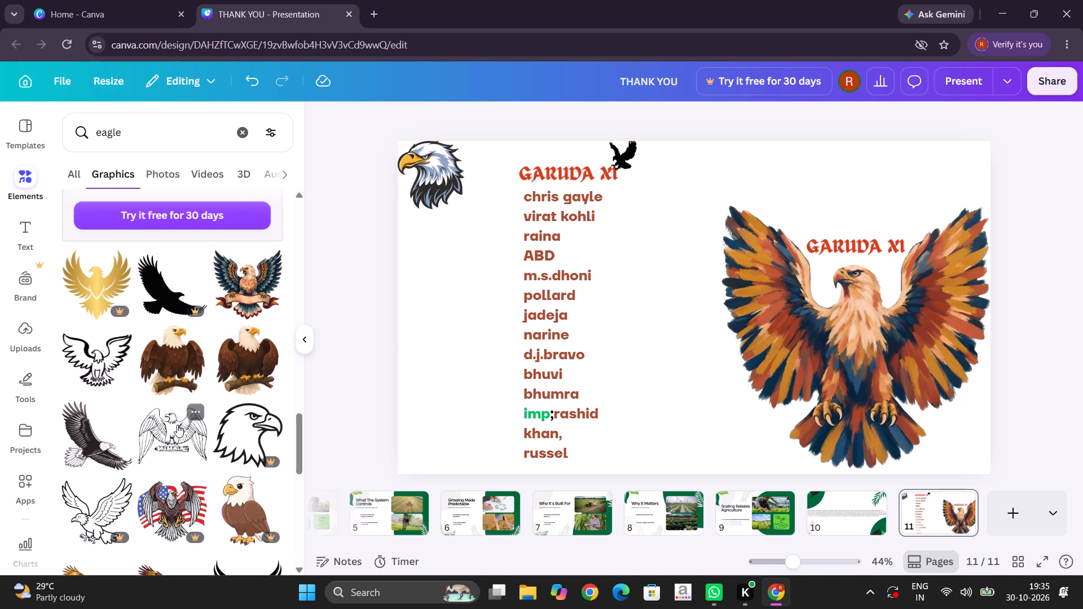
left_click(177, 425)
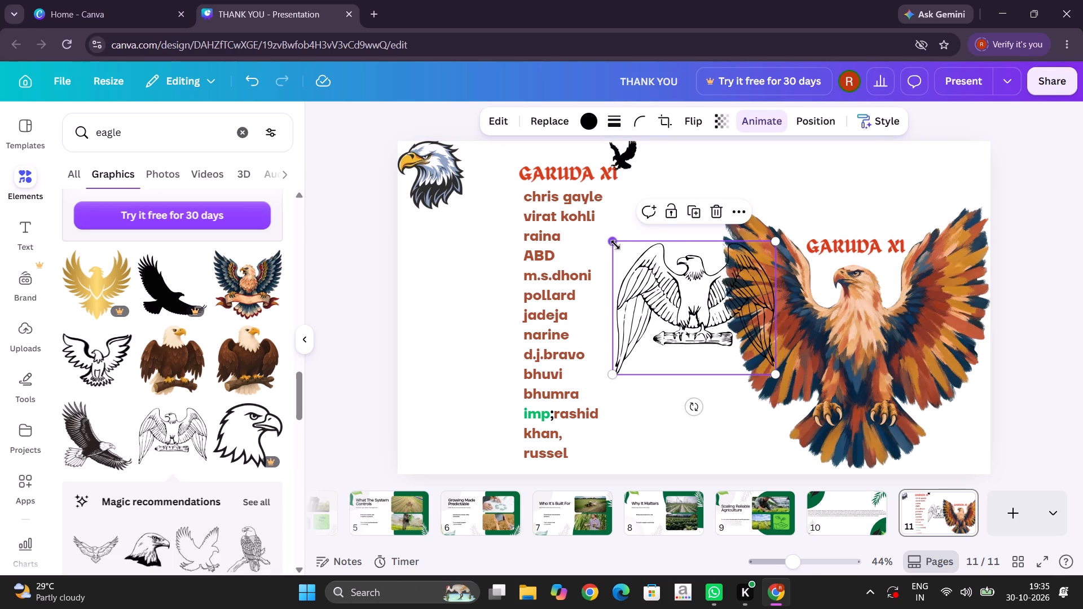
Enlarge the line-art eagle on page 11 to about 776 wide by 636 high.
left_click_drag(615, 245, 509, 109)
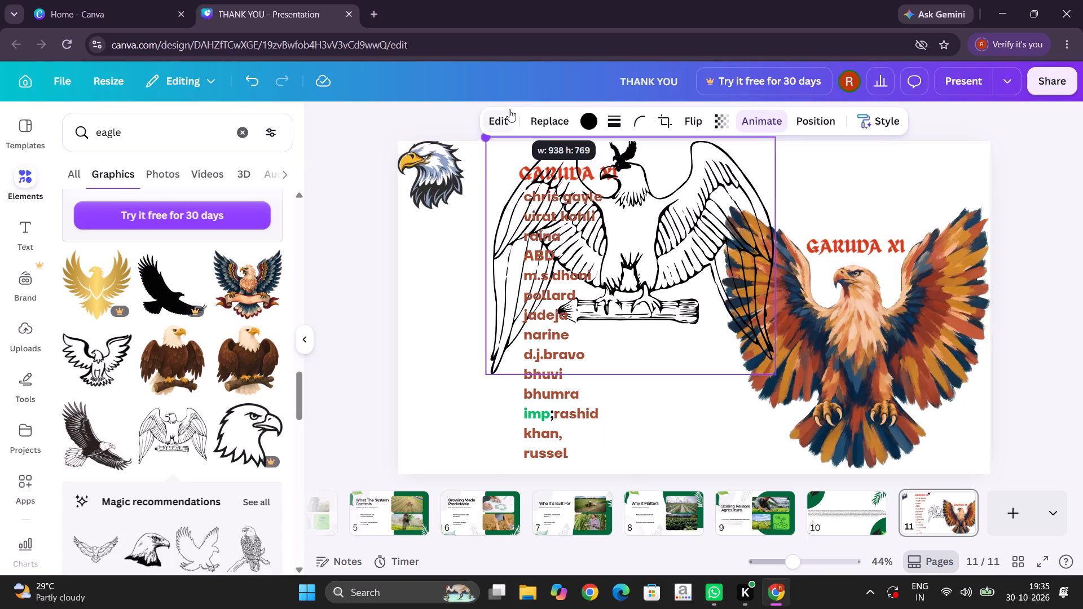
left_click_drag(509, 109, 523, 89)
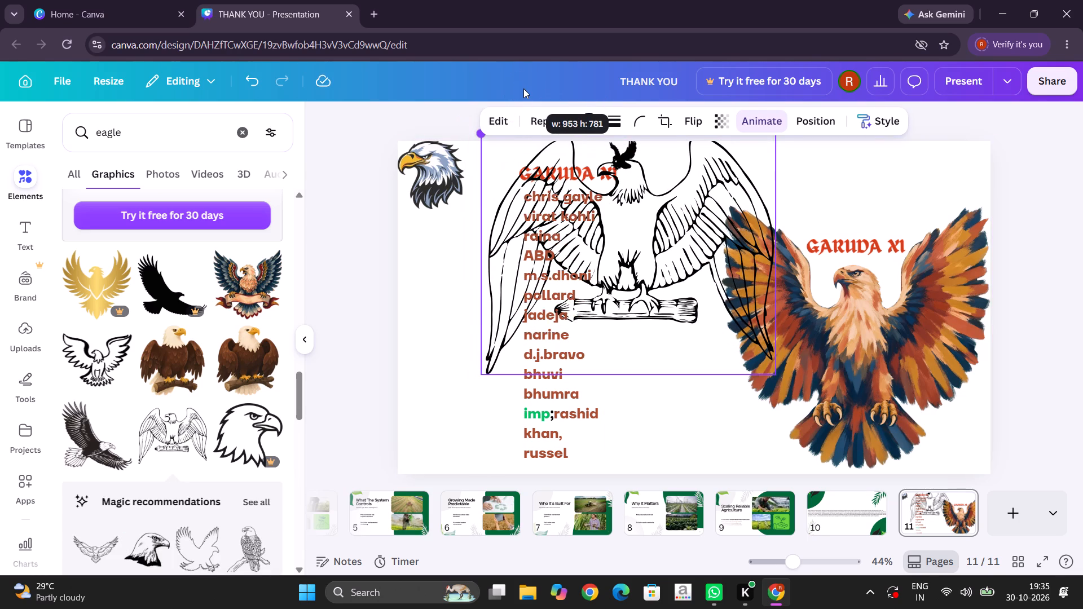
left_click_drag(523, 89, 527, 102)
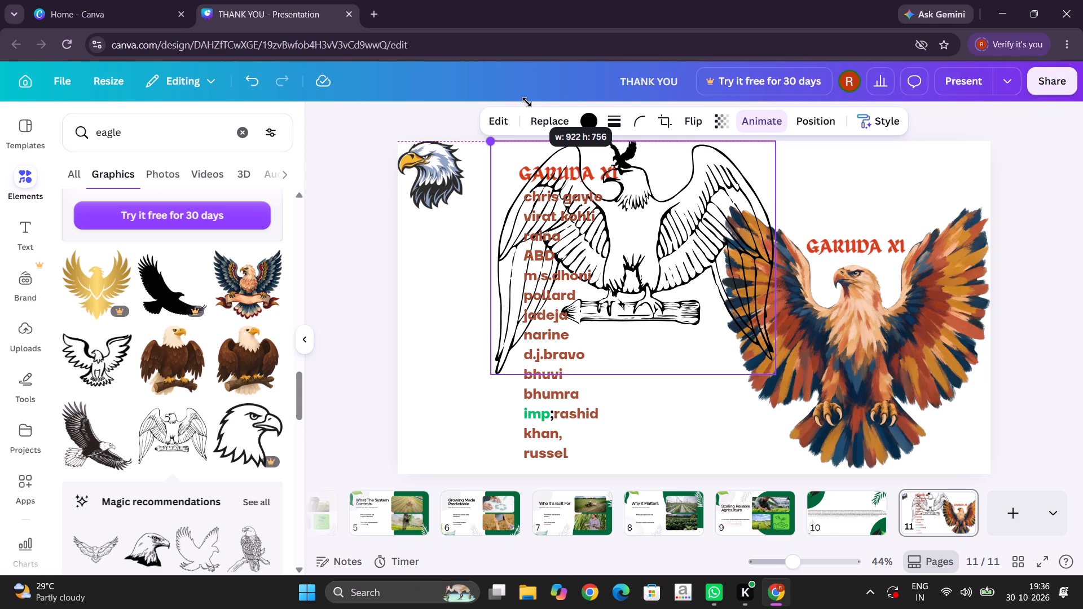
left_click_drag(527, 102, 520, 108)
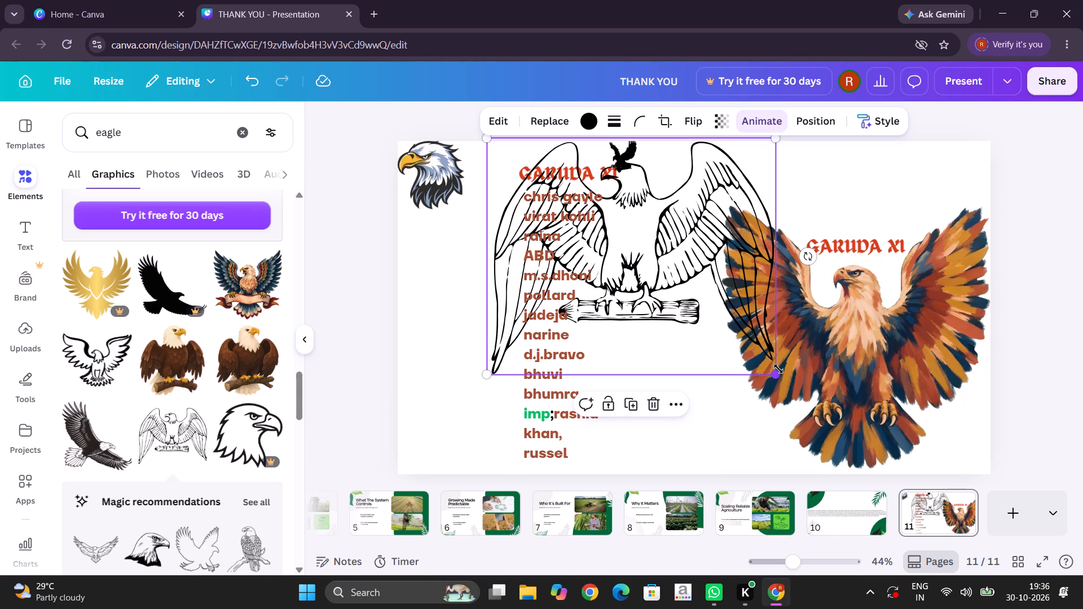
left_click_drag(778, 372, 812, 408)
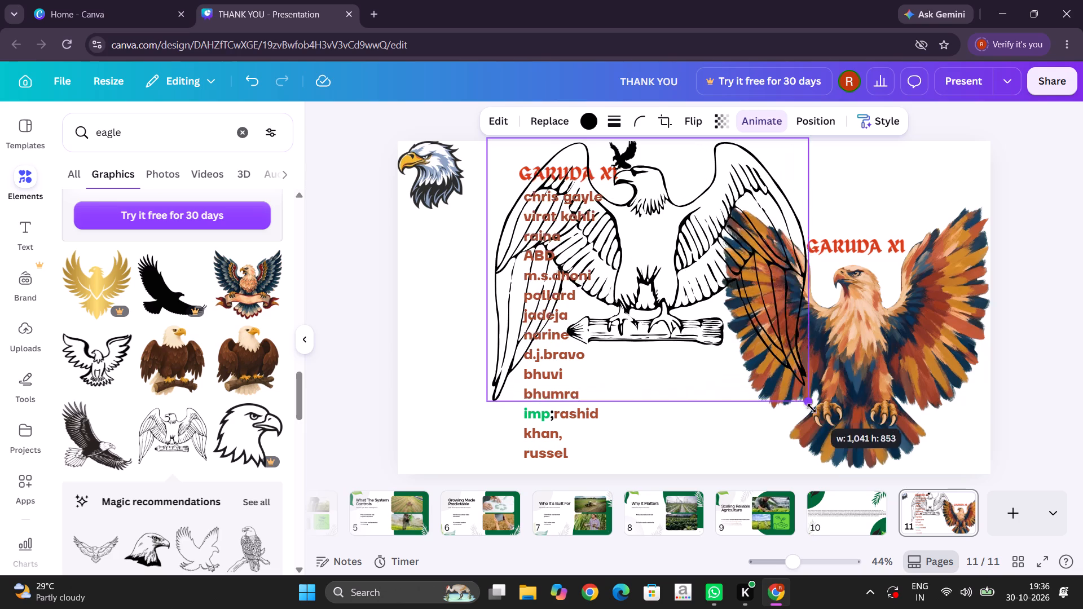
left_click_drag(812, 408, 878, 440)
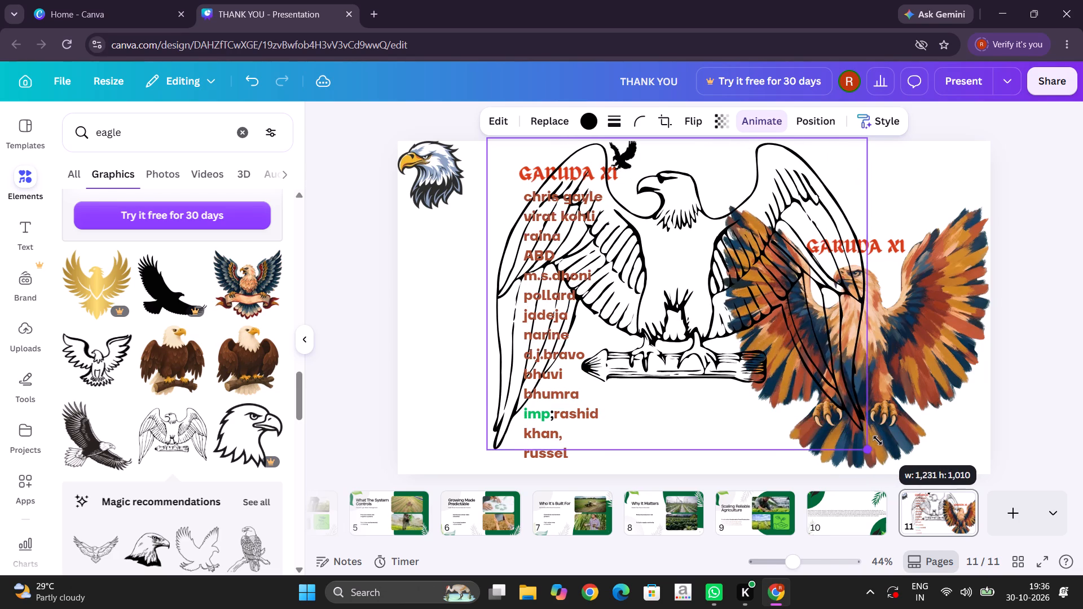
left_click_drag(878, 440, 1002, 444)
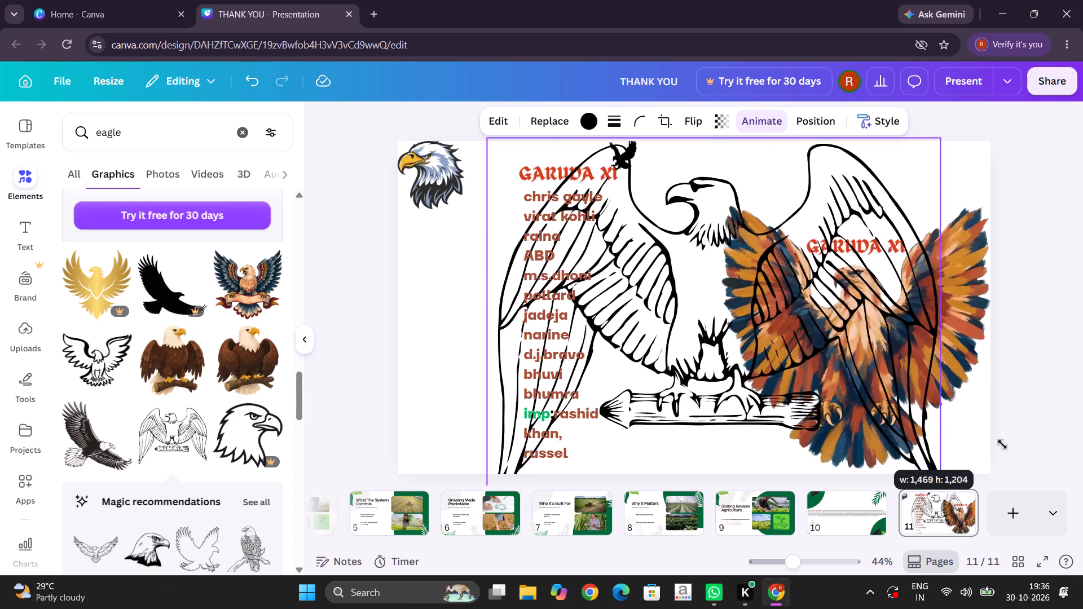
left_click_drag(1002, 444, 793, 417)
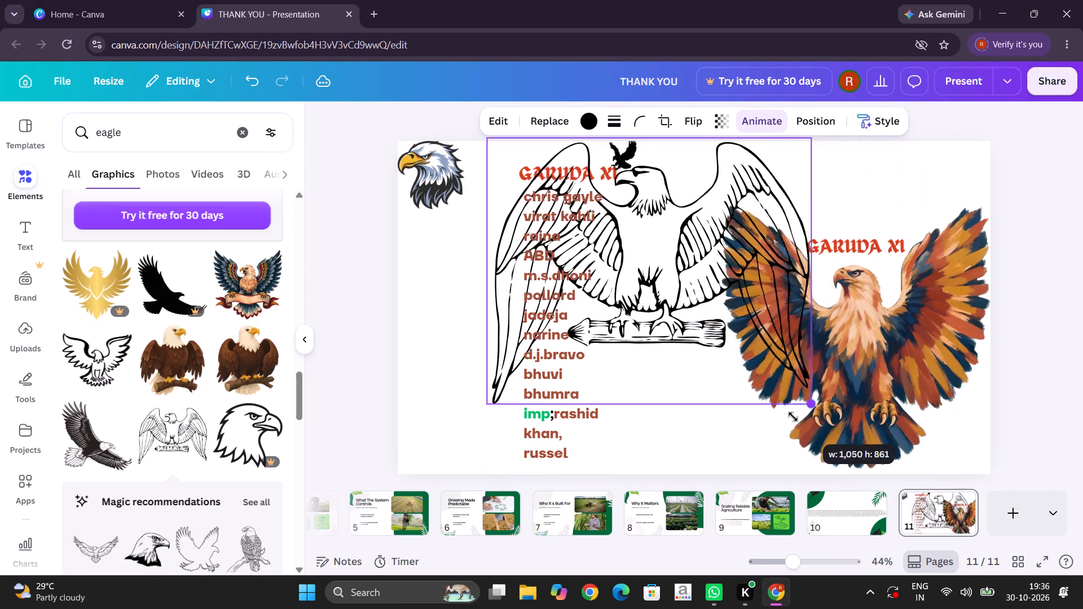
left_click_drag(793, 417, 719, 389)
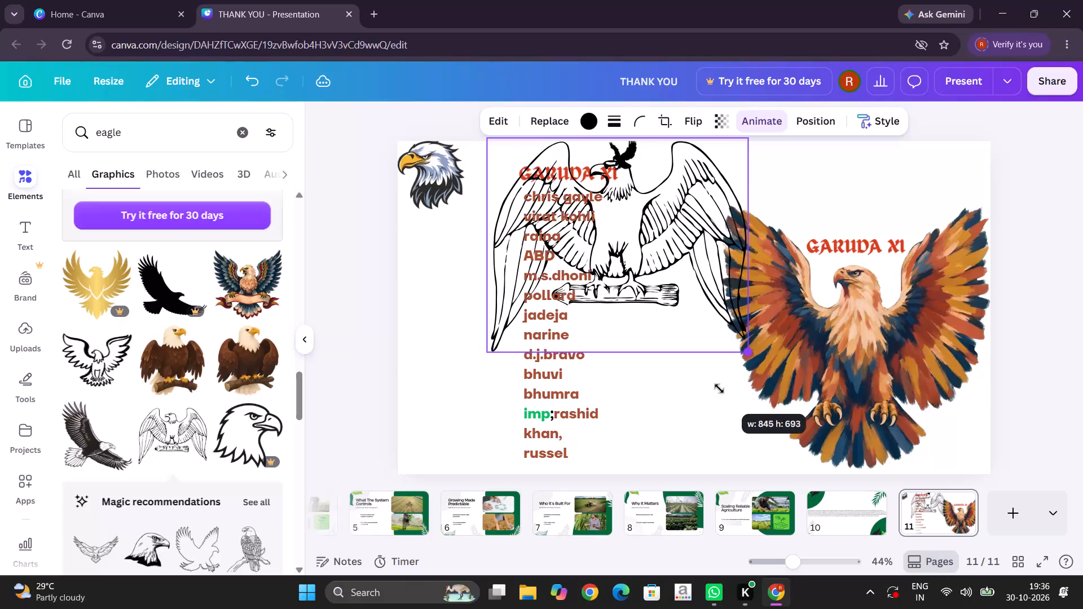
left_click_drag(719, 389, 690, 380)
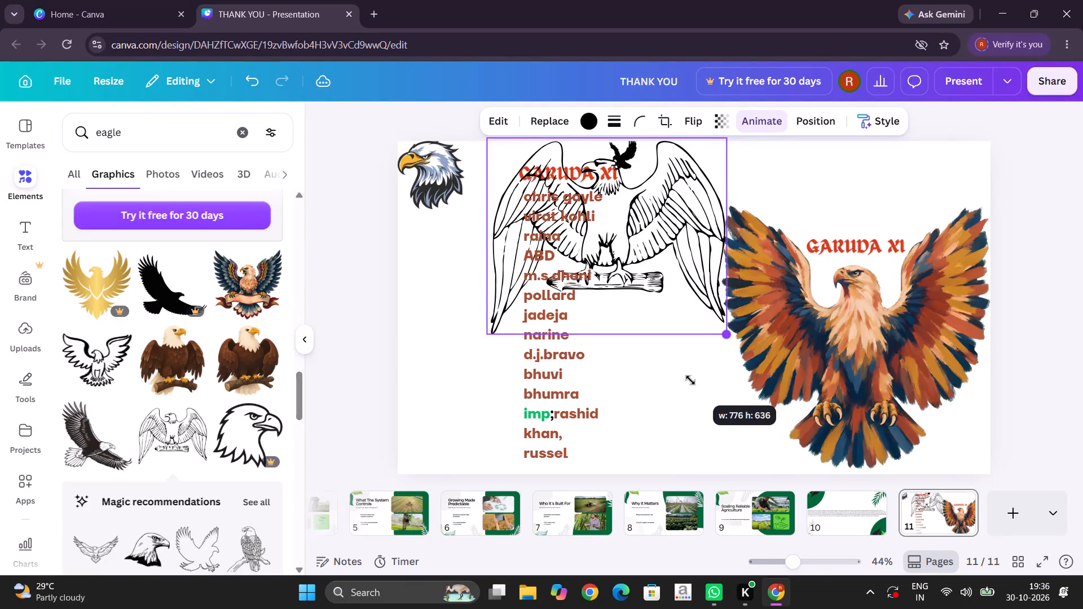
left_click_drag(690, 380, 691, 380)
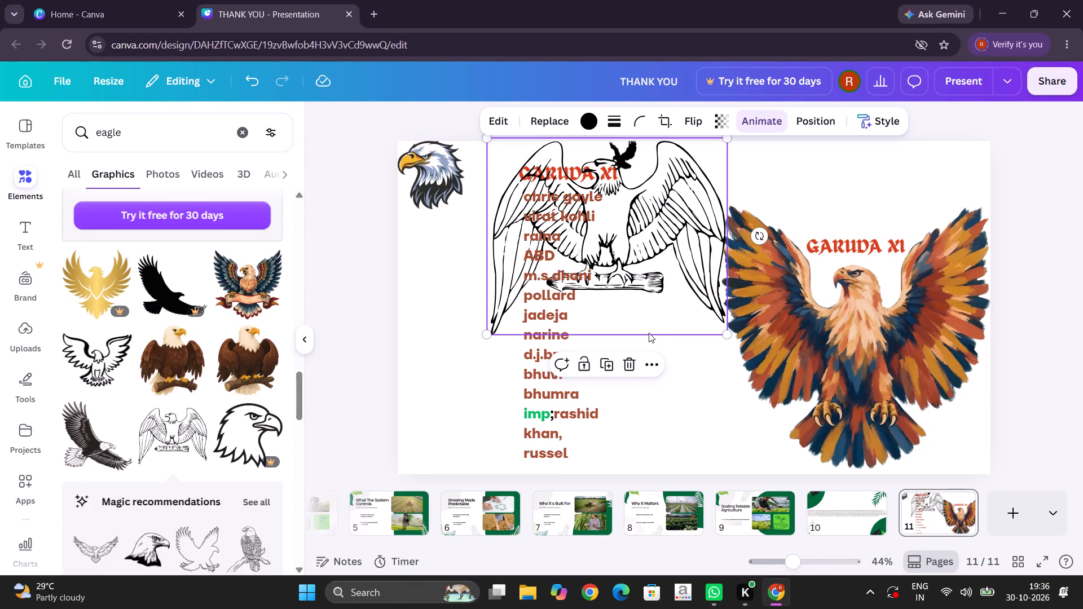
Move the line-art eagle down to the page's bottom edge, centred around the lower names of the player list.
left_click_drag(648, 332, 639, 352)
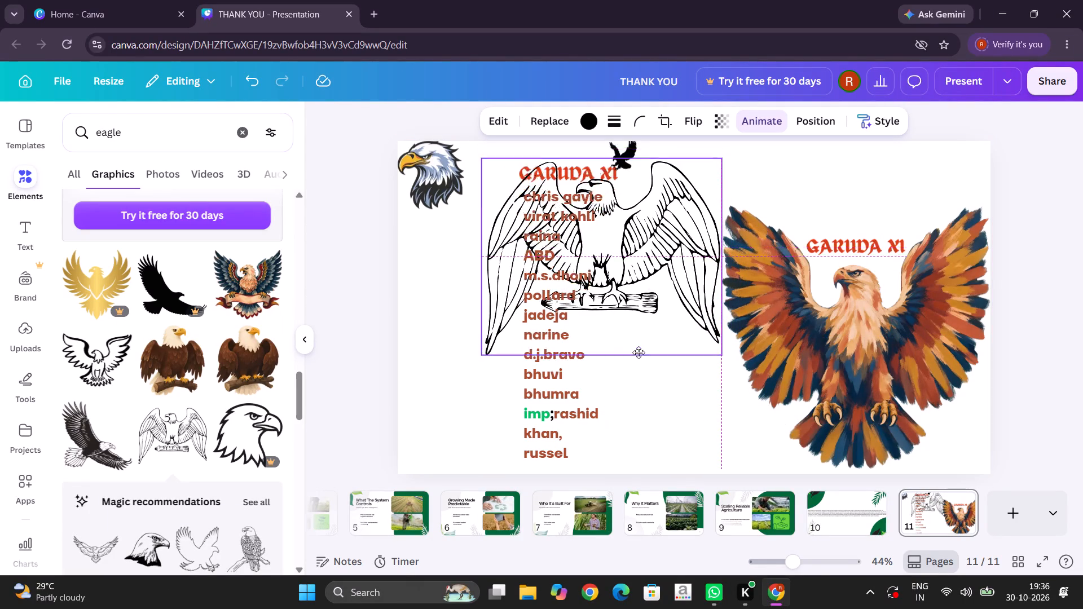
left_click_drag(639, 352, 604, 407)
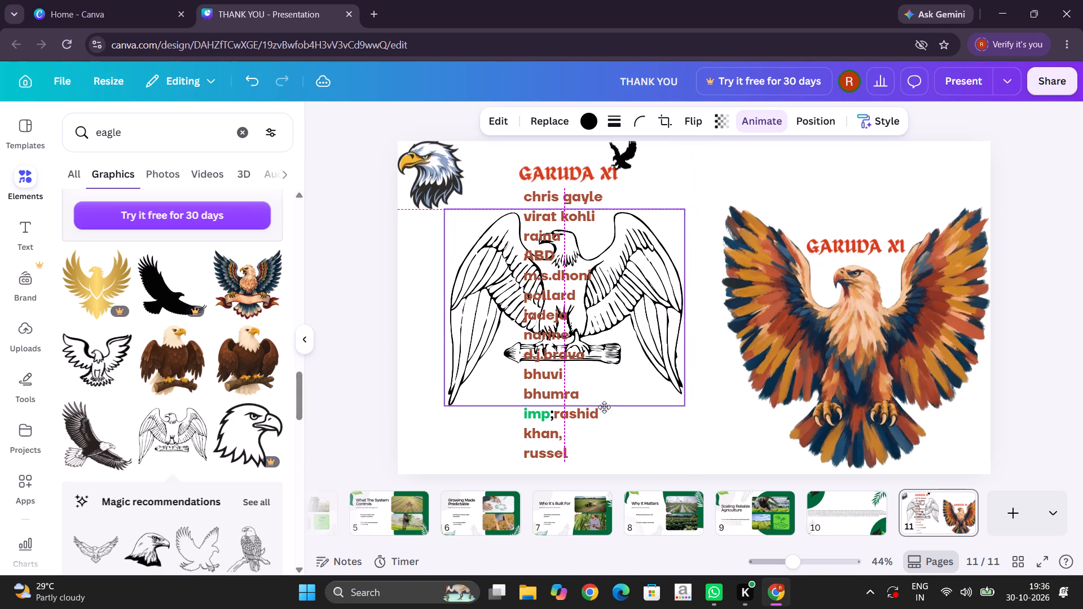
left_click_drag(604, 407, 610, 438)
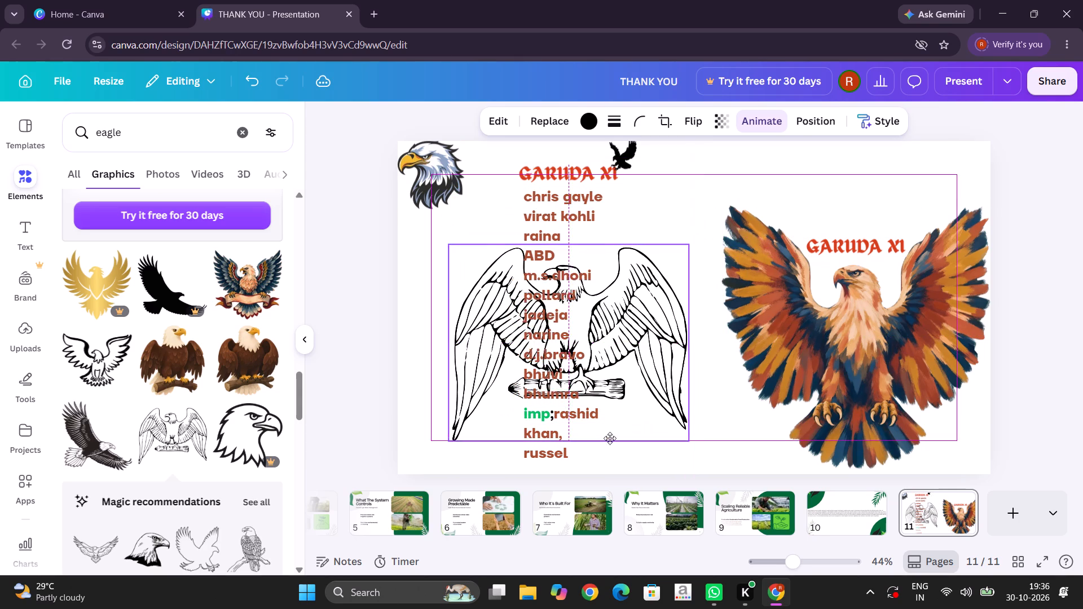
left_click_drag(610, 438, 595, 454)
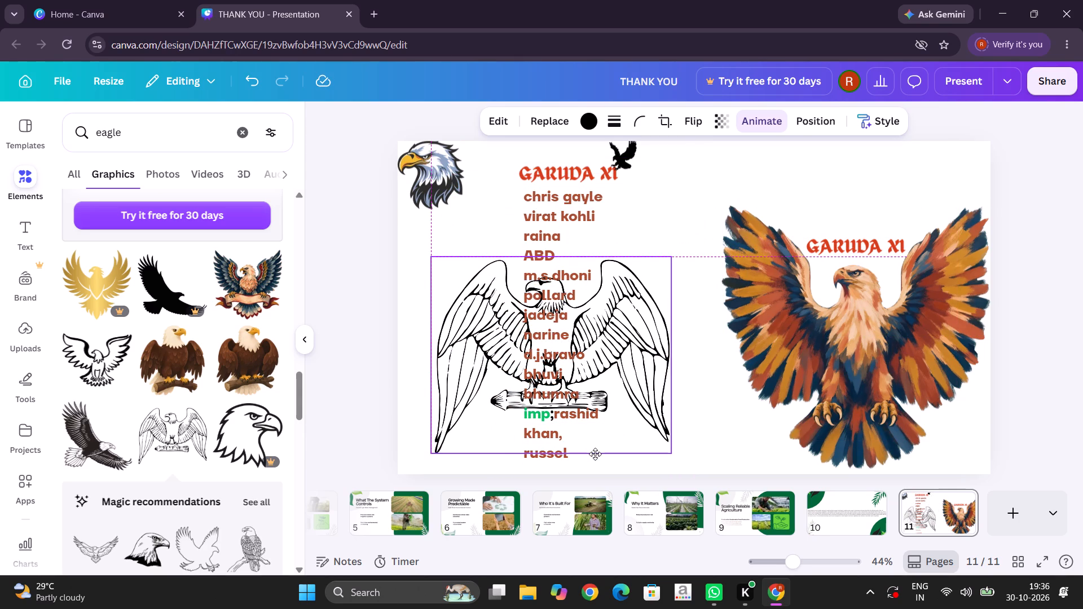
left_click_drag(595, 454, 595, 464)
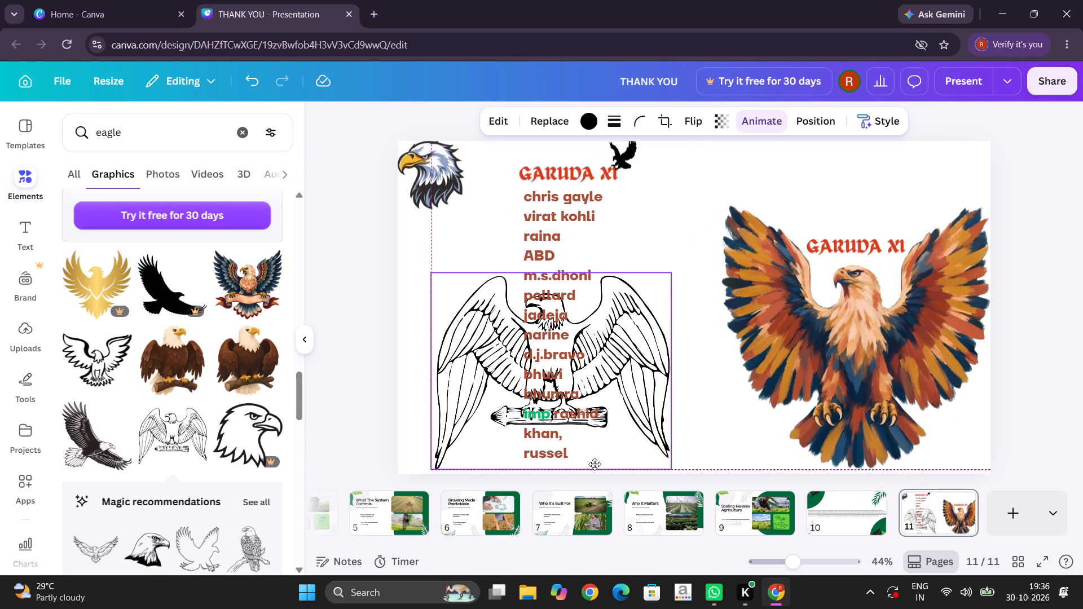
left_click_drag(595, 464, 593, 470)
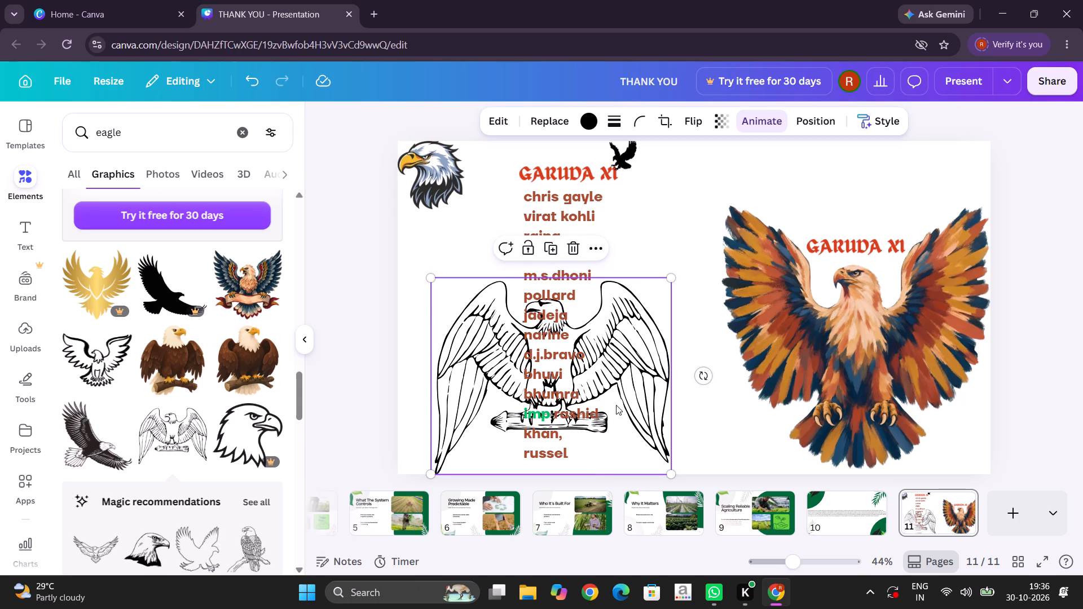
left_click(712, 334)
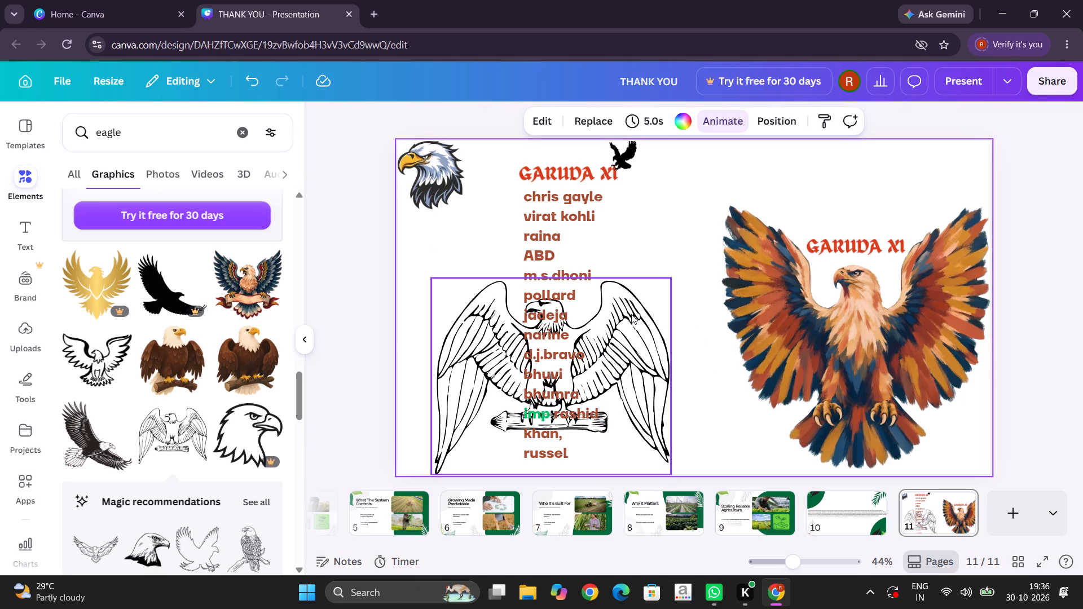
Shift the player list slightly up and left so it lines up with the GARUDA XI heading's left edge.
left_click(572, 291)
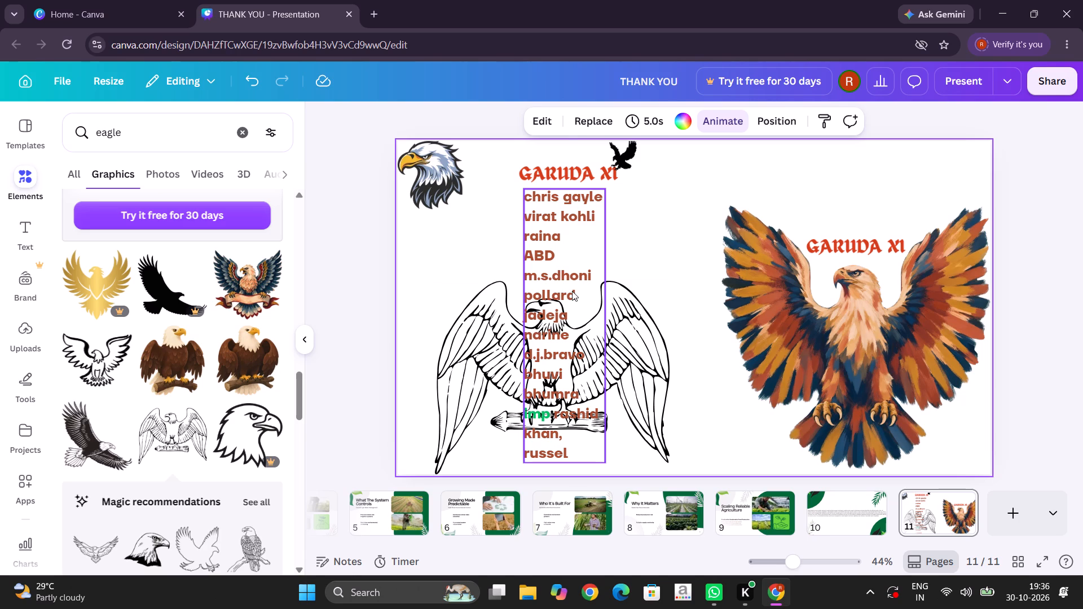
left_click(574, 163)
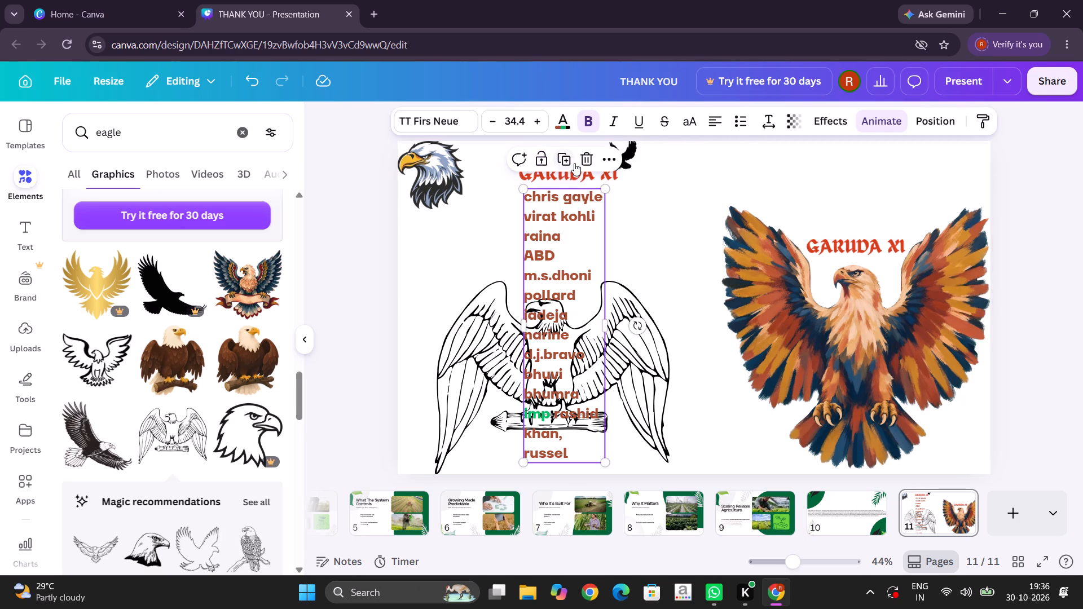
left_click(525, 196)
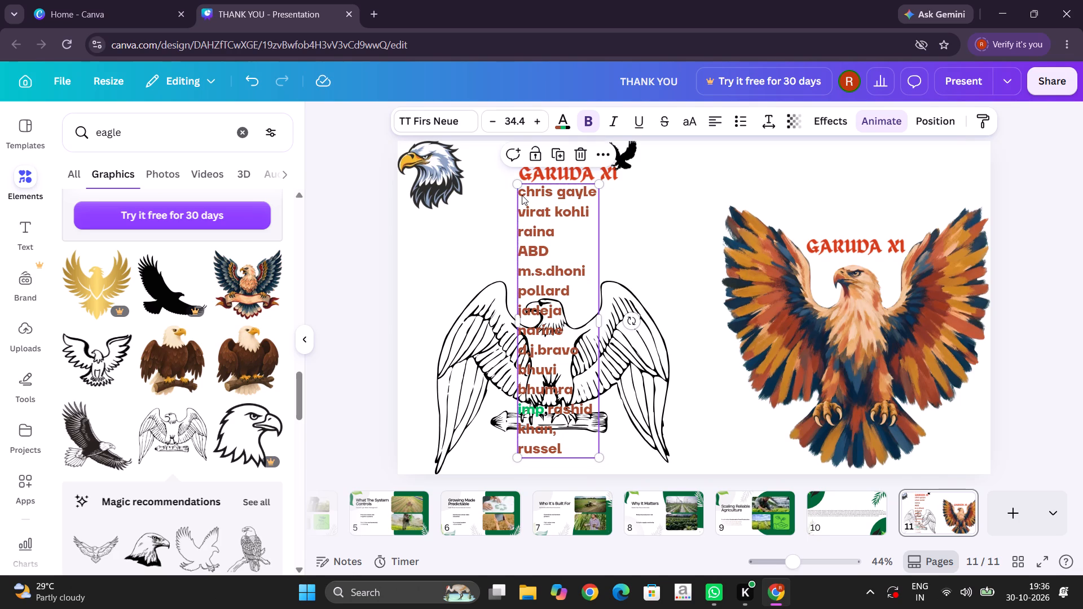
Recolour all the player list text, from chris gayle to russel, with the first red-orange photo colour taken from the heading.
left_click(527, 191)
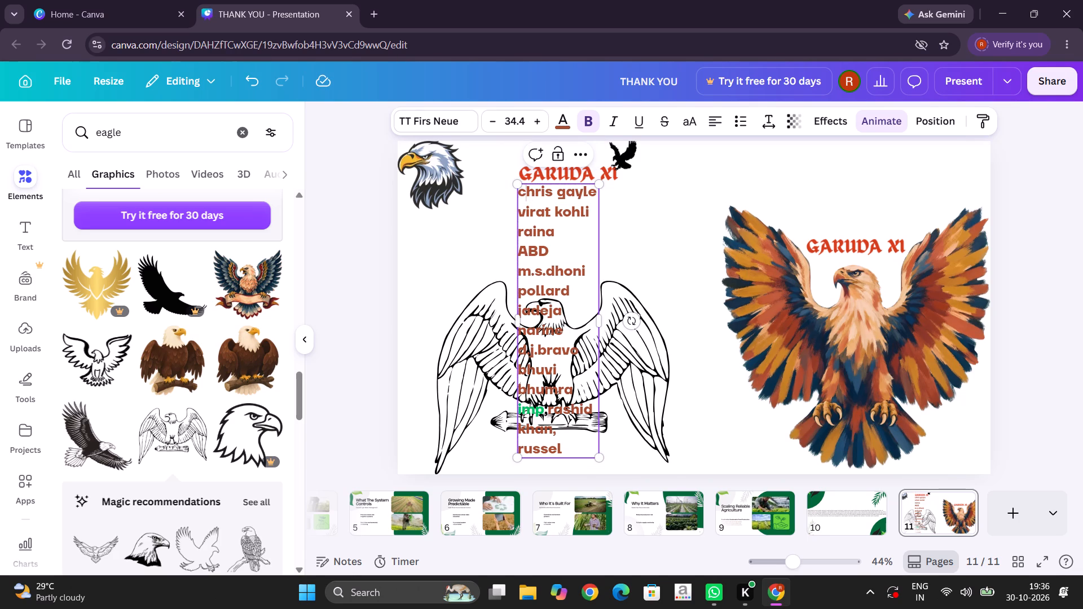
key("Left")
left_click_drag(519, 192, 569, 451)
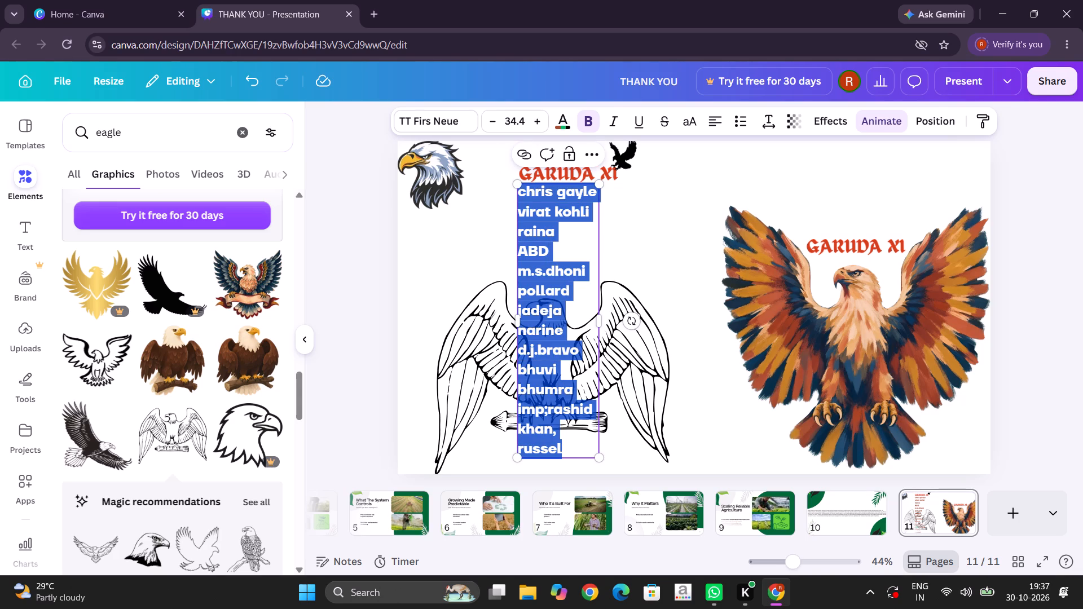
left_click(561, 117)
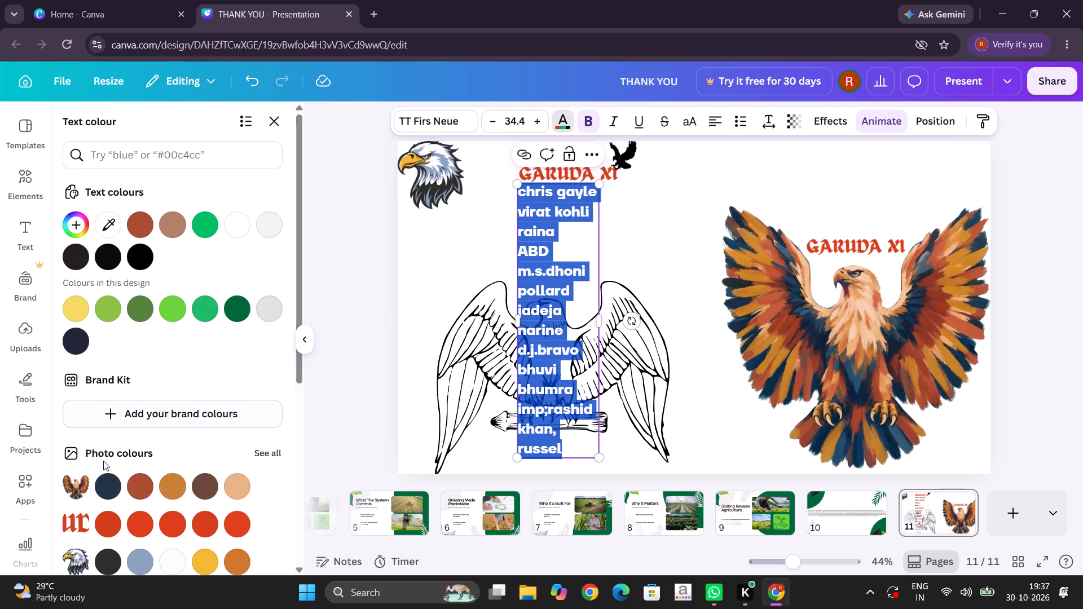
left_click(110, 519)
left_click(110, 519)
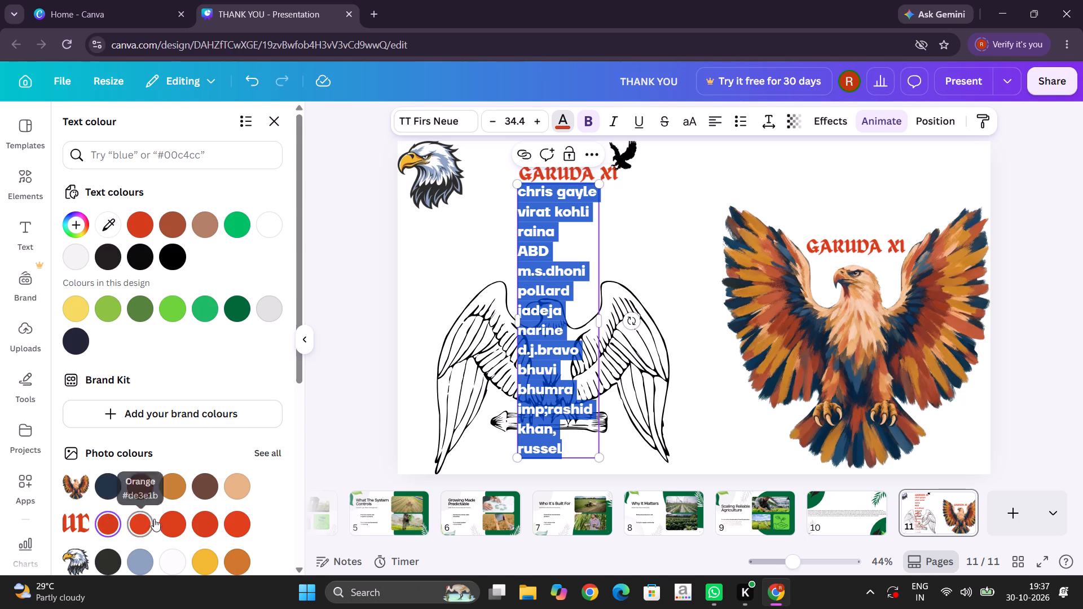
scroll(161, 519, "down", 3)
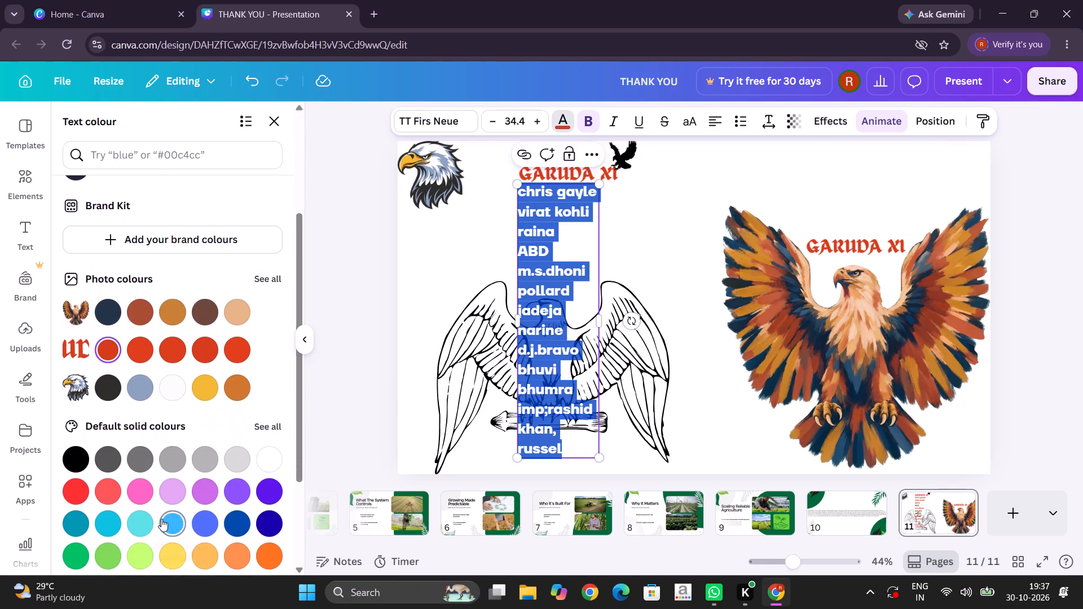
scroll(161, 519, "down", 3)
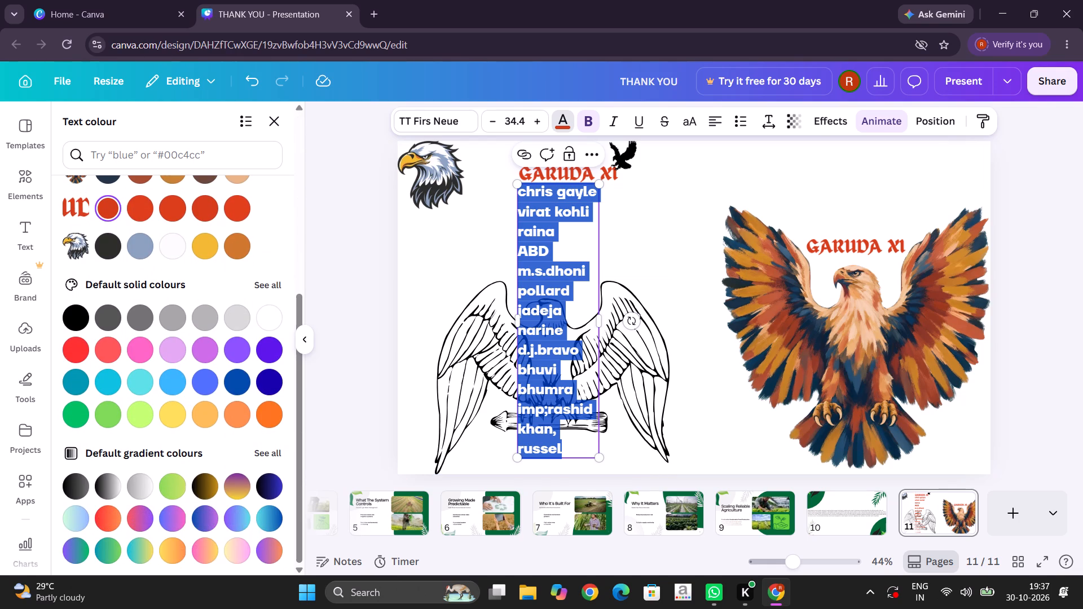
left_click(684, 310)
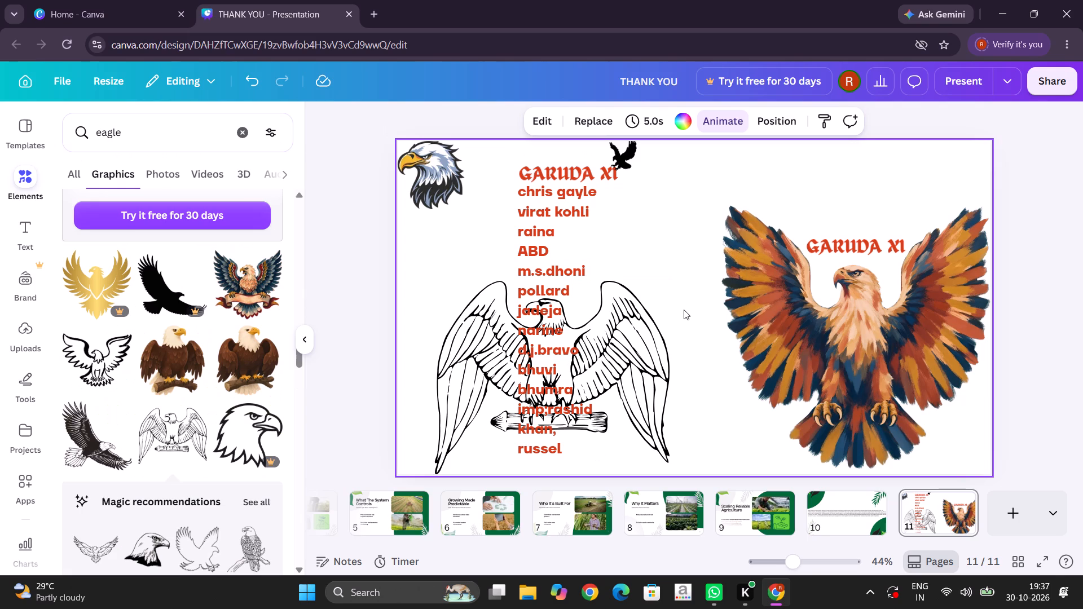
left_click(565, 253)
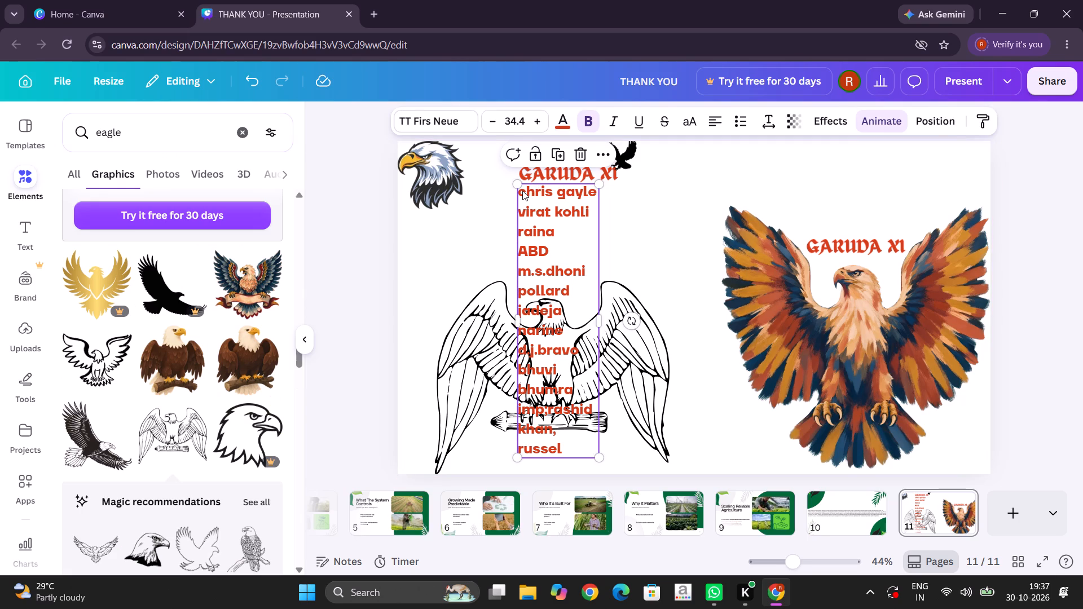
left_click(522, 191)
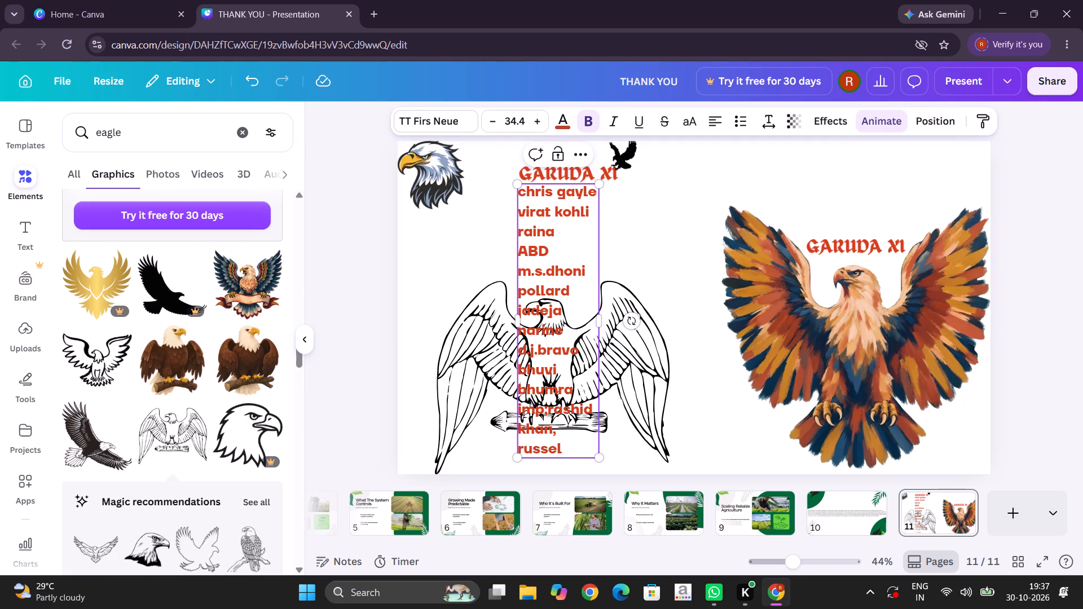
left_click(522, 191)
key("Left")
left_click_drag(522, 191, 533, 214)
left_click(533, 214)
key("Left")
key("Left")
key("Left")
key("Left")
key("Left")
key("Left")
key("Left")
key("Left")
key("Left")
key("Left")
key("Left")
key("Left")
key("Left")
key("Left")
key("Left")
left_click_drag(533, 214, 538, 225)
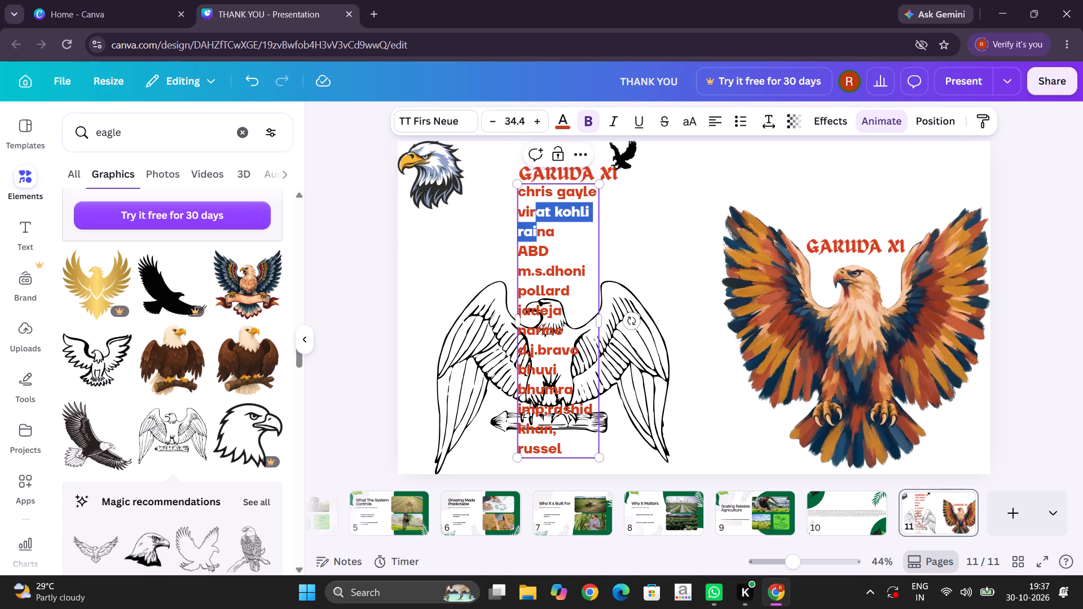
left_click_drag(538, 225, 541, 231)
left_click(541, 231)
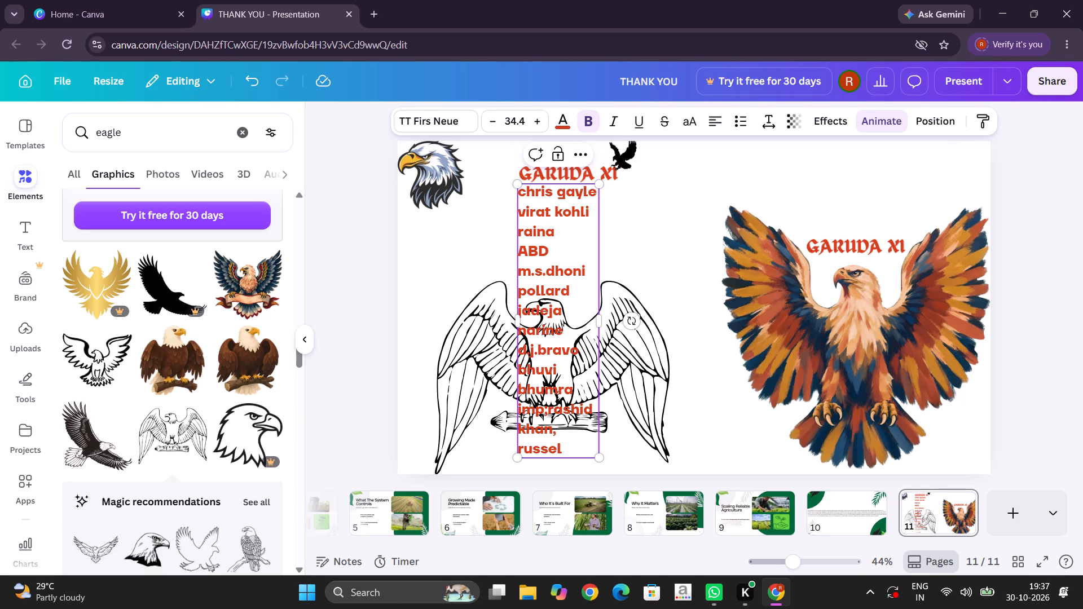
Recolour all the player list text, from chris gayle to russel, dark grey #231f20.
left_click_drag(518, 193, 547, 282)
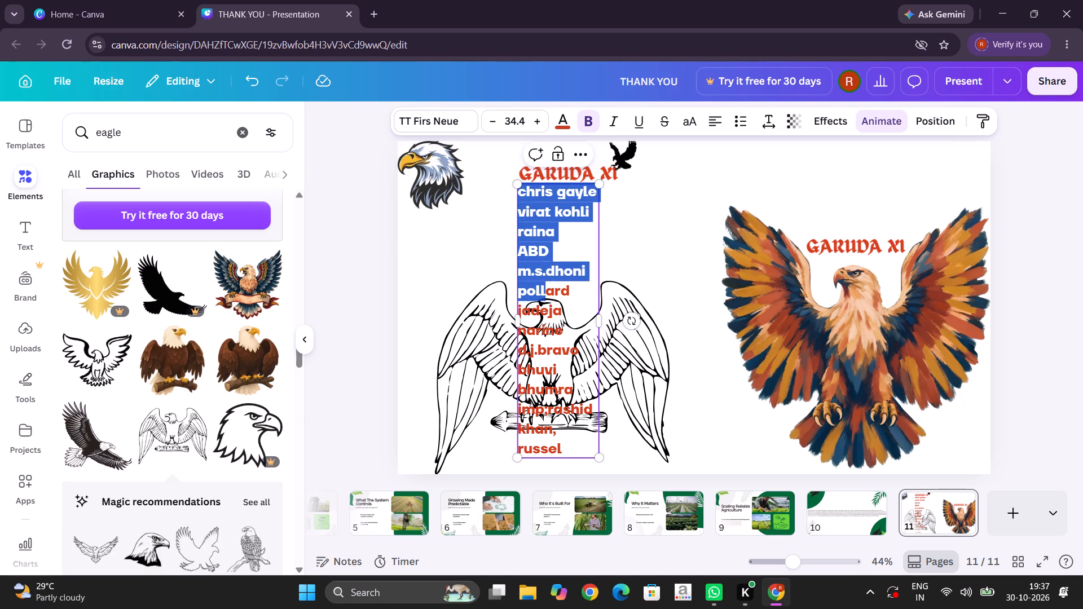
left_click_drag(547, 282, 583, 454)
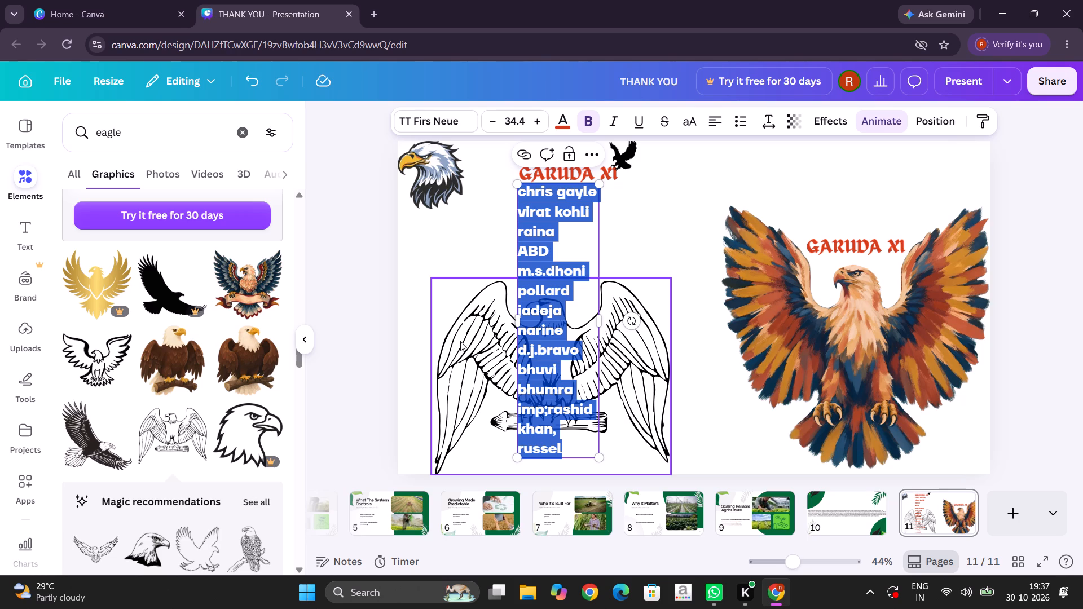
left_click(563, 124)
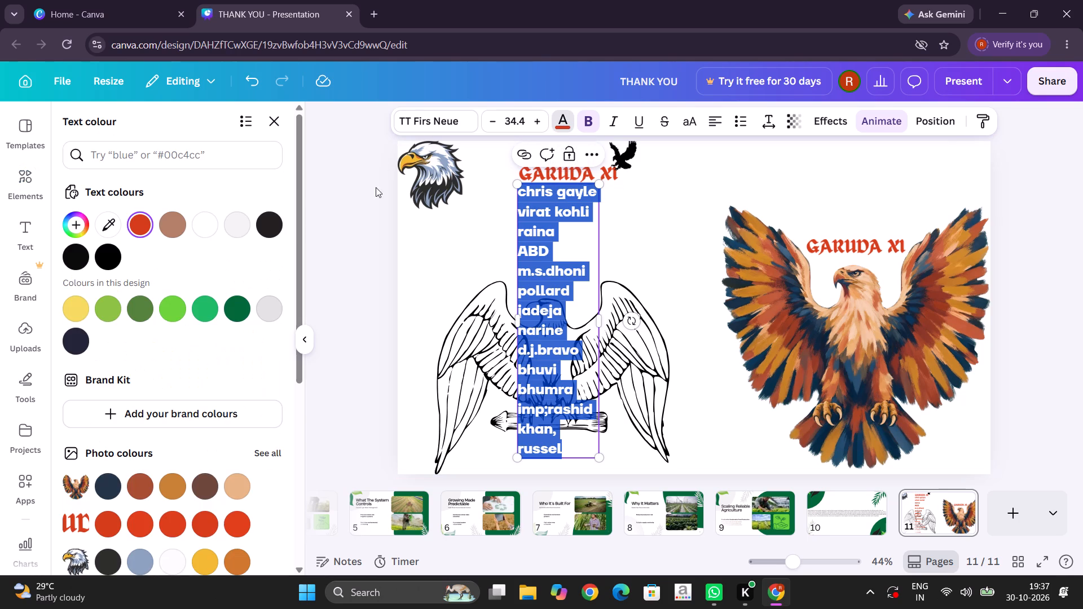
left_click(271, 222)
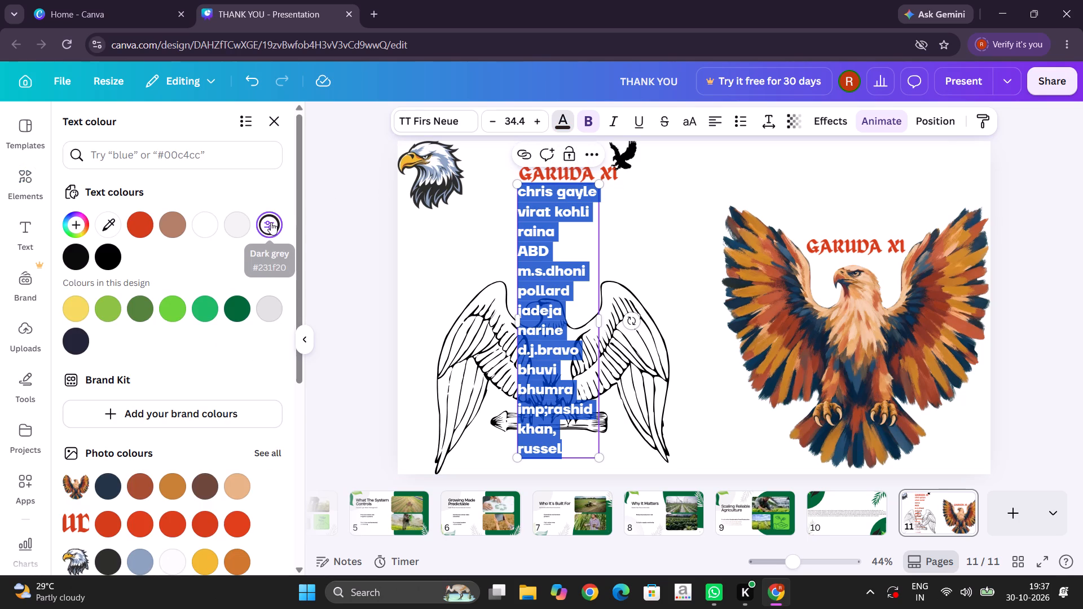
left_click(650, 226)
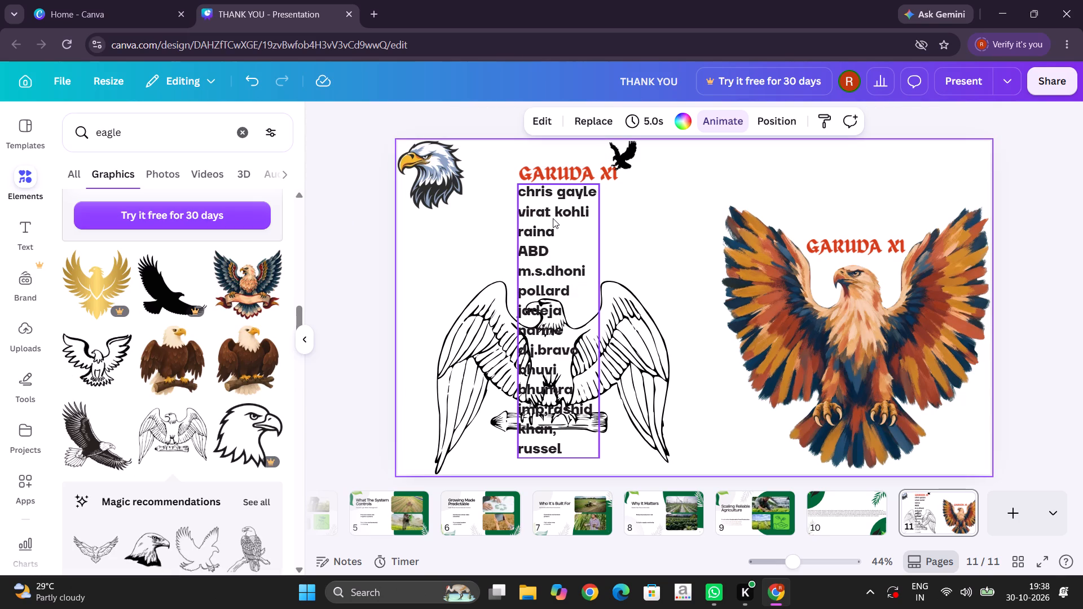
Recolour all the player list text, from chris gayle to russel, with the 90° linear gradient #ff3131 to #ff914d.
left_click(525, 192)
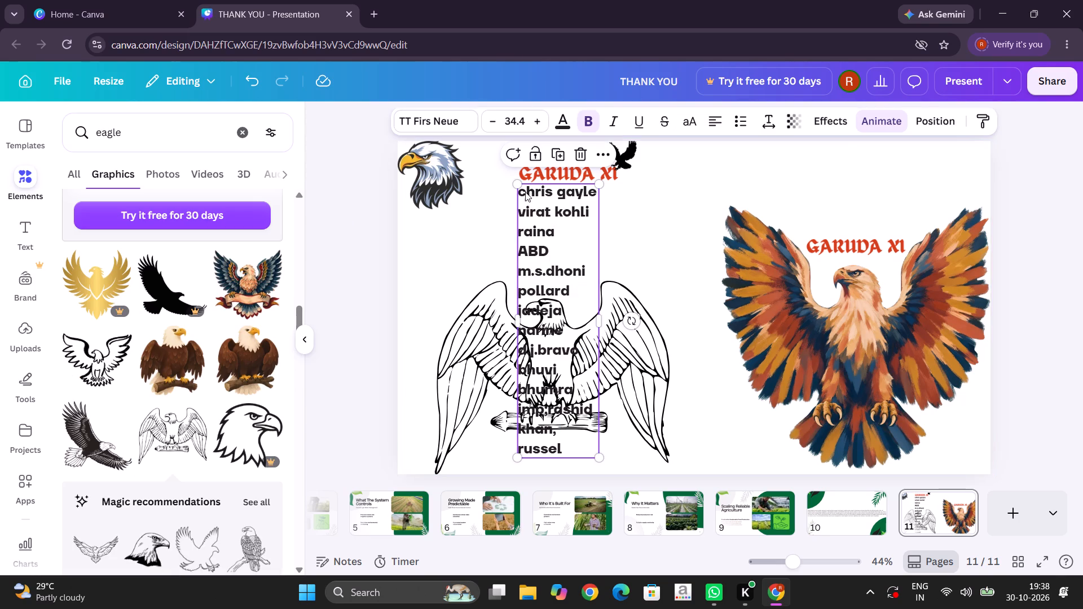
left_click(520, 190)
left_click_drag(520, 190, 562, 315)
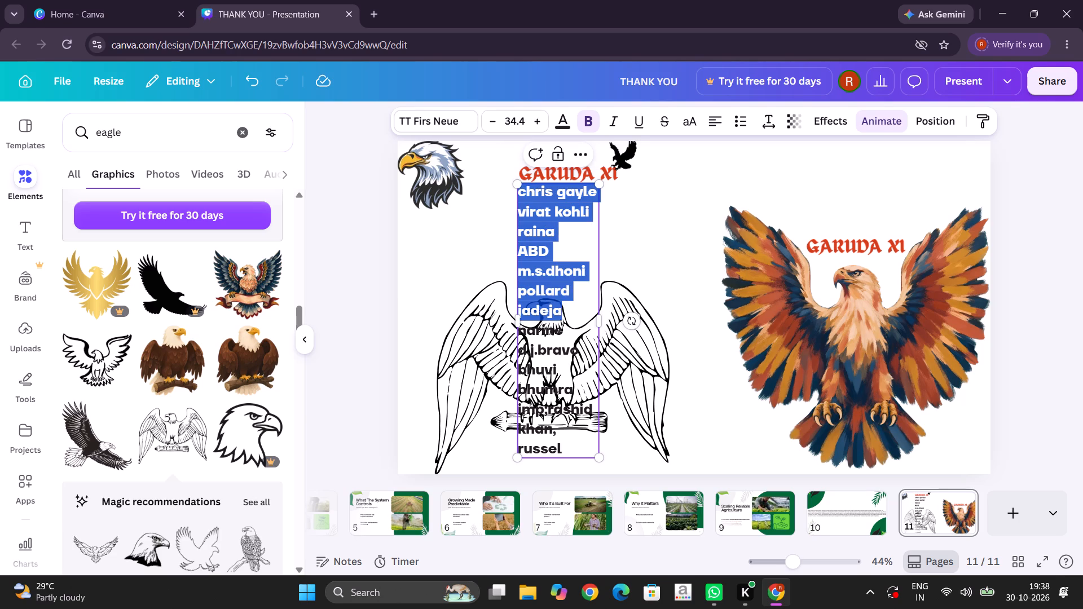
left_click_drag(562, 315, 567, 441)
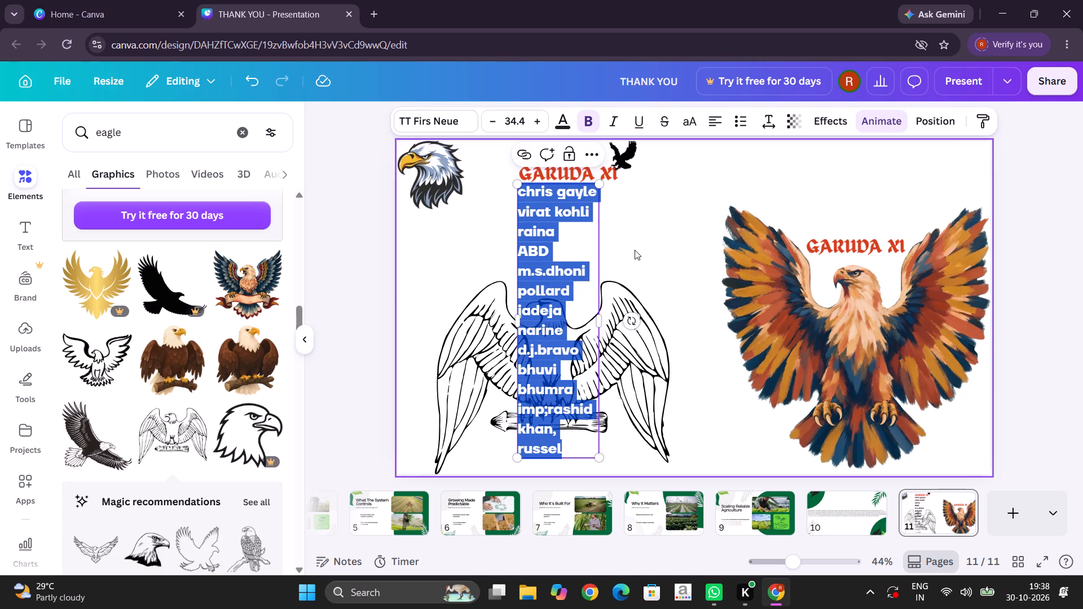
left_click(565, 123)
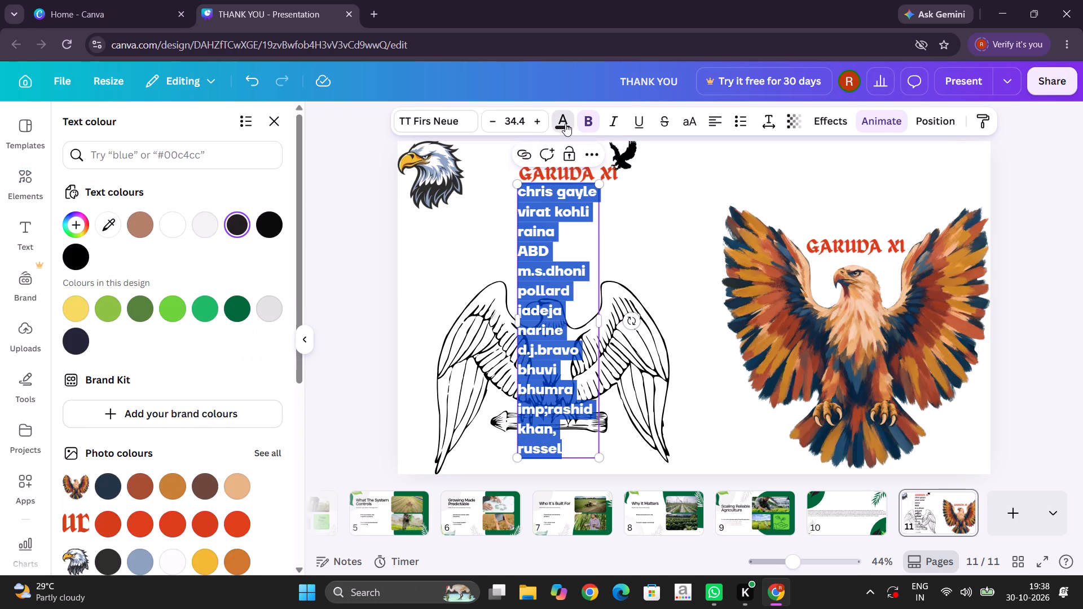
scroll(179, 375, "down", 5)
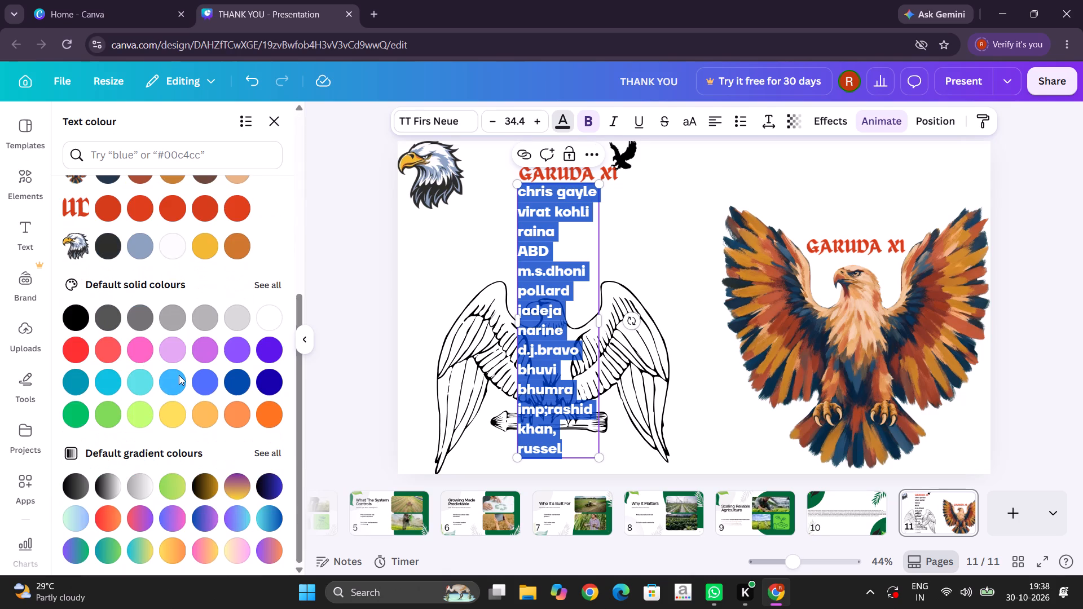
scroll(179, 375, "down", 1)
left_click(106, 522)
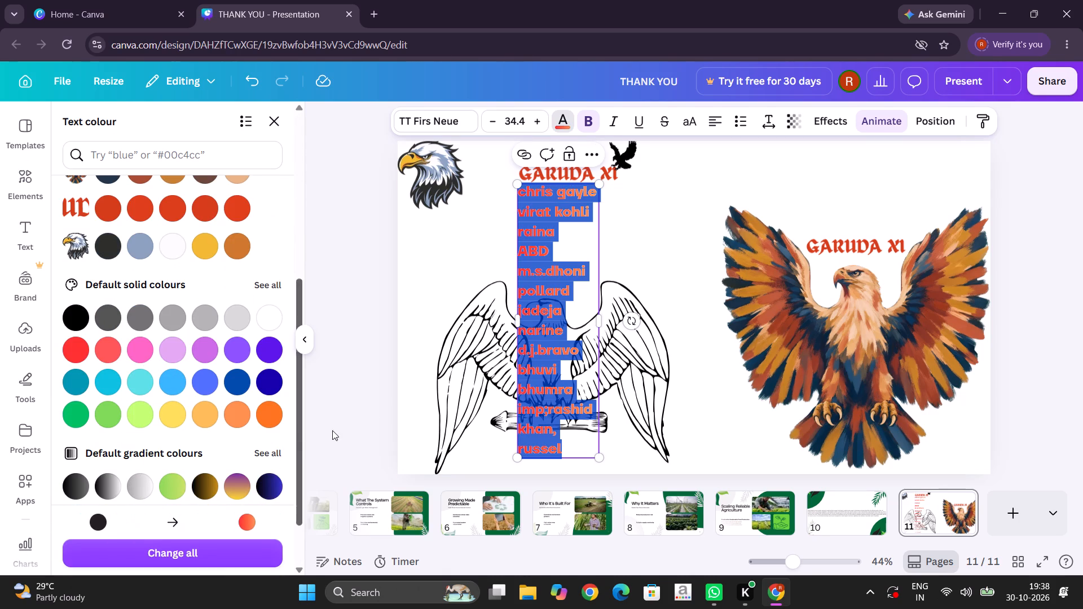
left_click(641, 254)
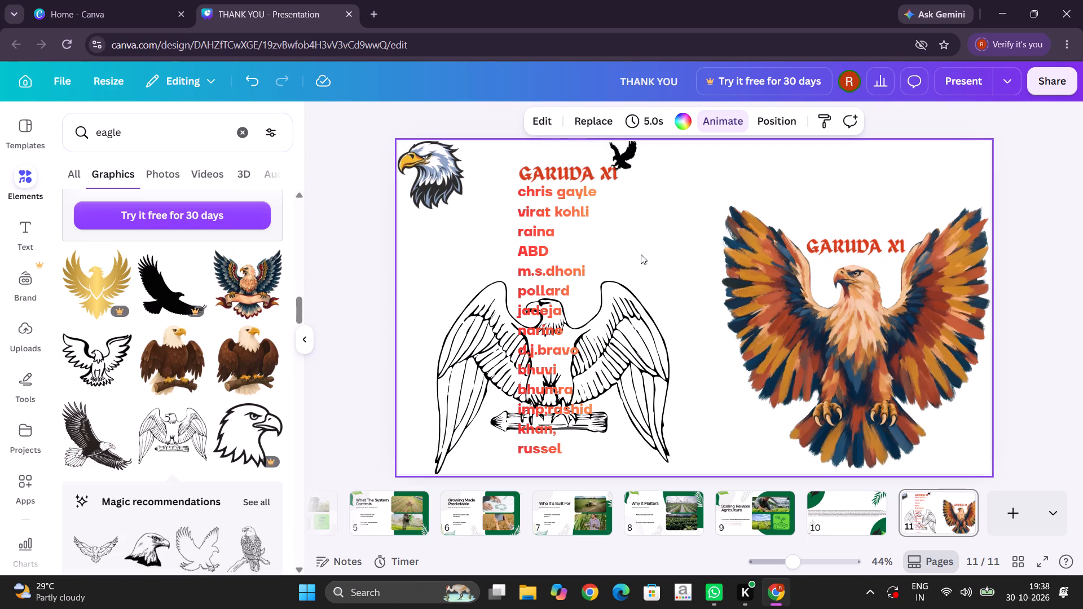
Delete the large line-art eagle behind the lower names of the player list.
left_click(610, 305)
left_click(571, 245)
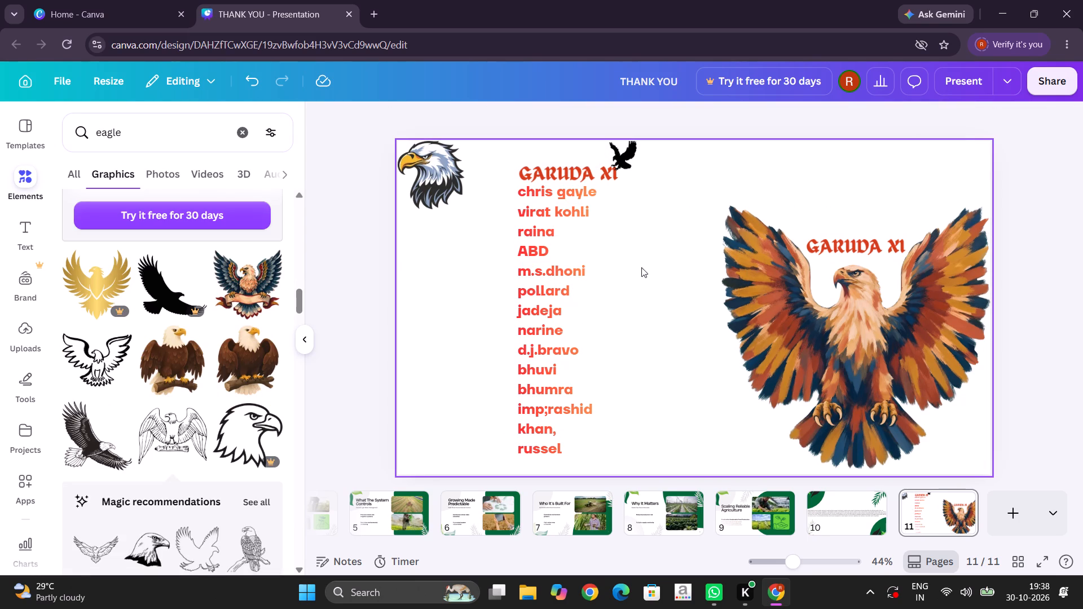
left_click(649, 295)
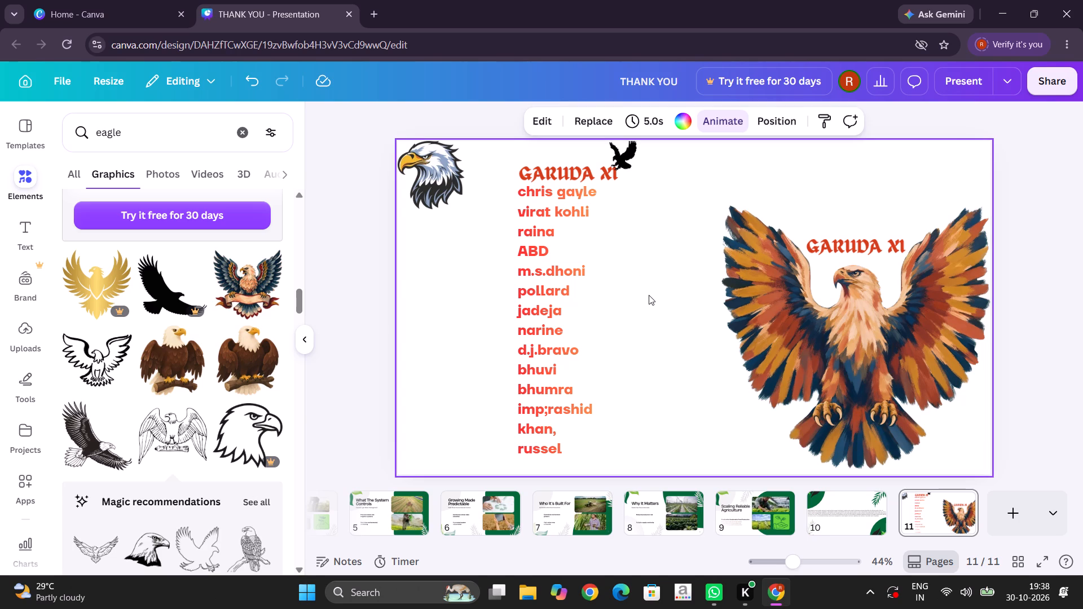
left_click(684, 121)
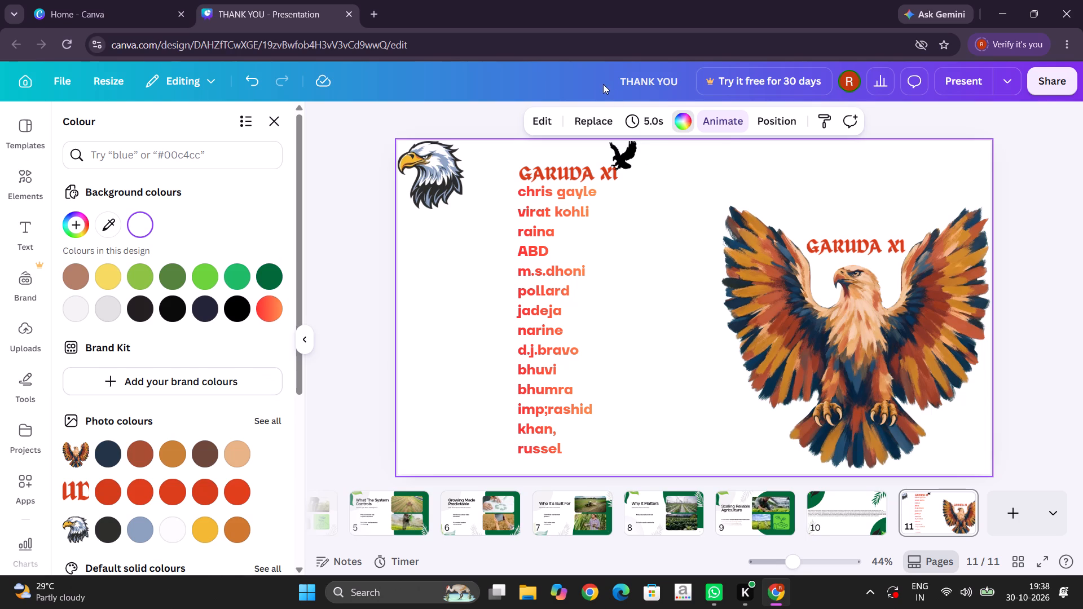
Unlock the small black eagle above the GARUDA XI heading and shift it slightly up and to the right.
left_click(623, 157)
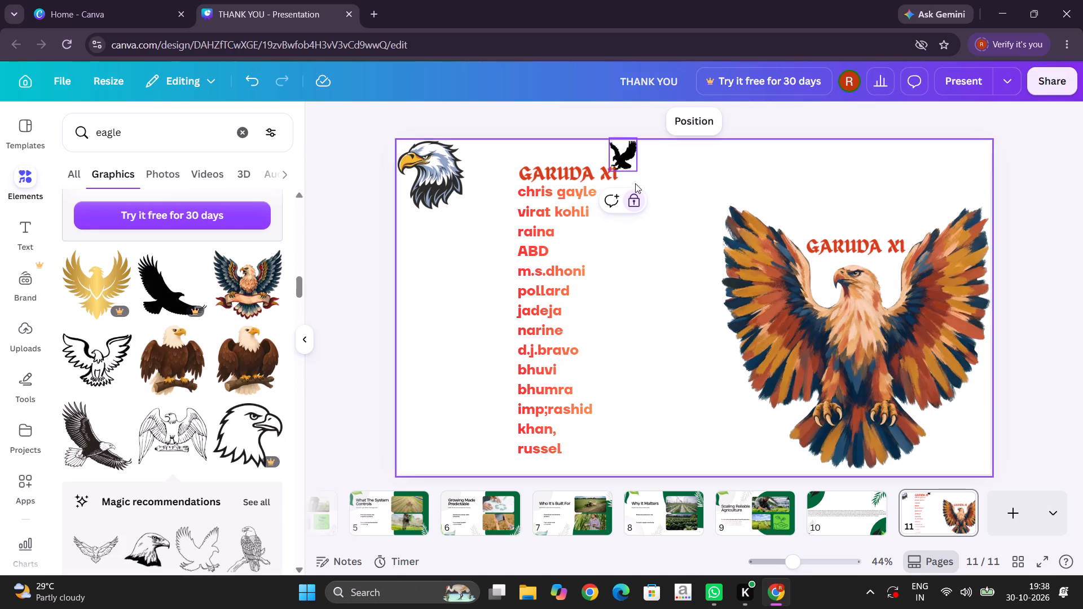
left_click(636, 205)
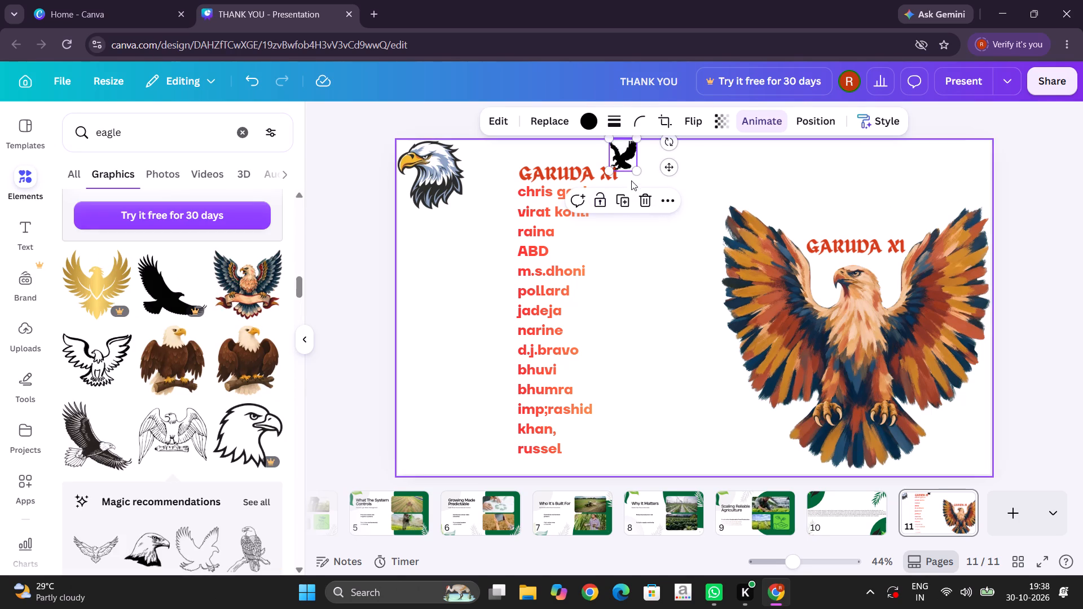
left_click(628, 169)
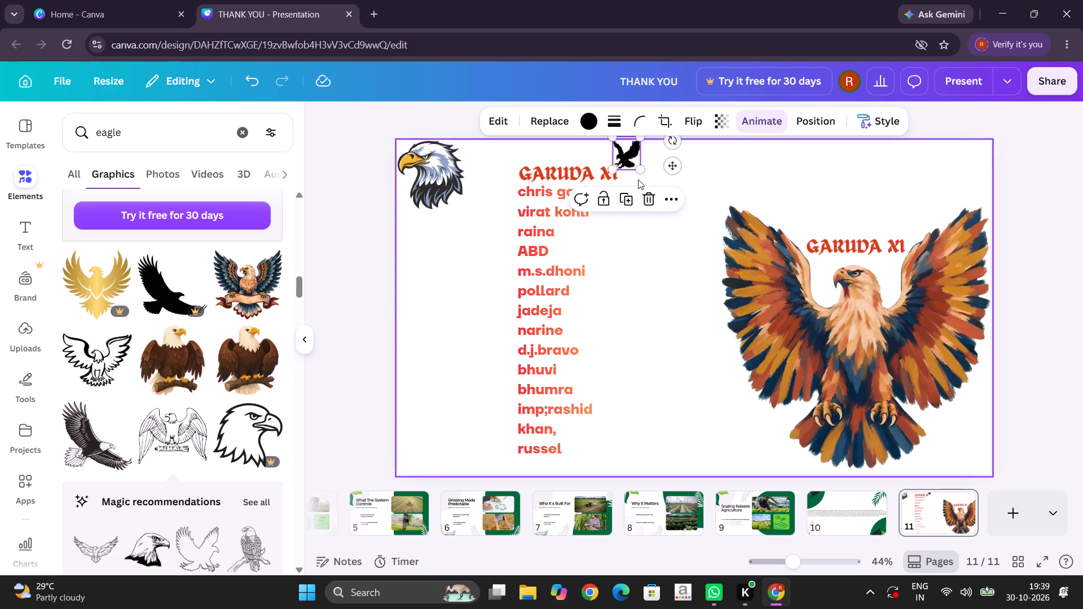
left_click(631, 267)
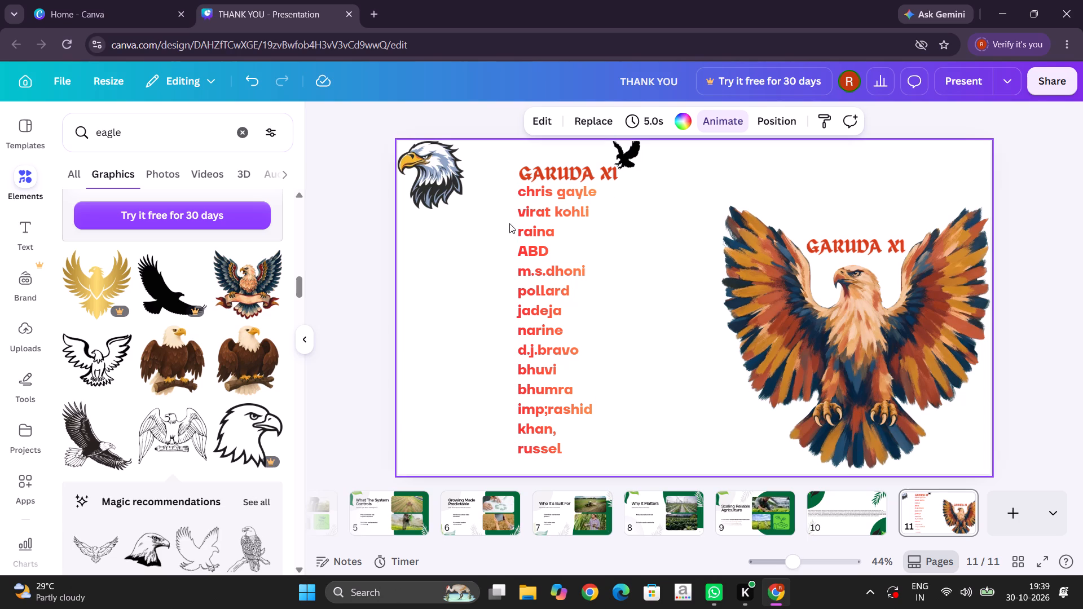
Delete the coloured eagle head from the page's upper-left corner.
left_click(454, 186)
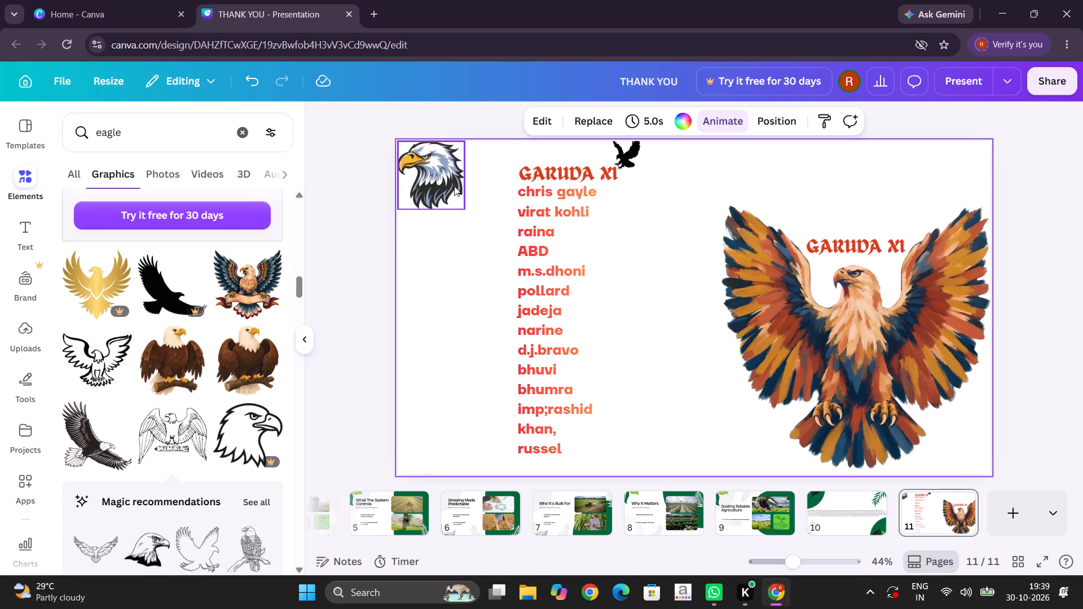
left_click(441, 239)
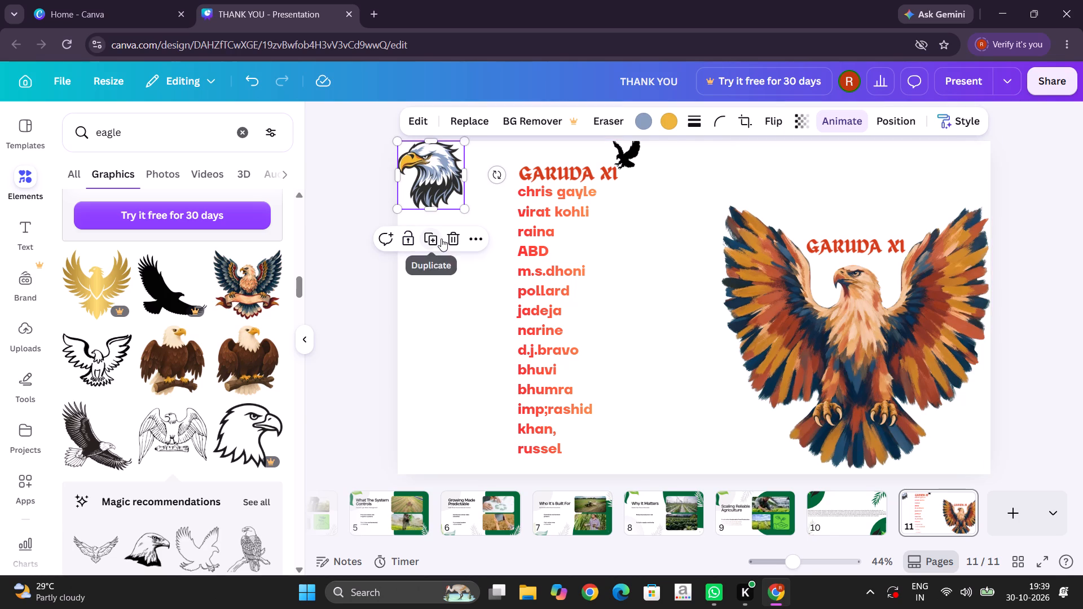
left_click(448, 239)
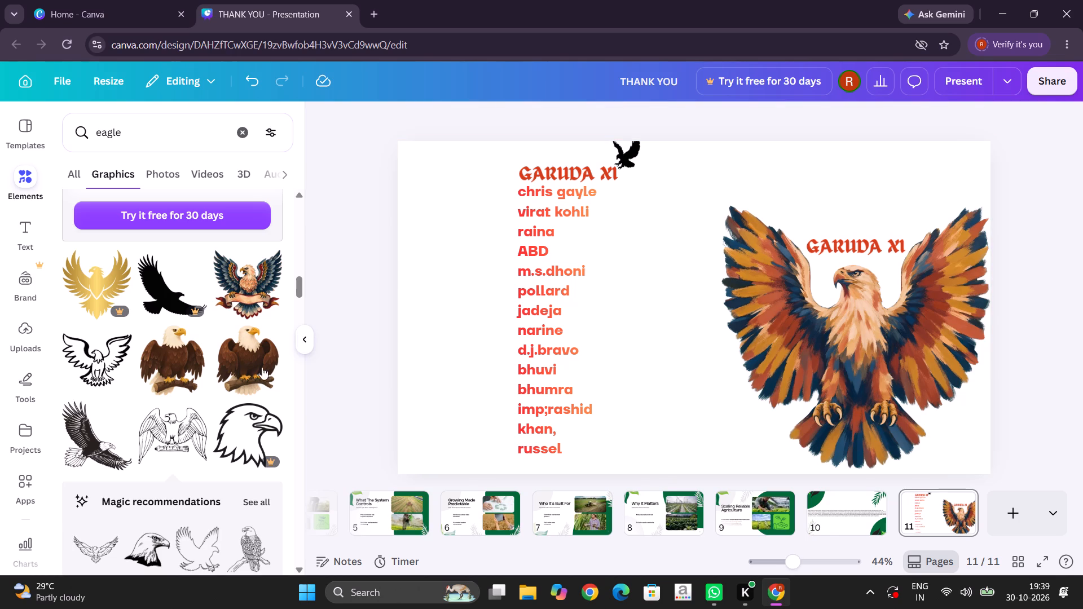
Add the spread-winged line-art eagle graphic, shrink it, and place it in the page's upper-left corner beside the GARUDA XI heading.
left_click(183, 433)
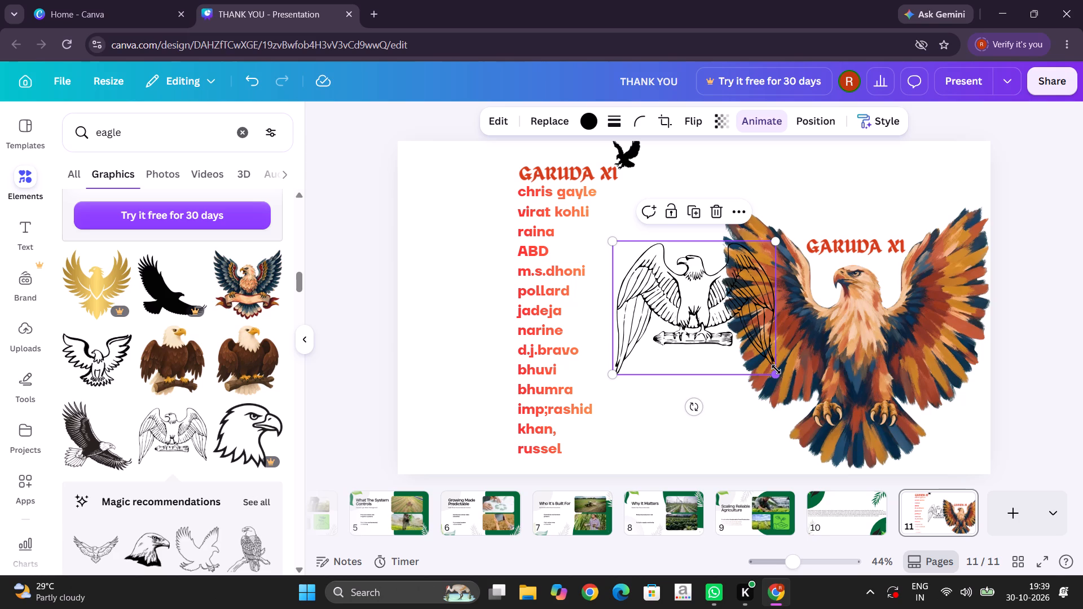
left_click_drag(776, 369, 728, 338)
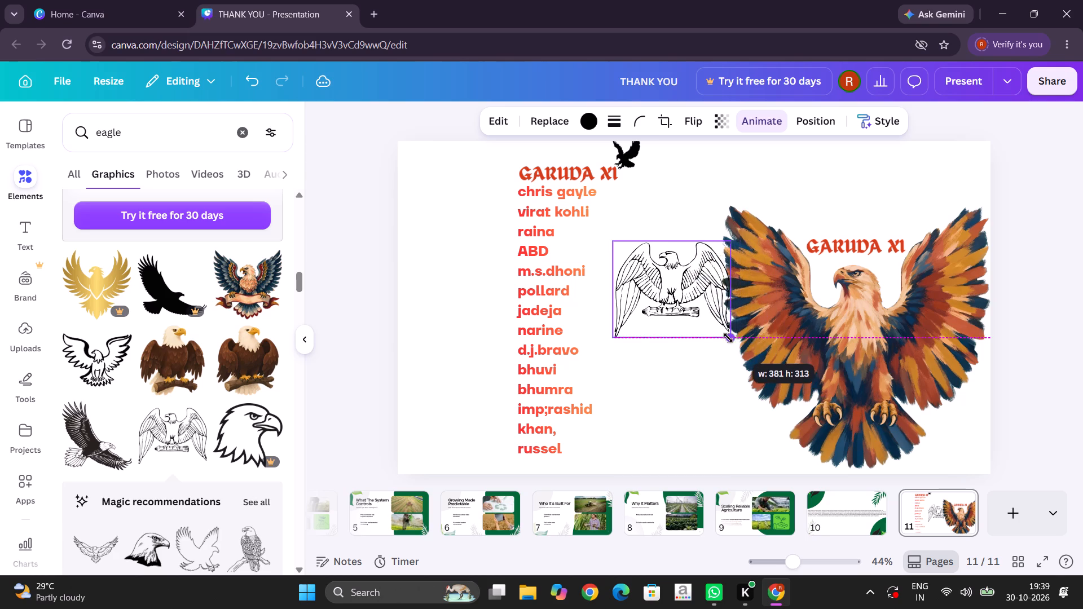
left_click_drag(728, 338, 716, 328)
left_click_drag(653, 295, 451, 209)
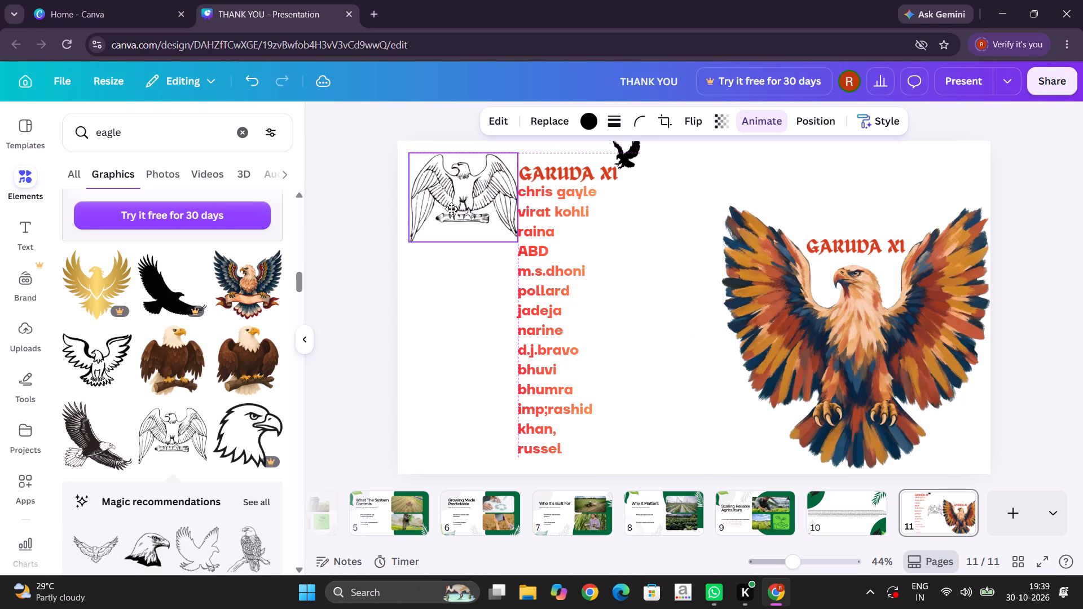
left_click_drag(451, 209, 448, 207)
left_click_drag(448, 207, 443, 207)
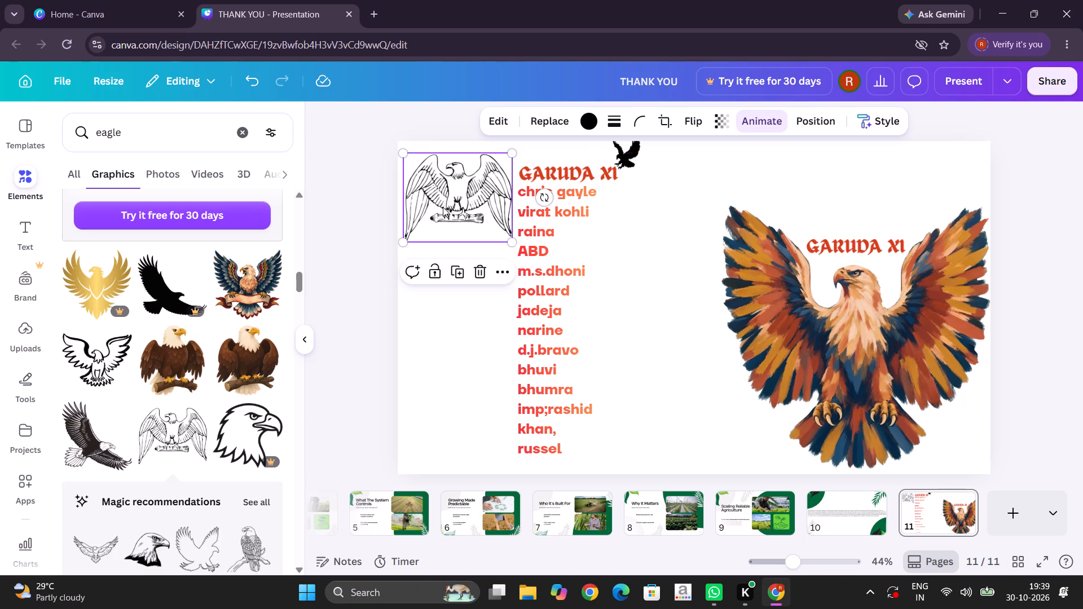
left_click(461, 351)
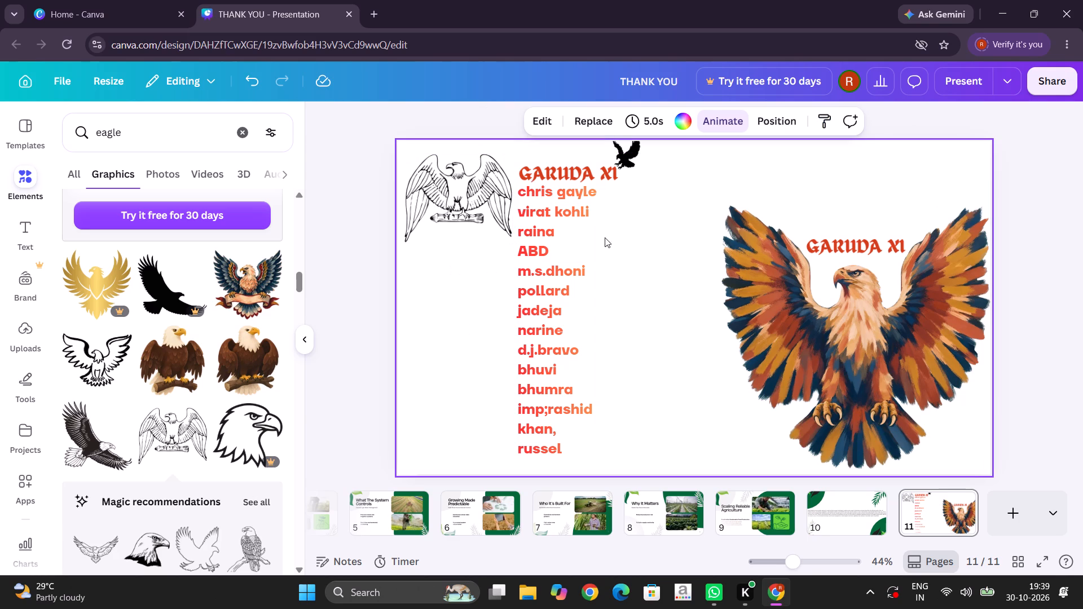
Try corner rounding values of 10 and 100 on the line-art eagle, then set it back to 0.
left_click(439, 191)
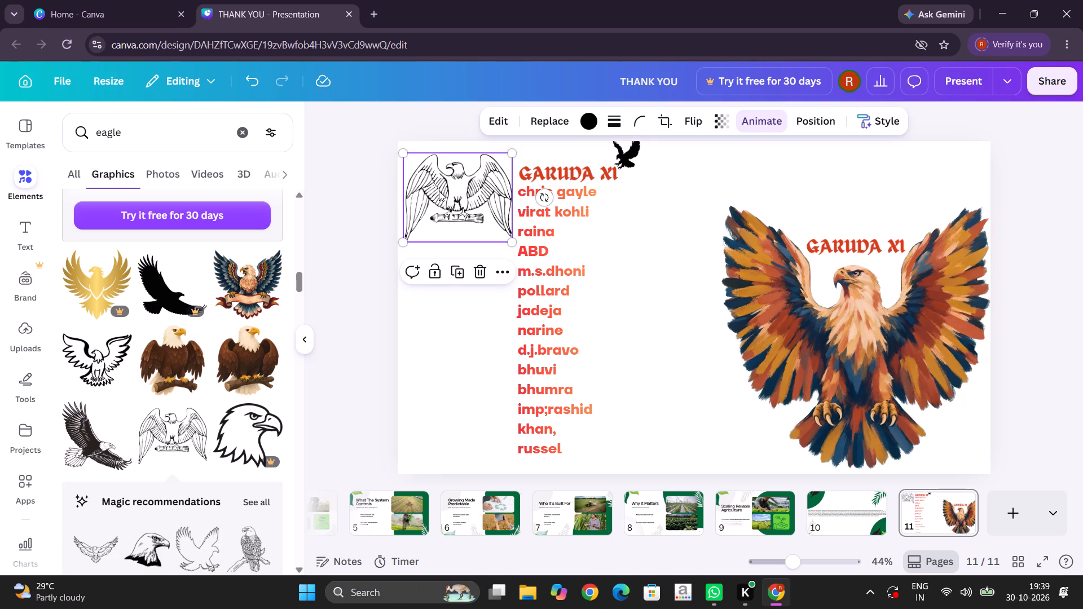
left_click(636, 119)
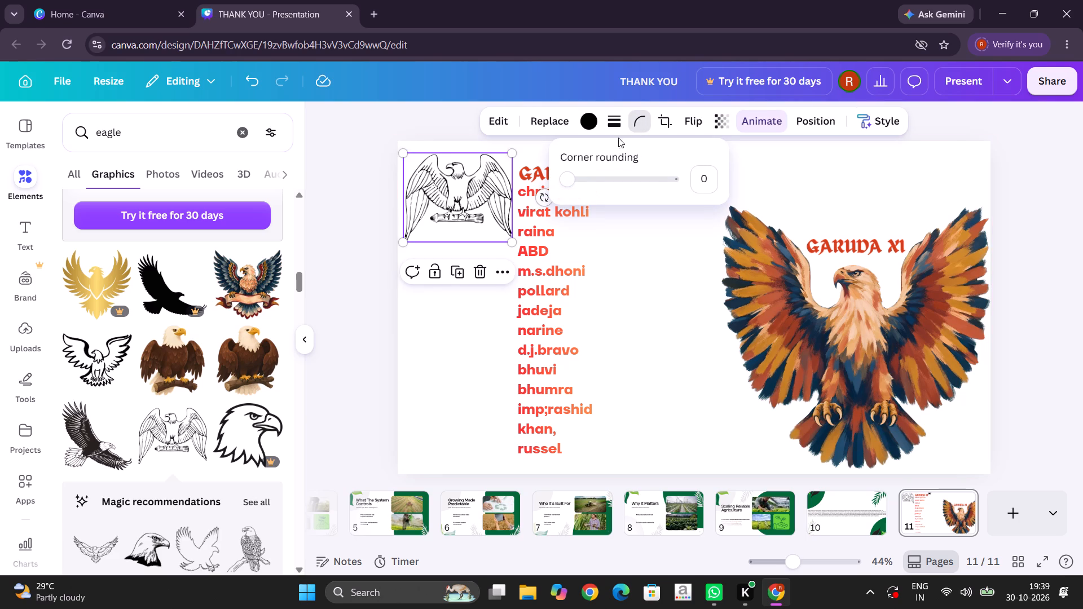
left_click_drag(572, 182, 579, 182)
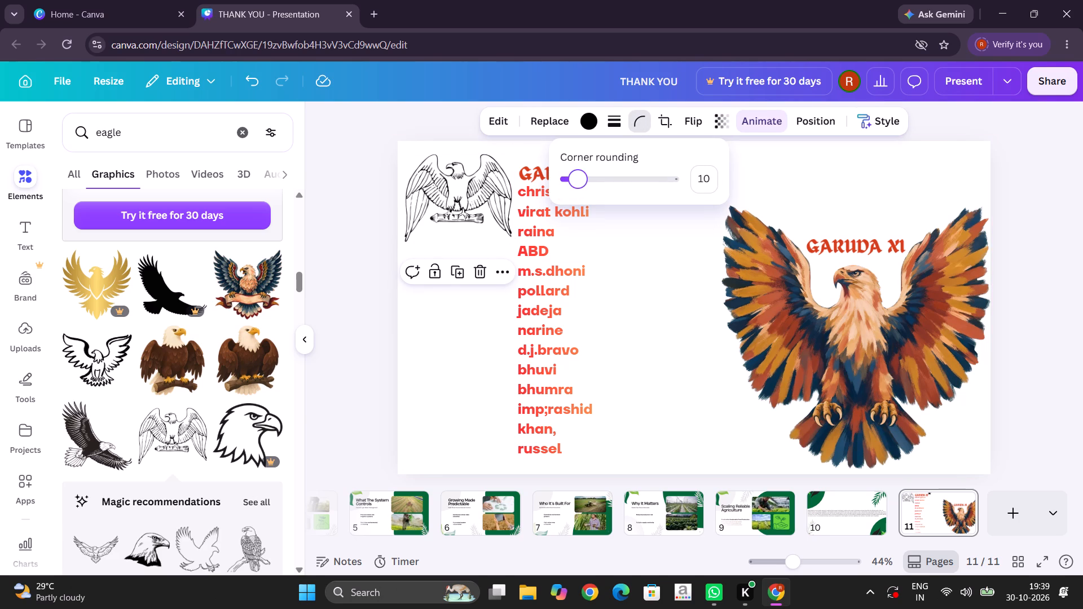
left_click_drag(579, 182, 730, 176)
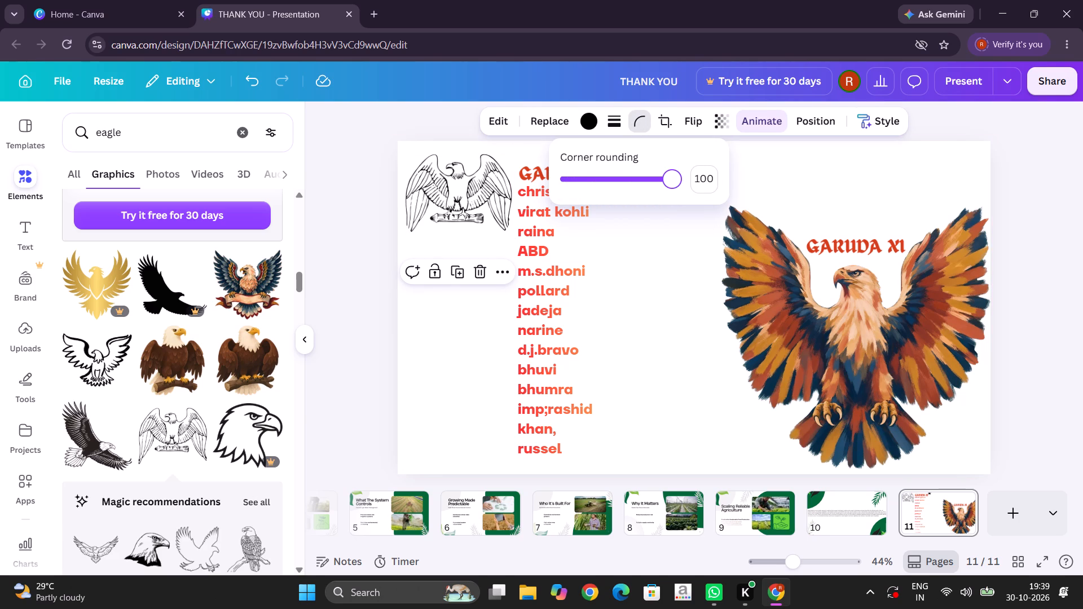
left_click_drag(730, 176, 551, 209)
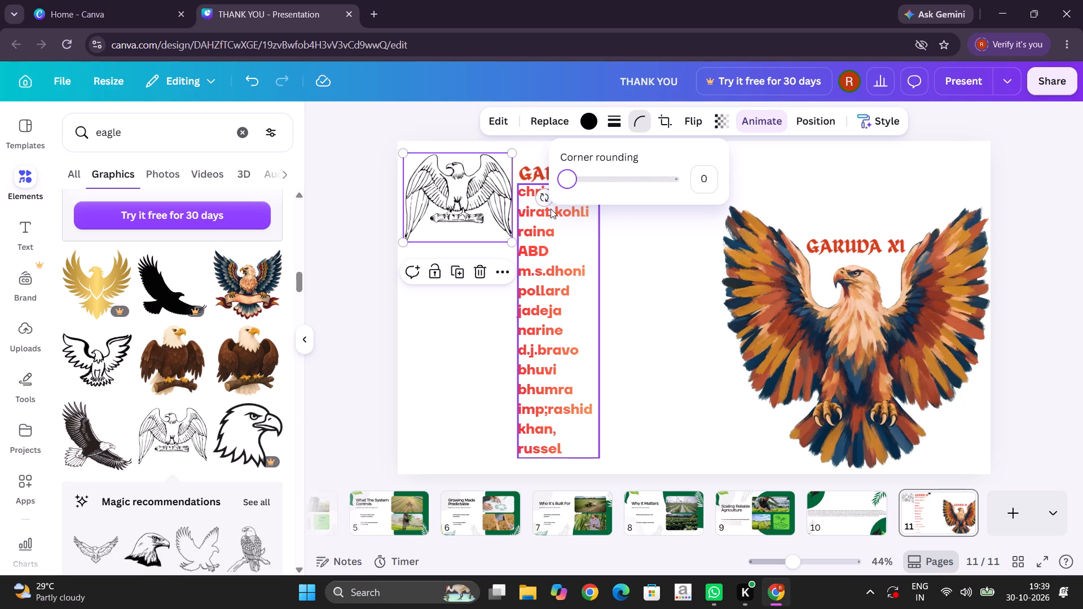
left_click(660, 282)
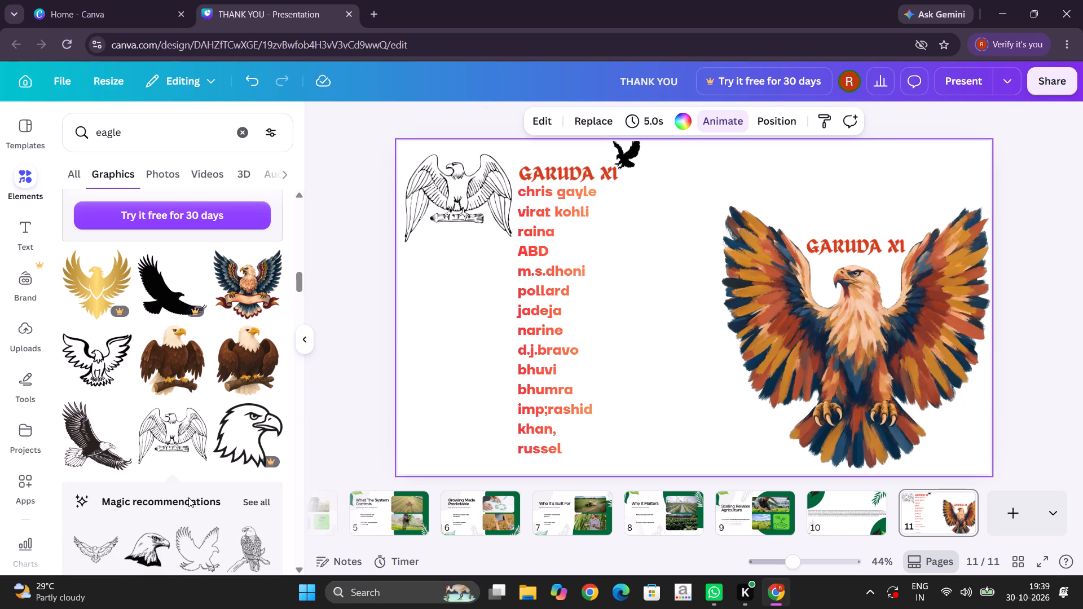
Look through the eagle graphics and recommendations for another suitable illustration.
scroll(178, 520, "down", 1)
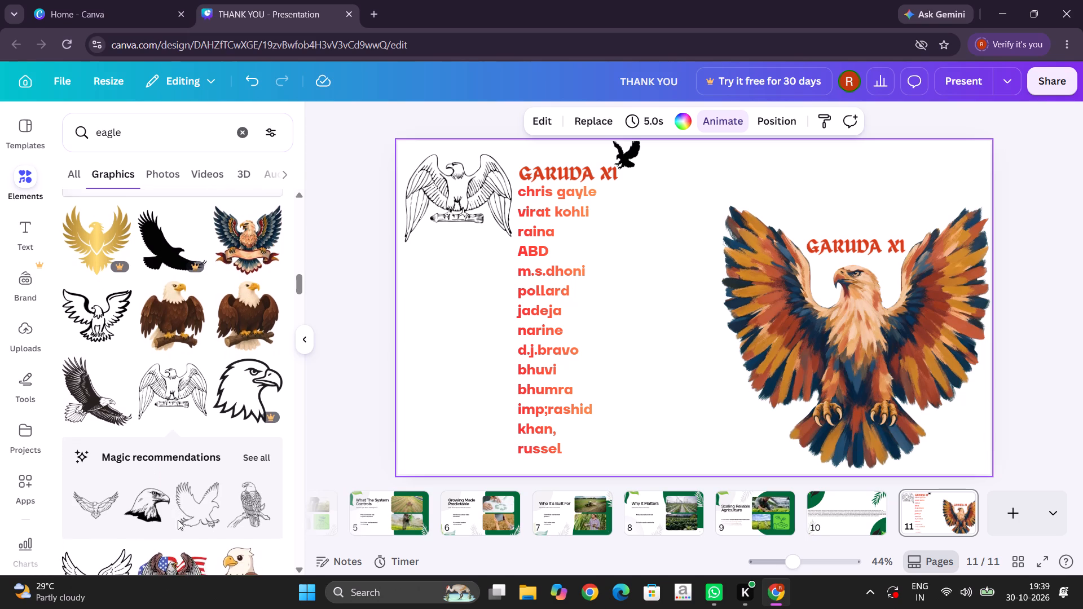
scroll(178, 520, "down", 2)
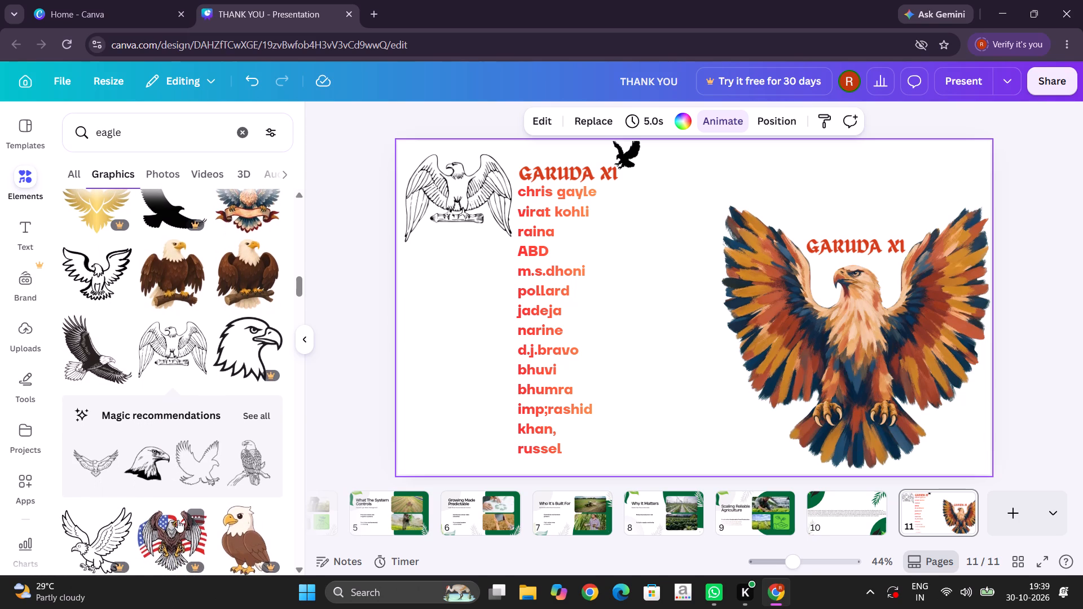
scroll(178, 520, "down", 1)
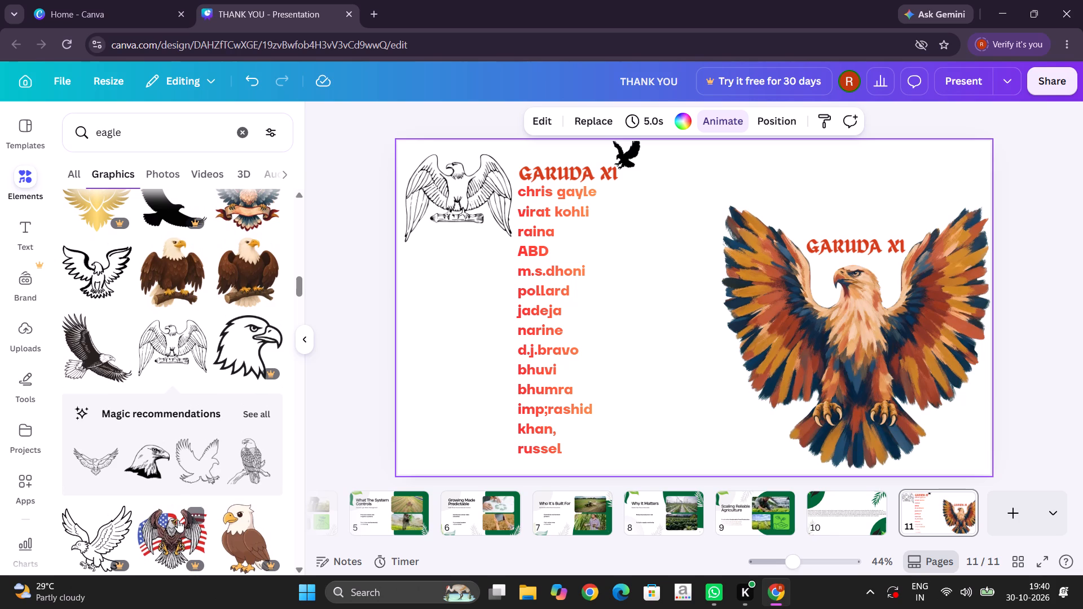
scroll(178, 520, "down", 2)
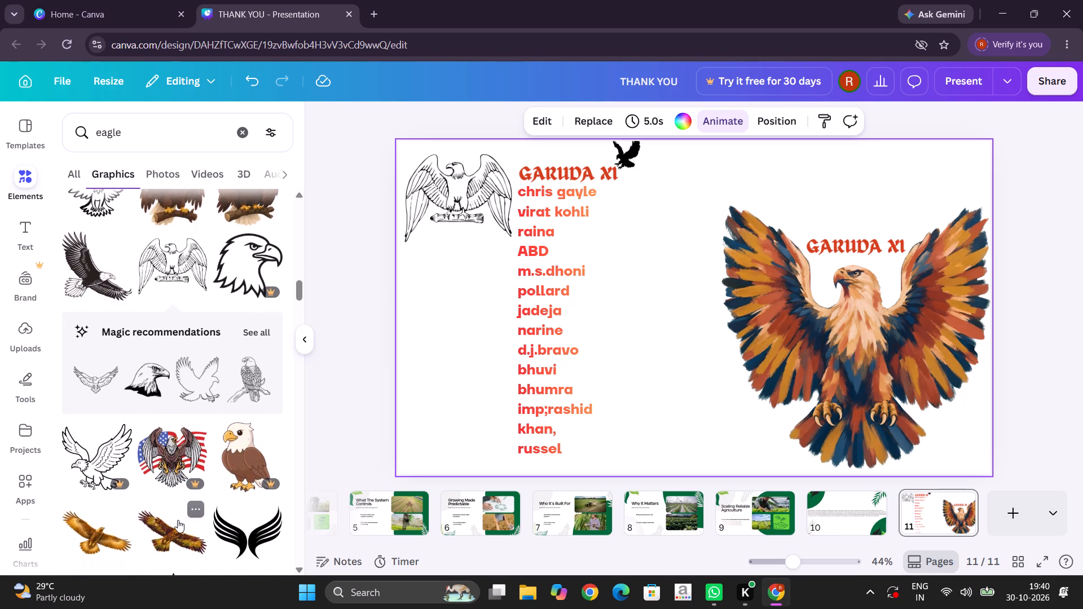
scroll(178, 520, "down", 4)
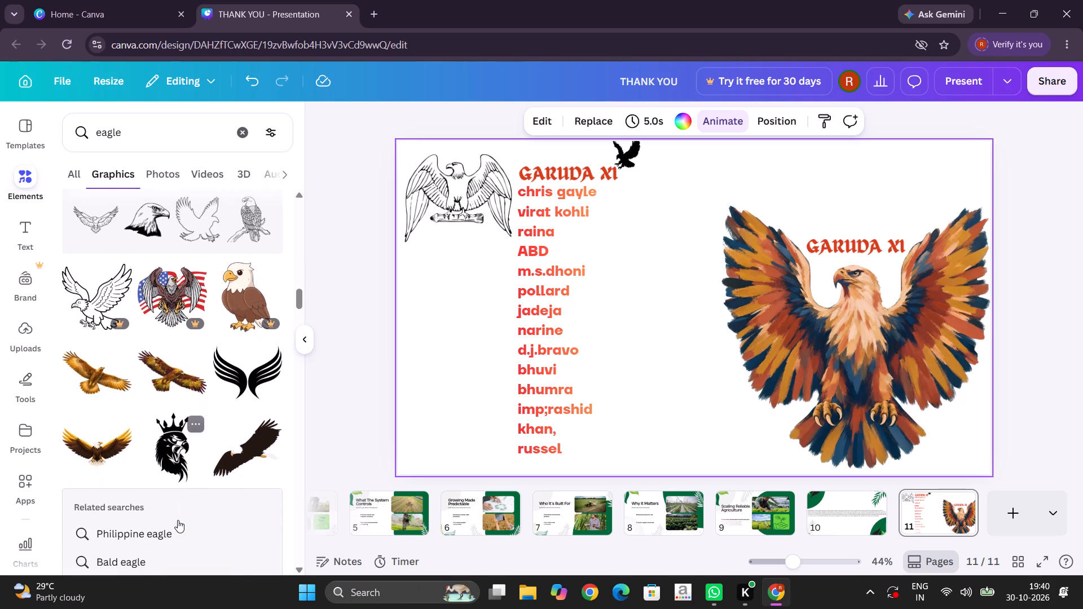
scroll(178, 520, "up", 1)
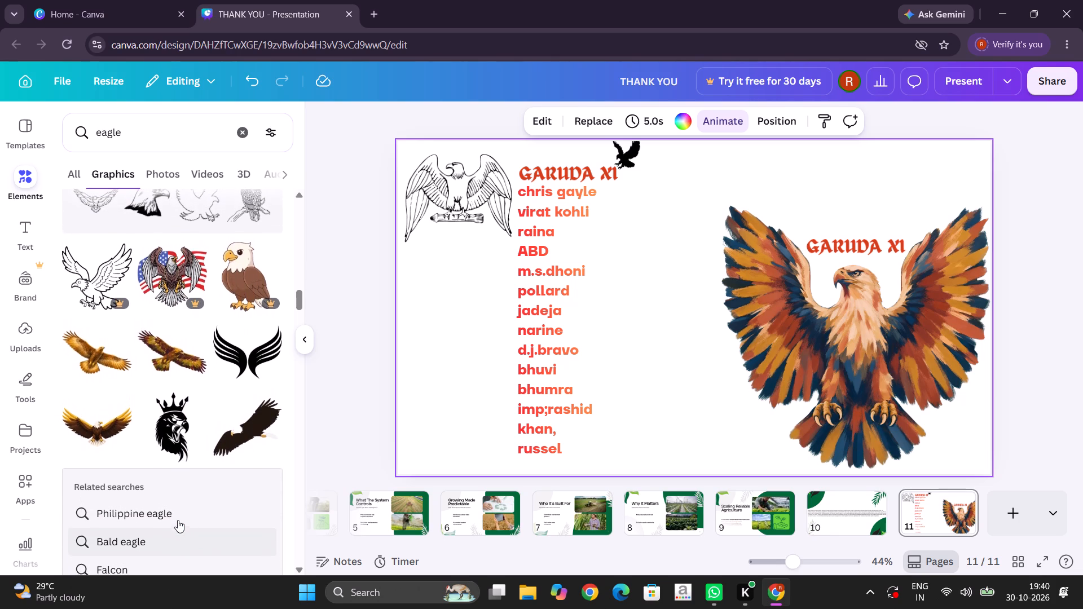
scroll(178, 520, "up", 1)
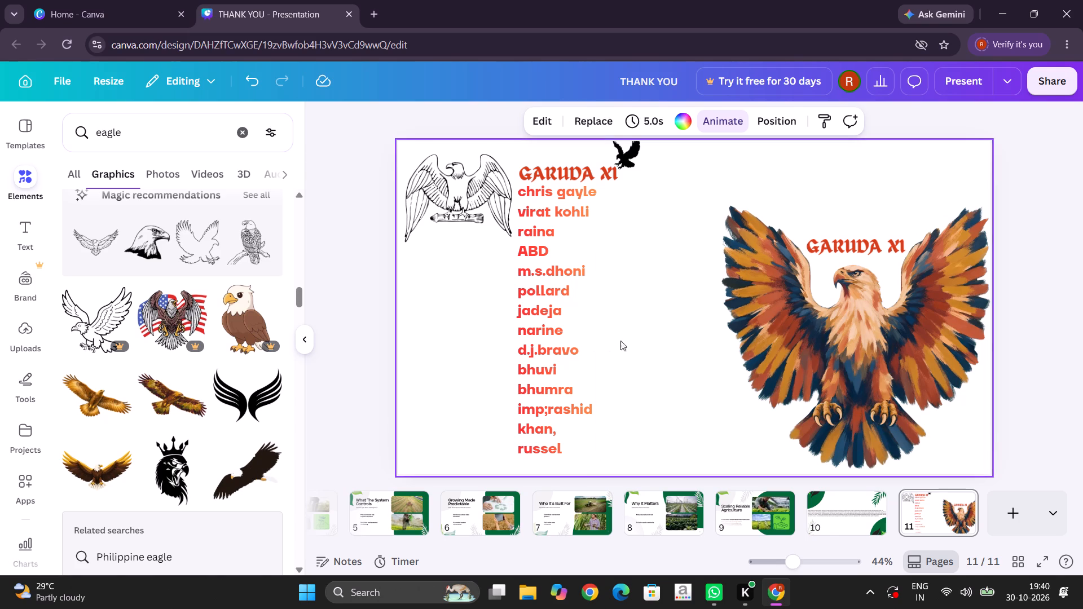
Change the page 11 background to the charcoal shade just before dark grey #0b0a0a among the design's colours.
left_click(655, 294)
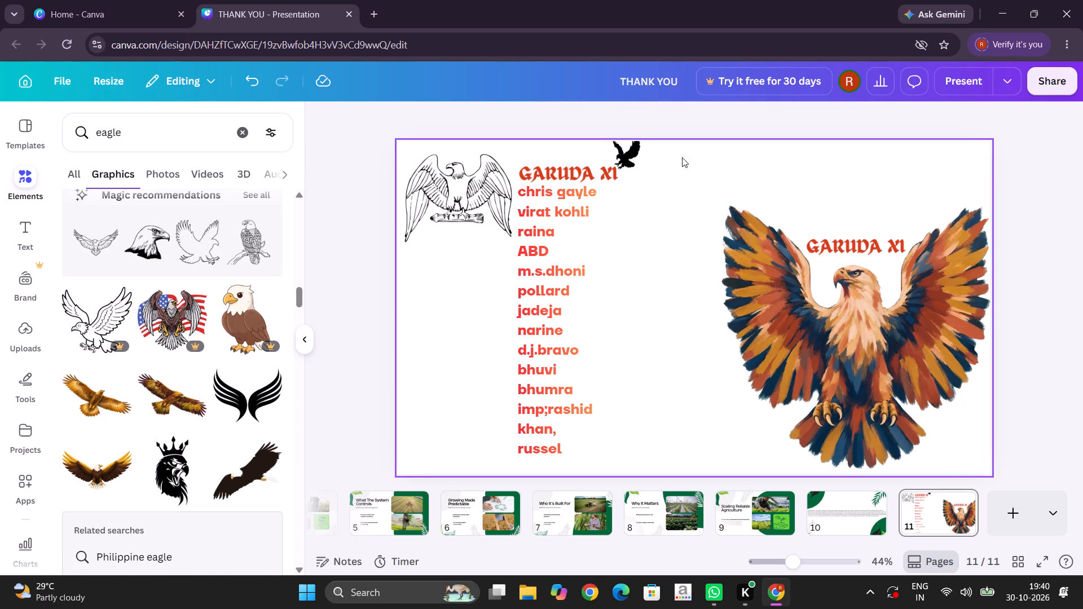
left_click(666, 226)
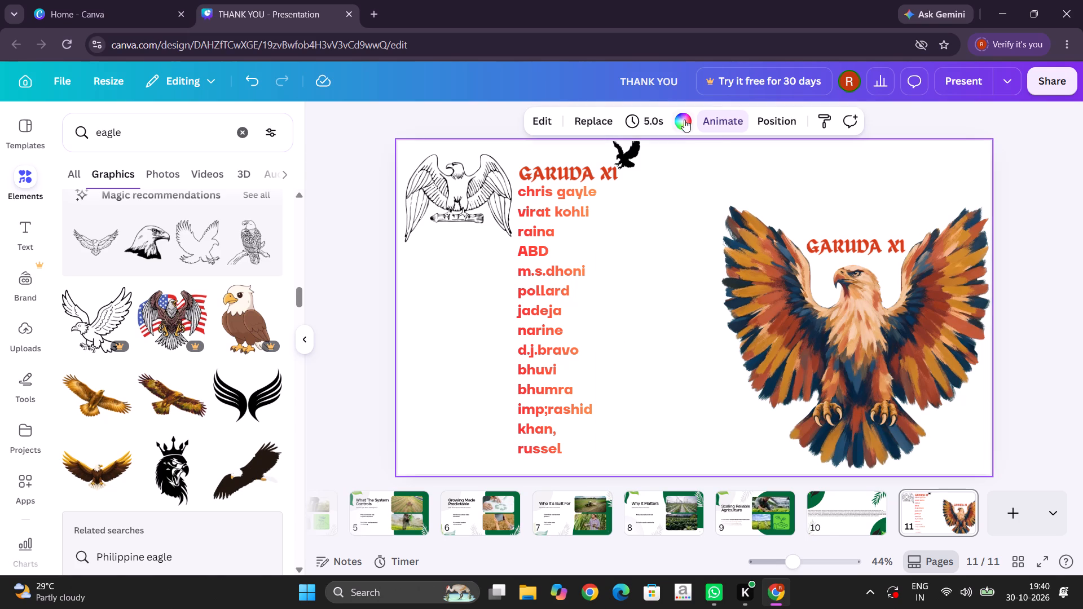
left_click(684, 118)
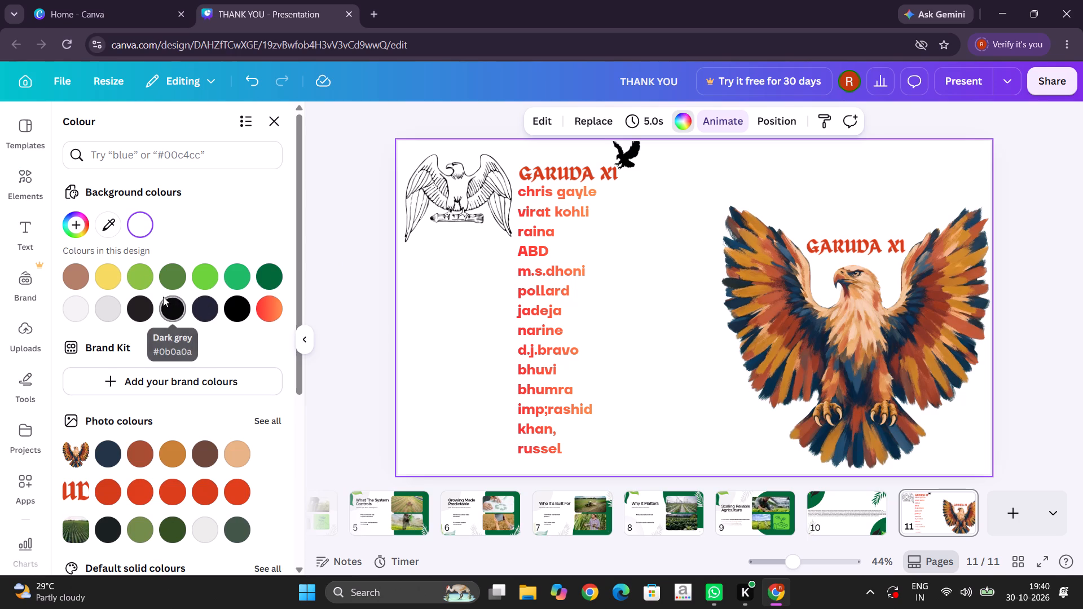
left_click(144, 300)
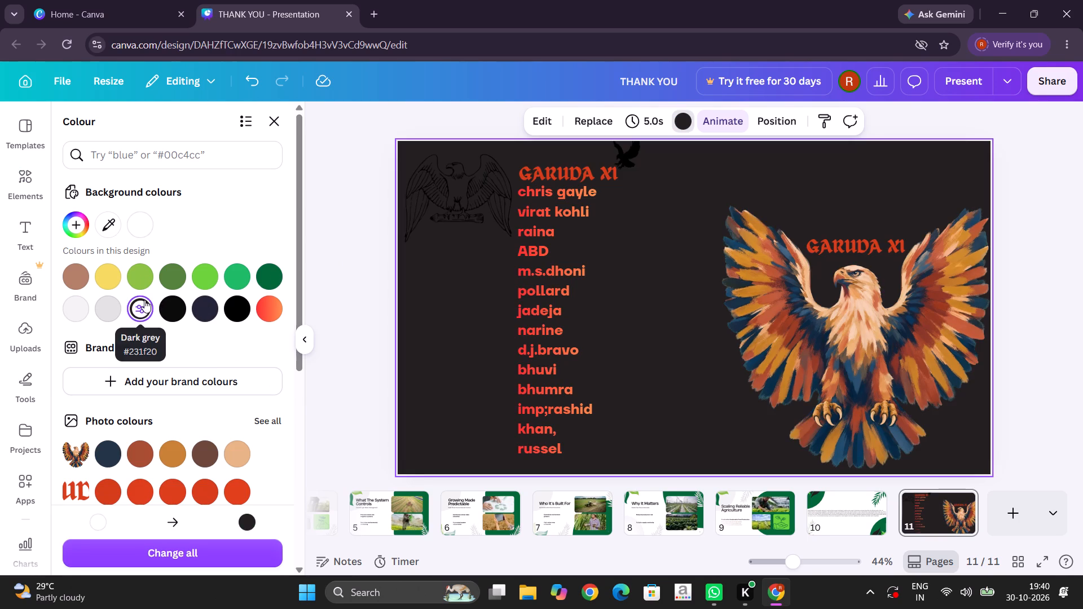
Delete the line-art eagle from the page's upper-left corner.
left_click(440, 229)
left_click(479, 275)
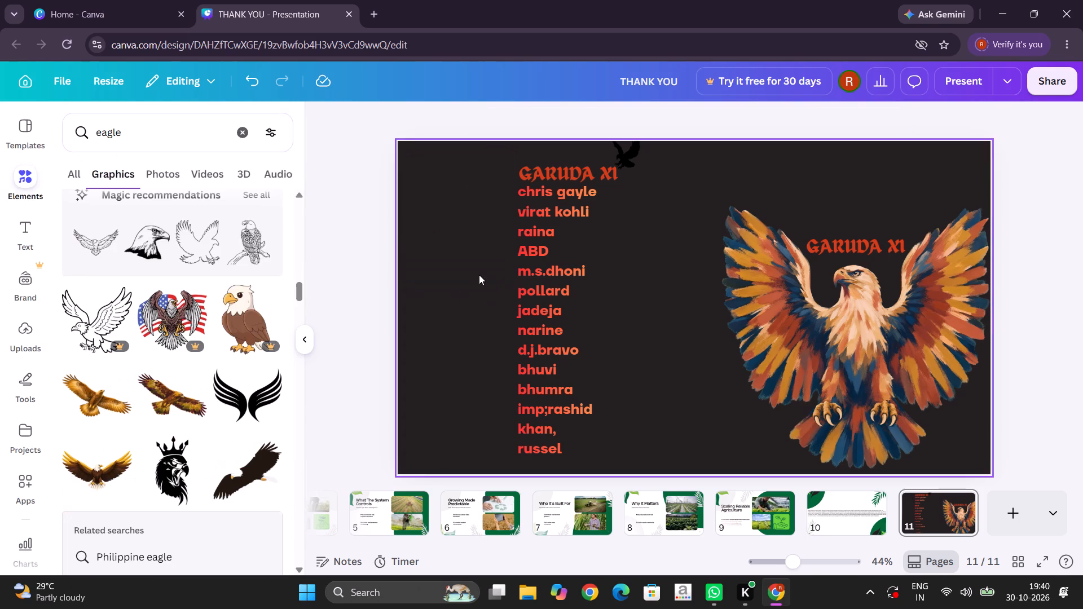
Delete the small black eagle above the GARUDA XI heading.
left_click(619, 163)
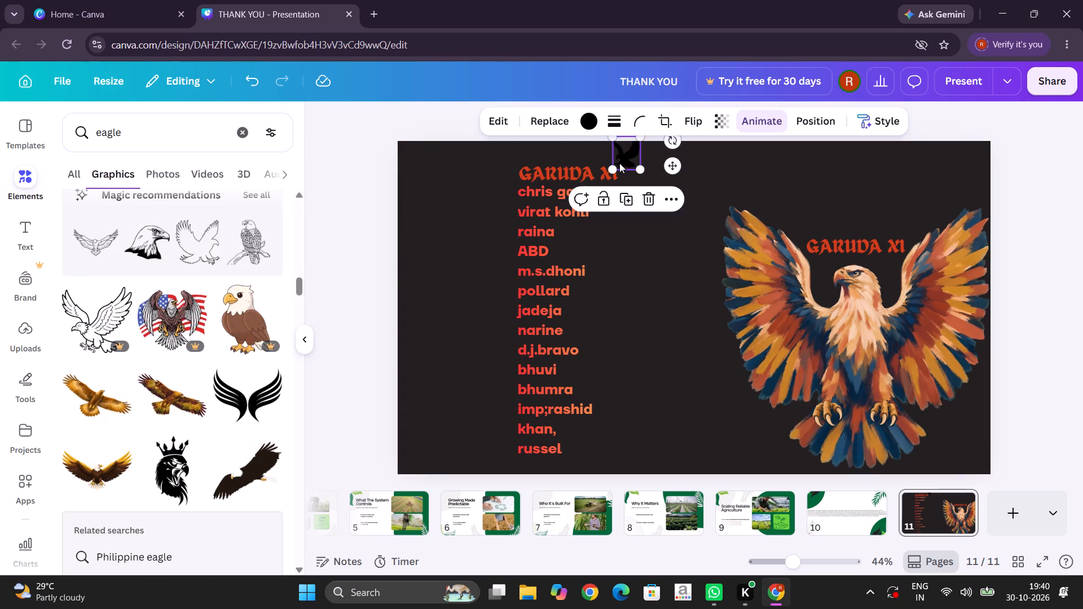
left_click(650, 201)
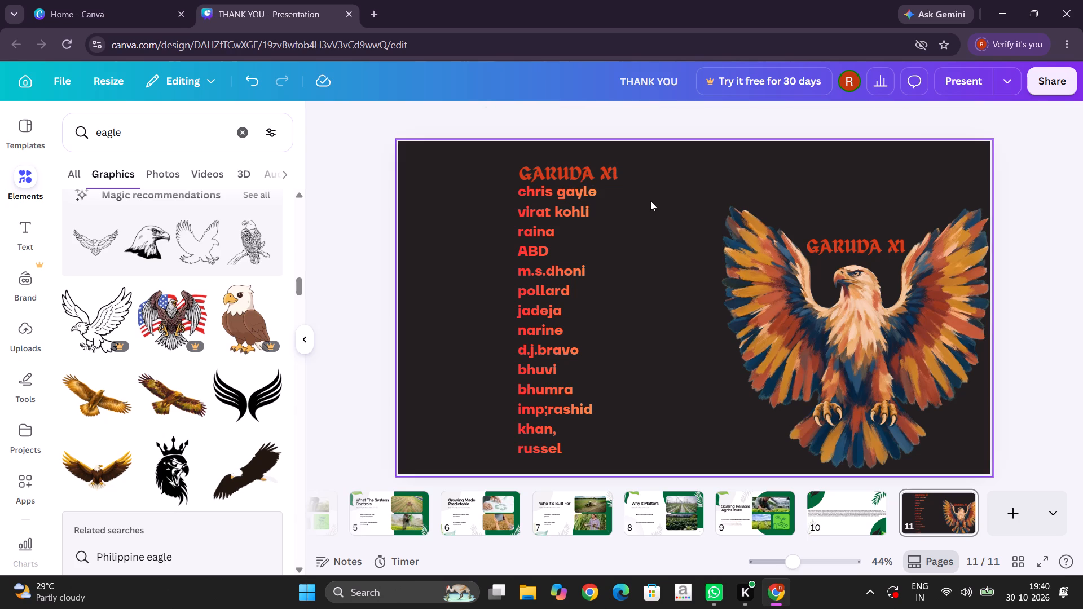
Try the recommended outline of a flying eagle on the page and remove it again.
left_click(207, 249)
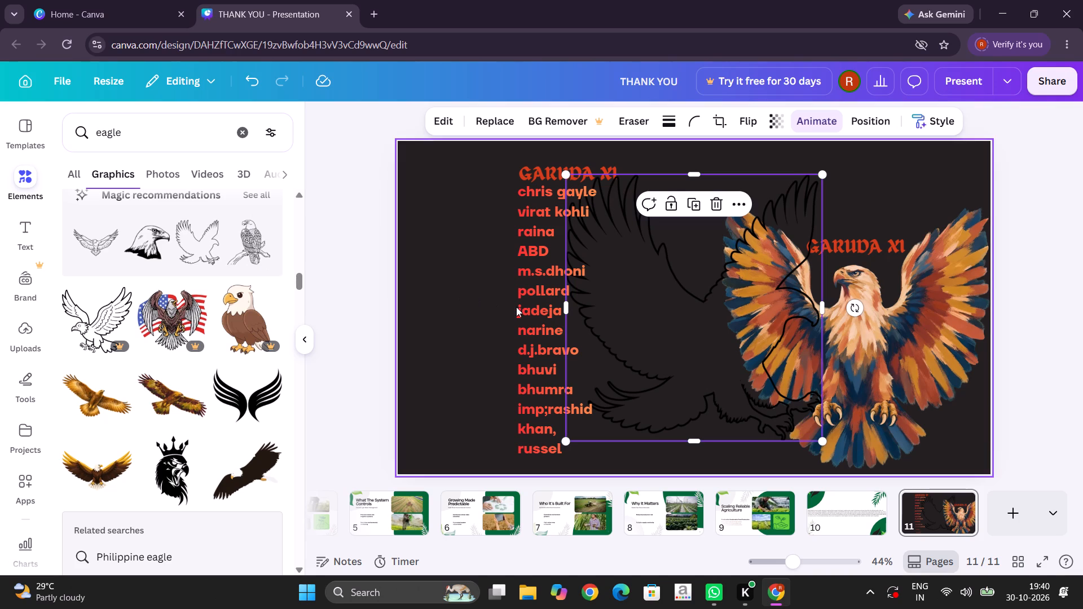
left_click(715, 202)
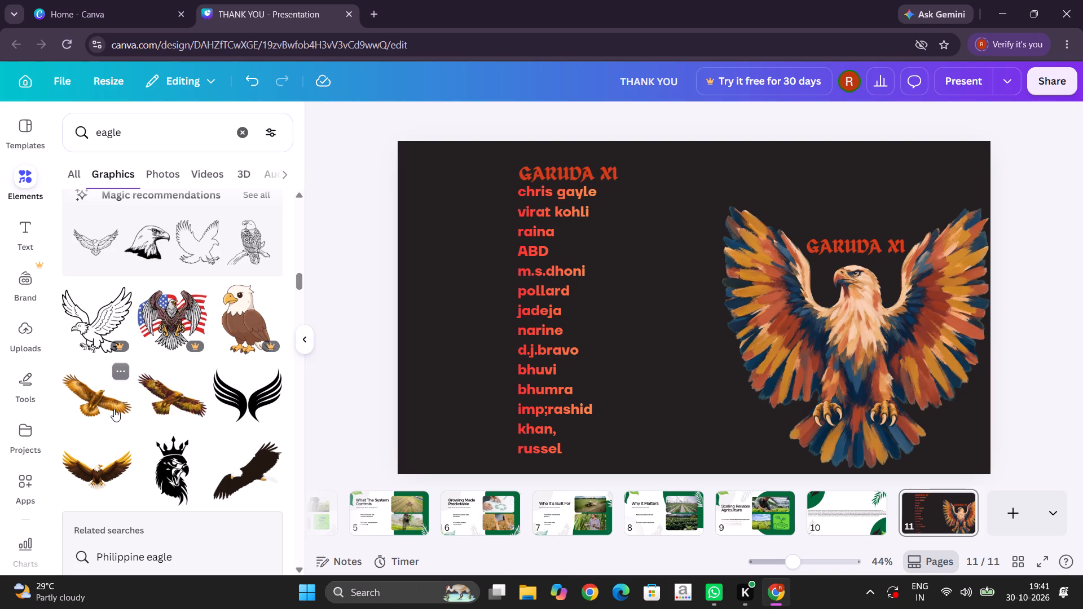
Look through the eagle graphics results for another bird graphic that suits the GARUDA XI page.
scroll(114, 409, "down", 5)
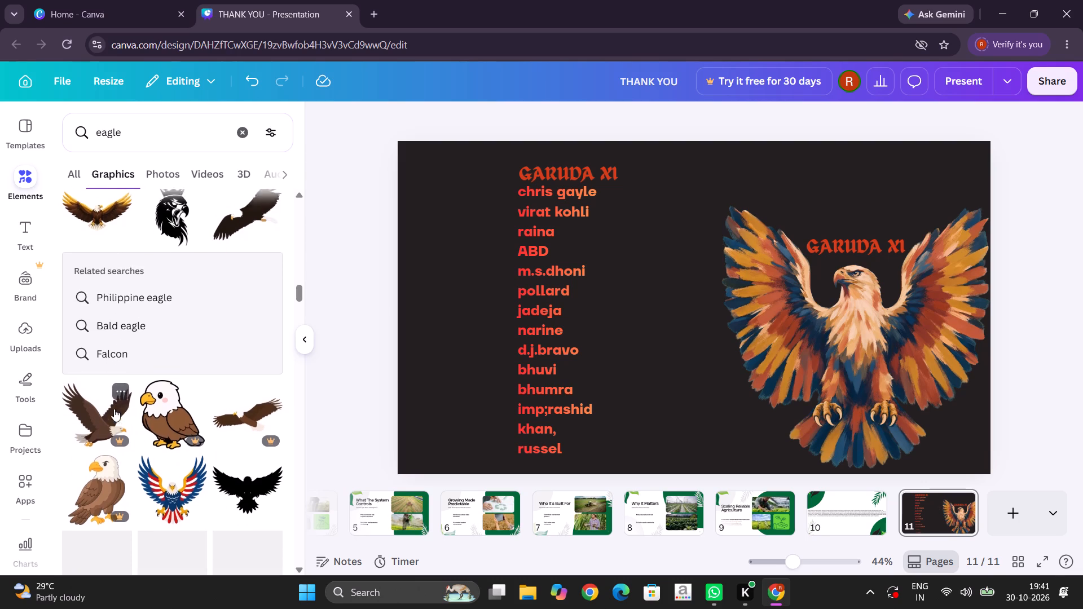
scroll(114, 409, "down", 3)
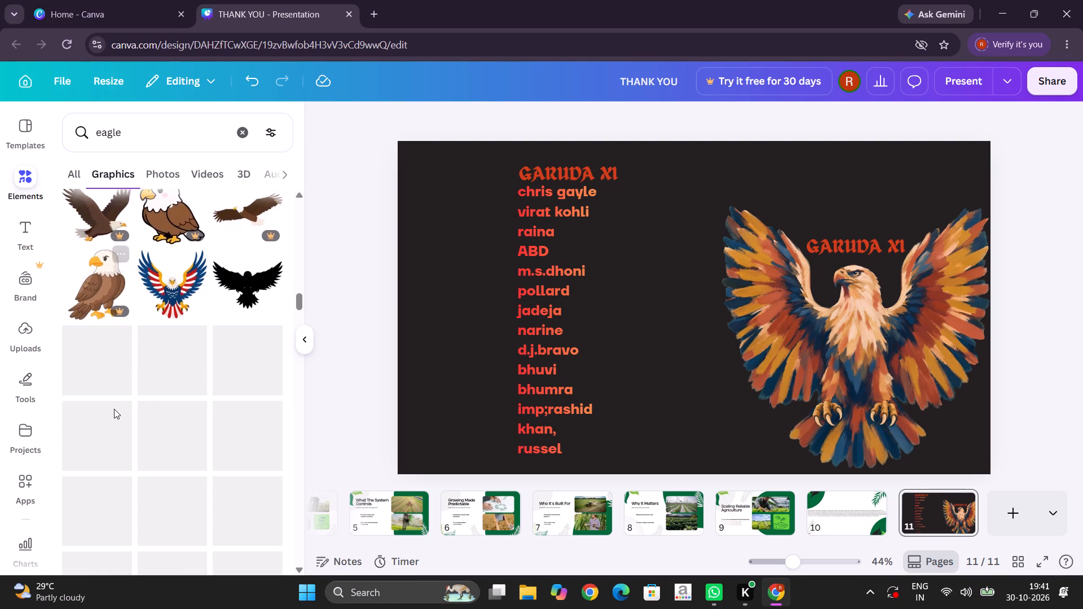
scroll(114, 409, "down", 3)
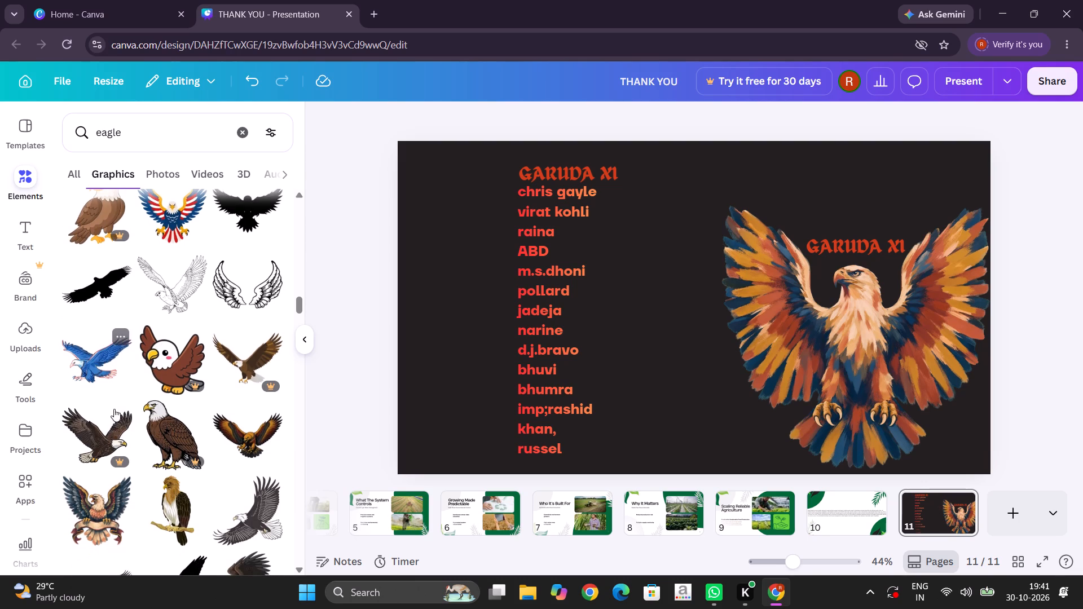
scroll(114, 409, "down", 2)
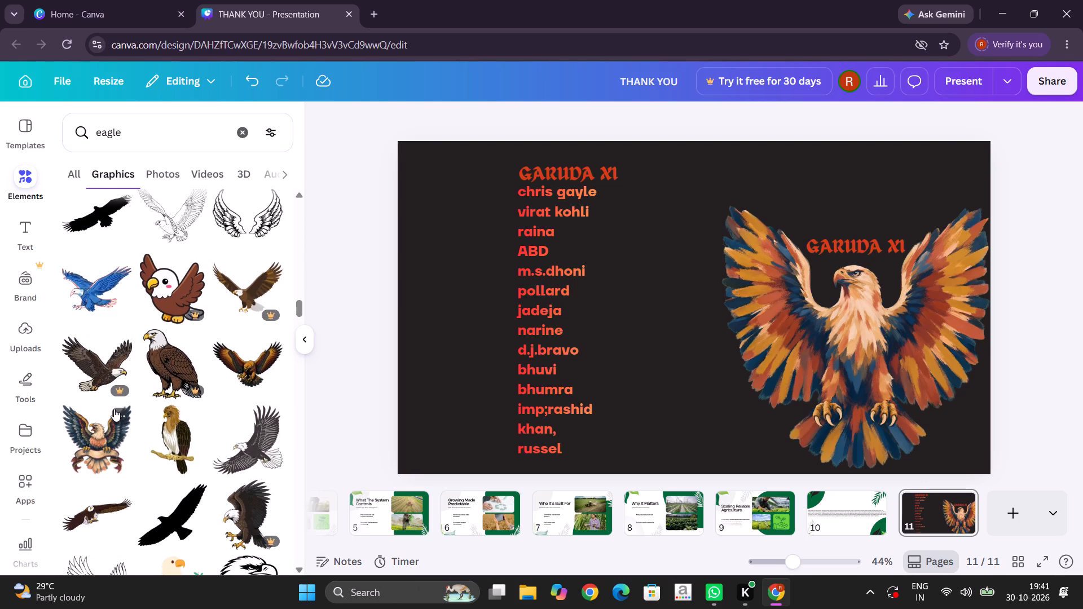
scroll(114, 409, "down", 2)
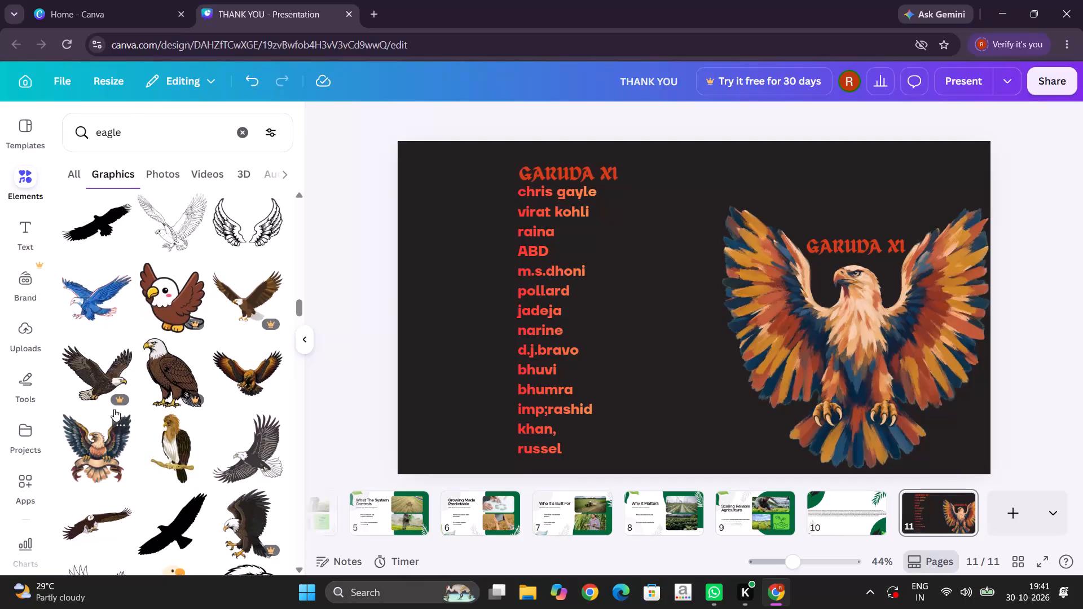
scroll(114, 409, "down", 1)
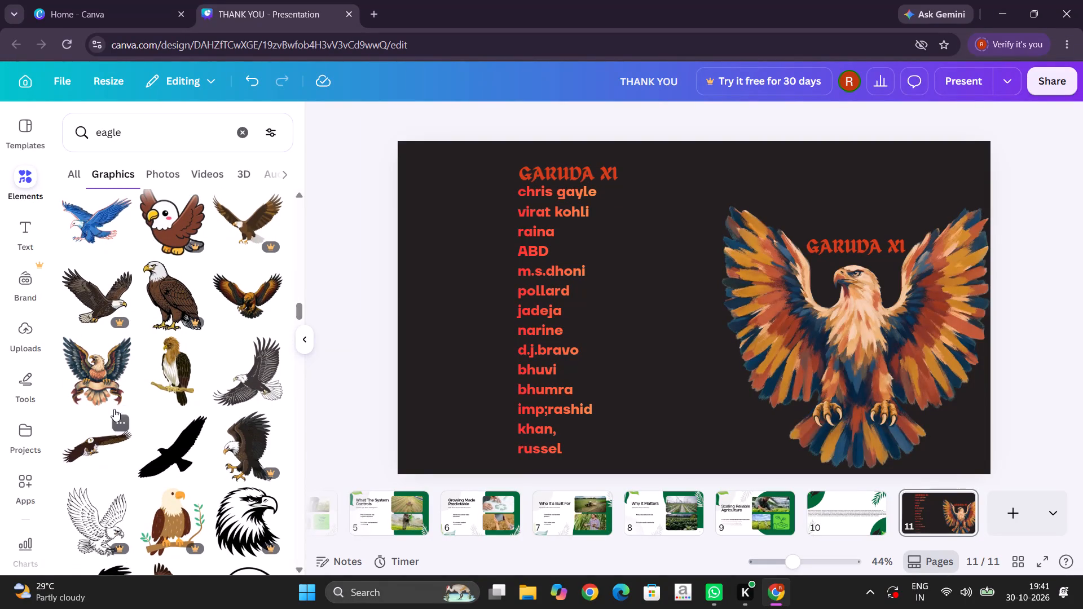
scroll(136, 460, "down", 1)
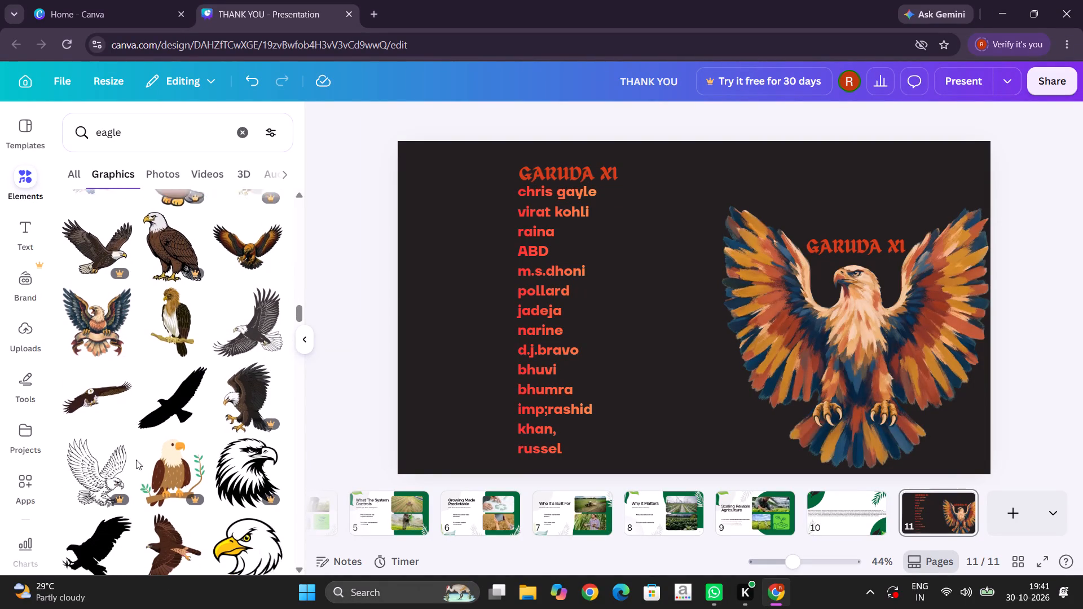
scroll(136, 460, "down", 4)
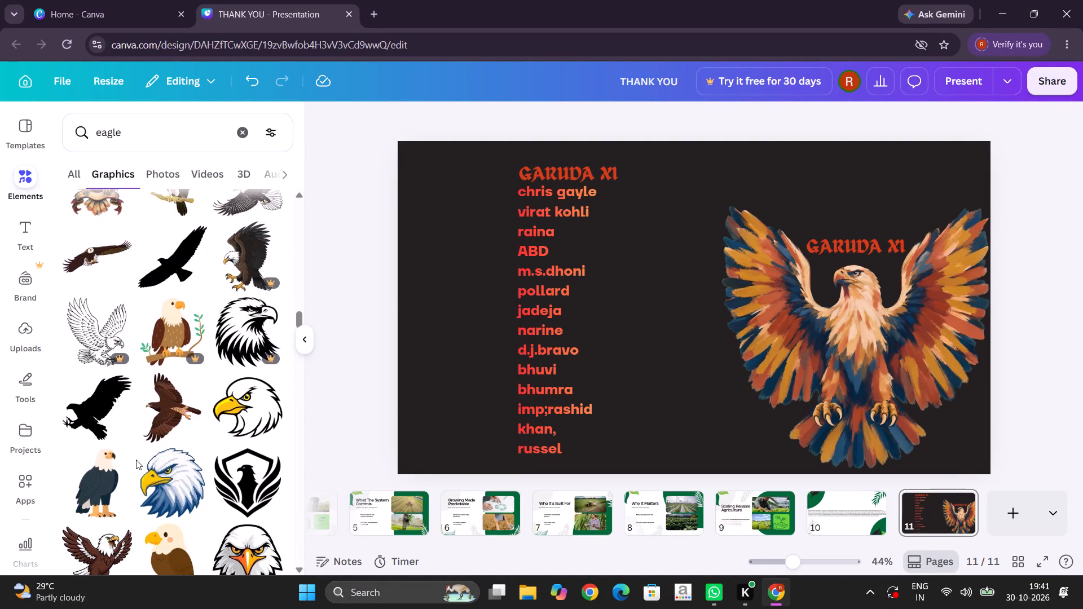
scroll(136, 460, "down", 6)
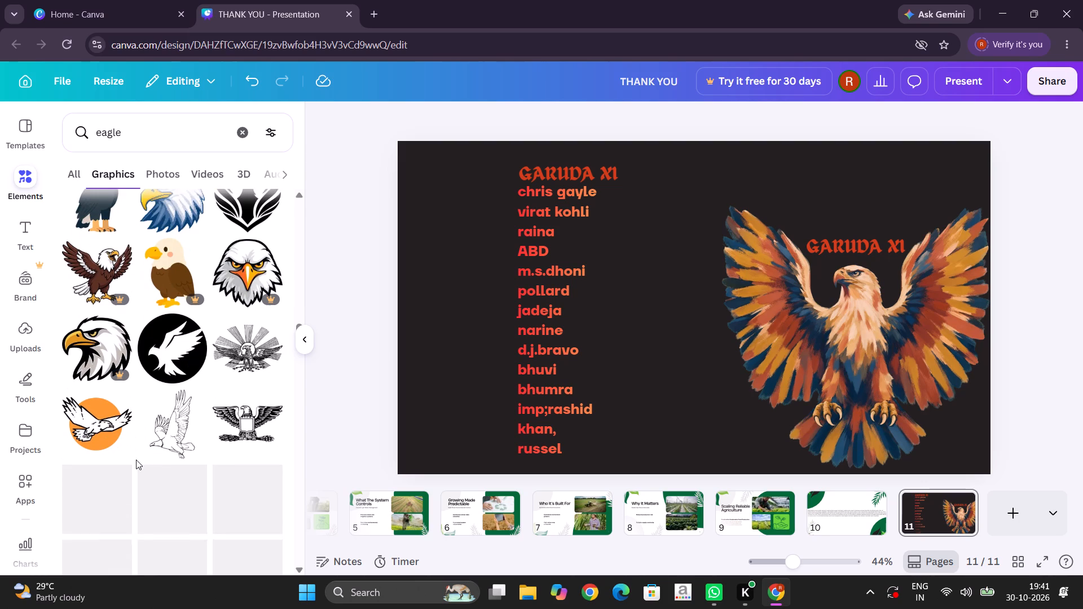
scroll(136, 460, "down", 2)
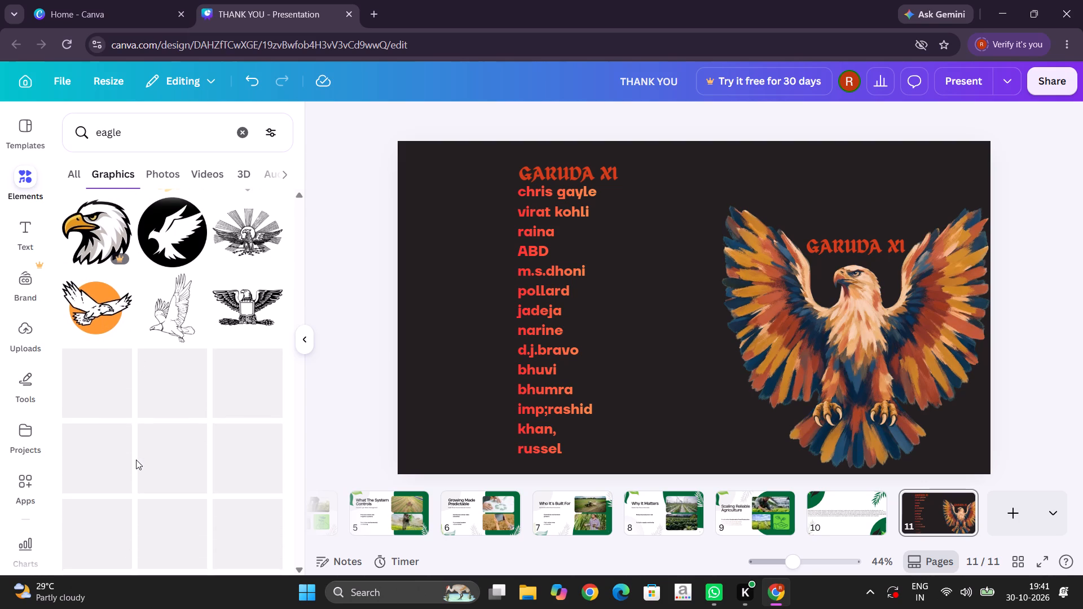
scroll(136, 460, "down", 1)
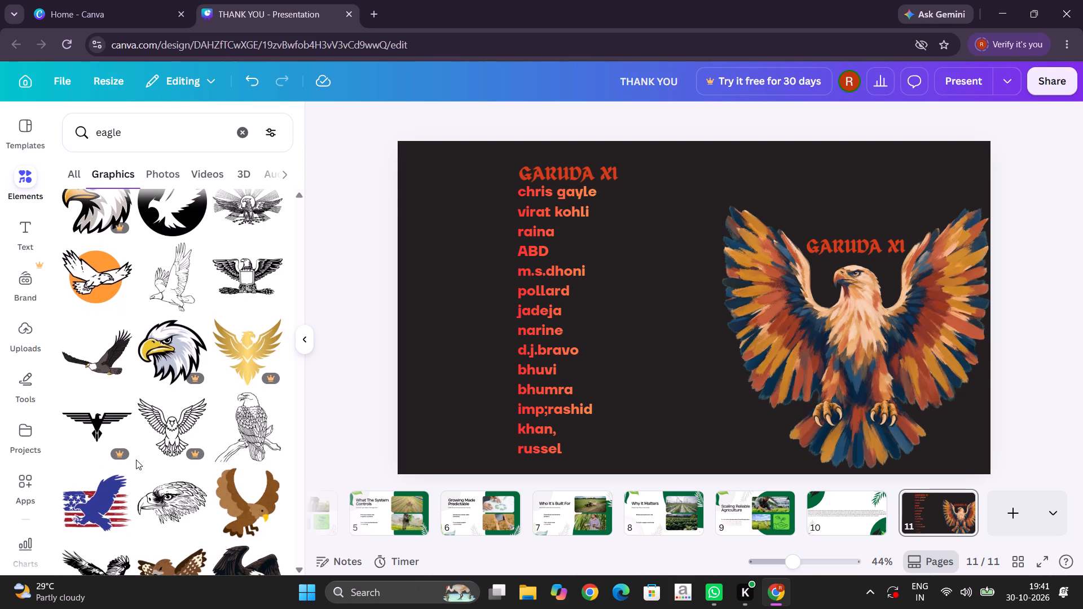
scroll(170, 445, "down", 1)
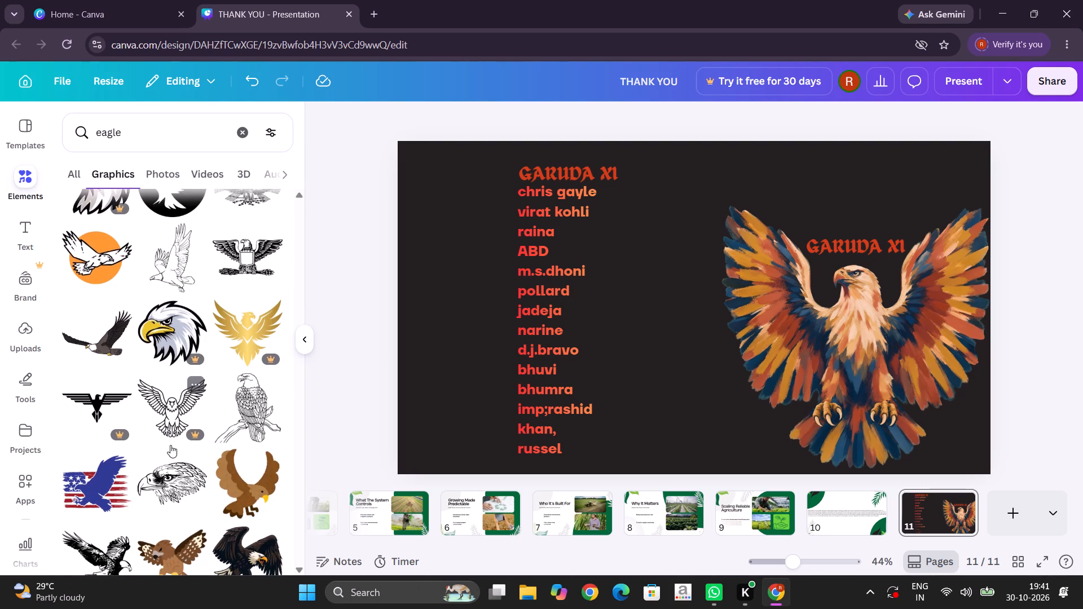
scroll(170, 445, "down", 2)
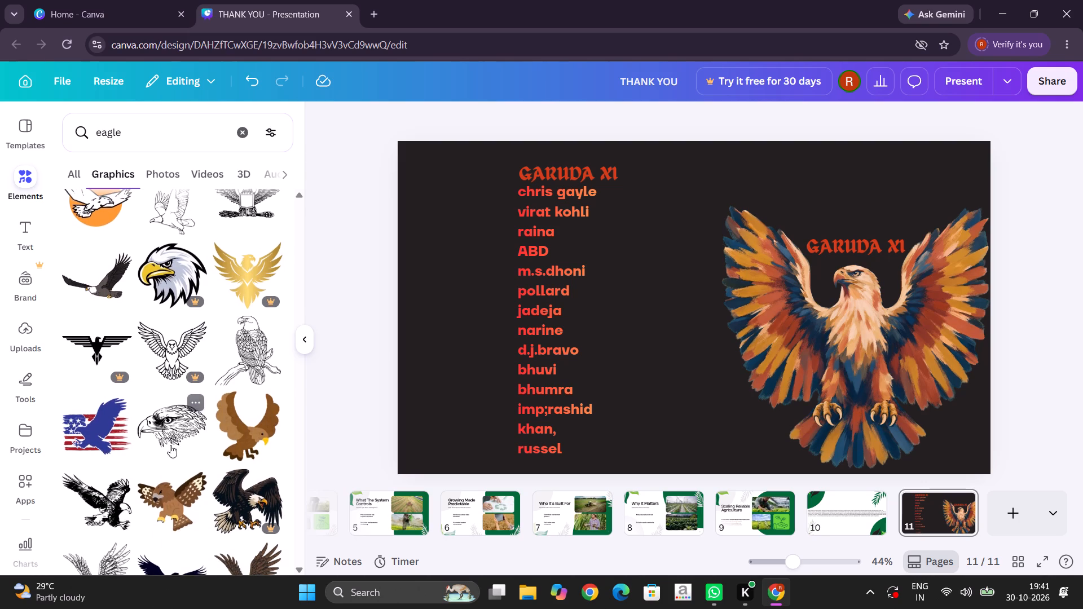
scroll(170, 445, "down", 1)
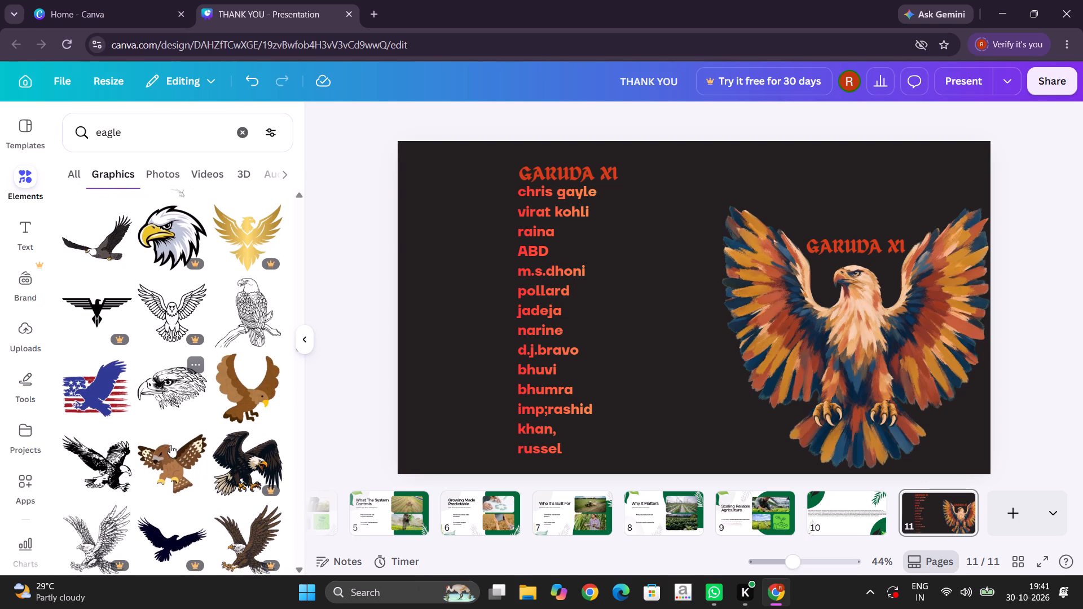
scroll(170, 445, "down", 3)
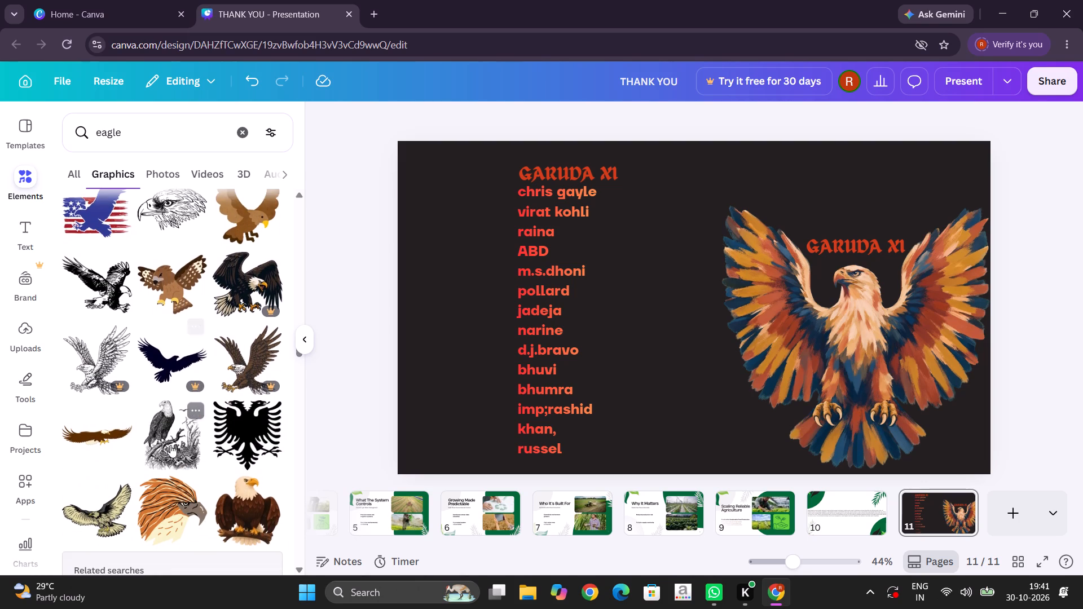
scroll(170, 445, "down", 1)
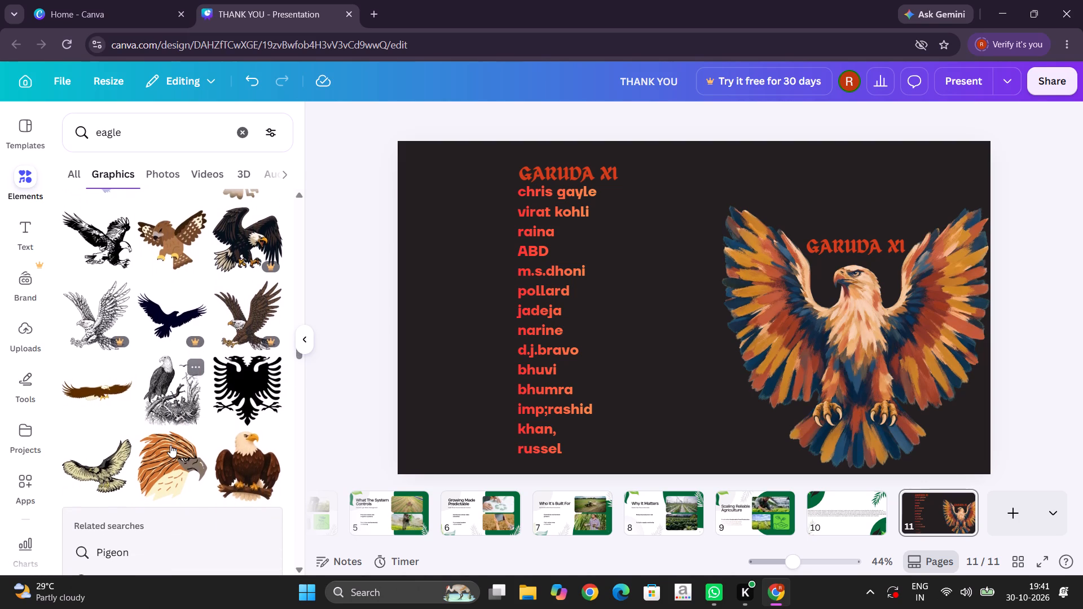
scroll(170, 445, "down", 2)
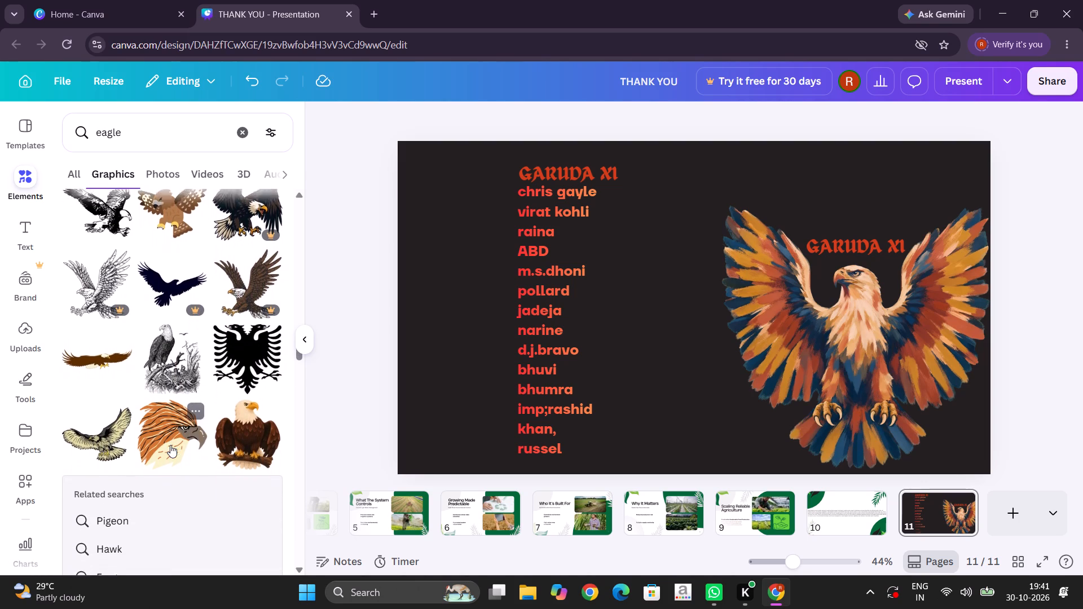
scroll(170, 445, "down", 1)
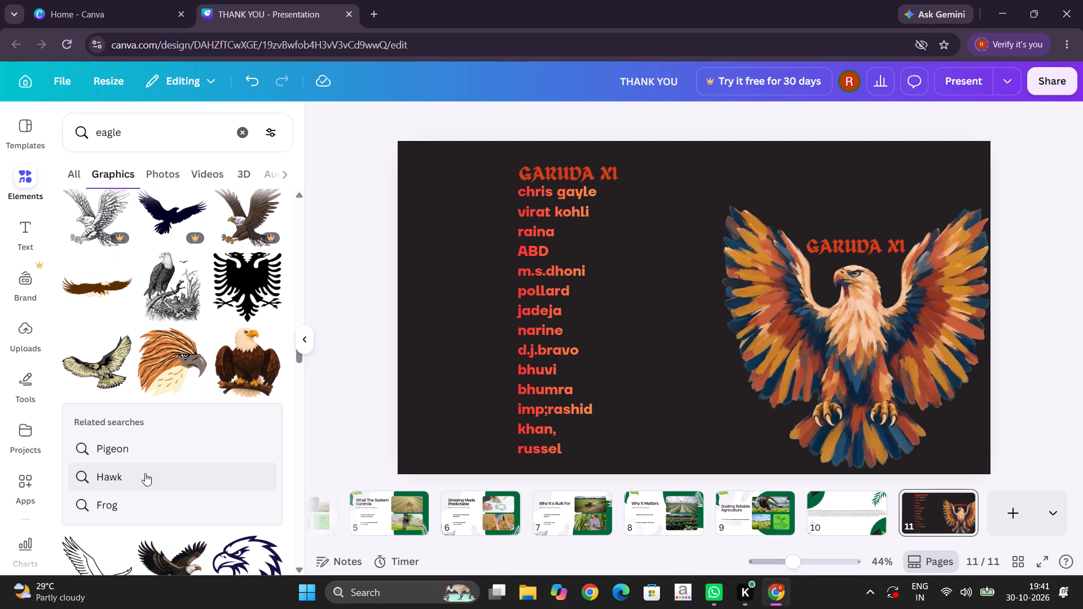
Switch to the related search Hawk and look through its graphics for a bird that suits the GARUDA XI page.
left_click(145, 473)
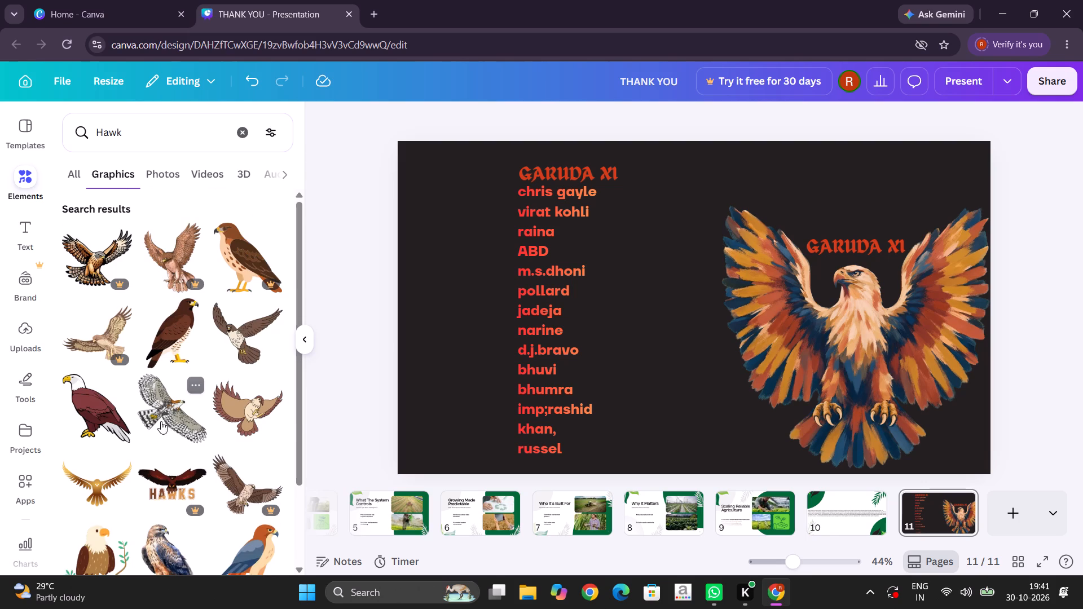
scroll(191, 387, "down", 1)
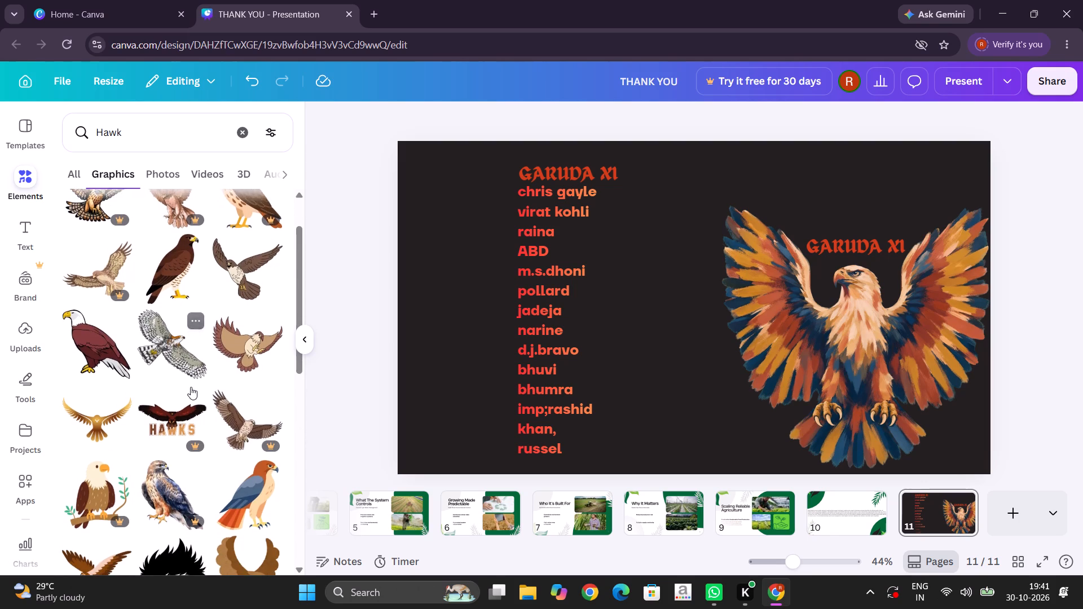
scroll(191, 387, "down", 3)
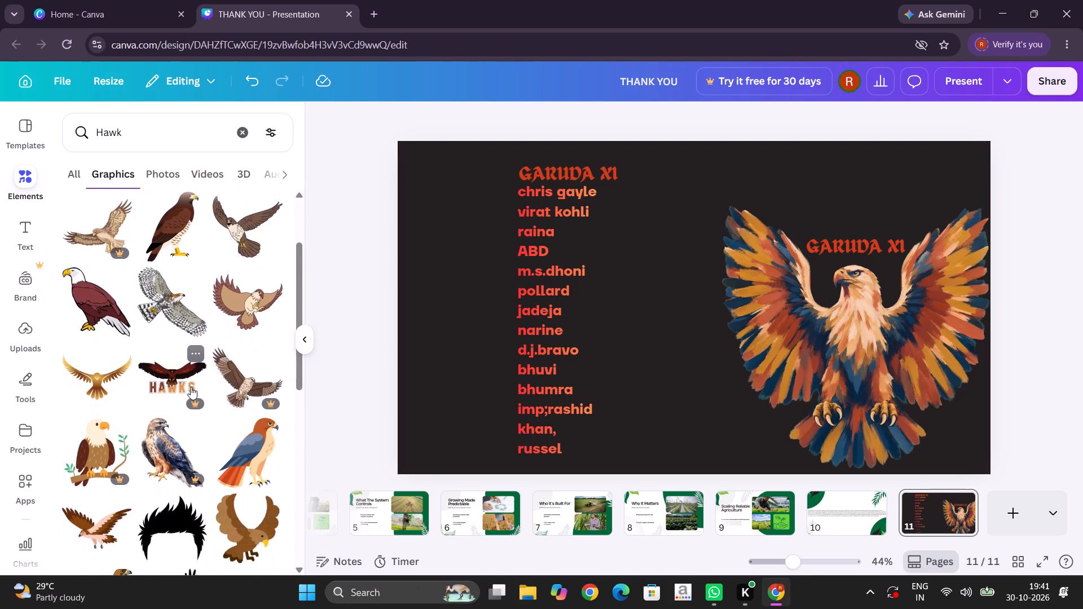
scroll(191, 387, "down", 1)
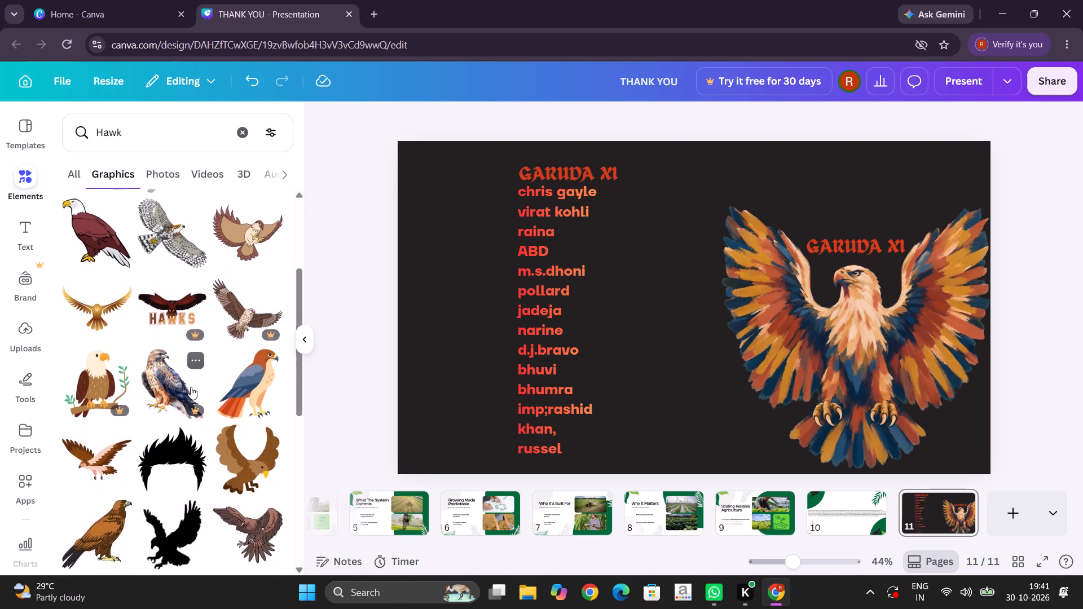
scroll(191, 387, "down", 2)
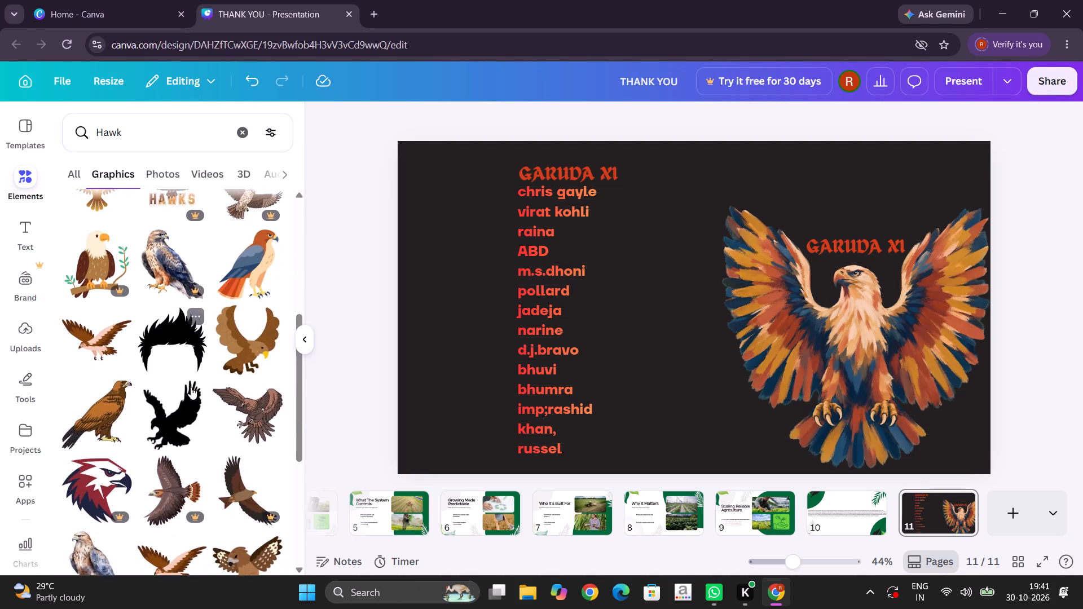
scroll(191, 387, "down", 4)
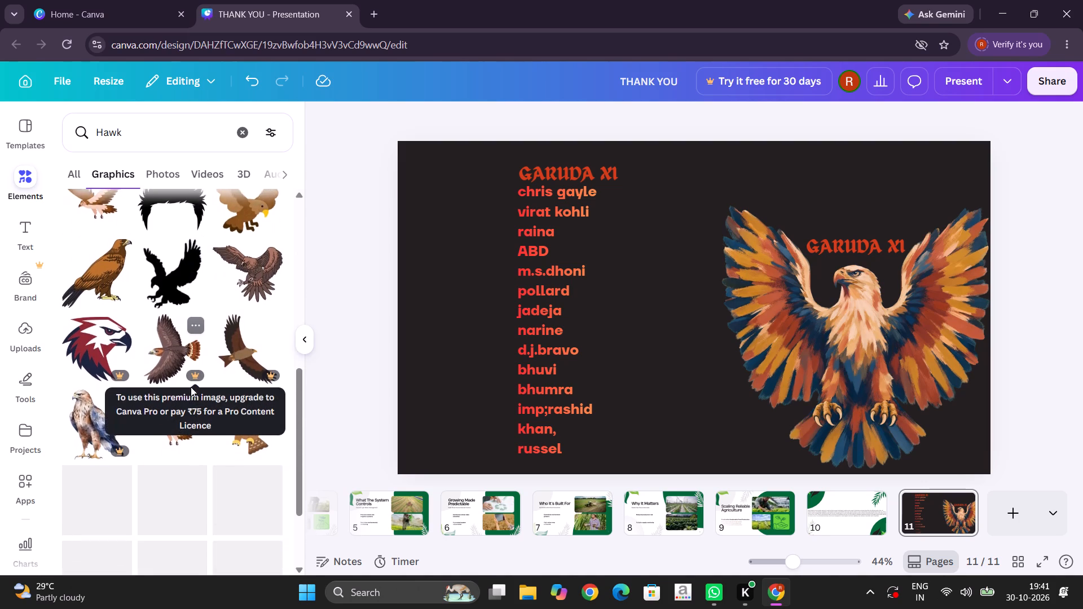
scroll(191, 387, "down", 1)
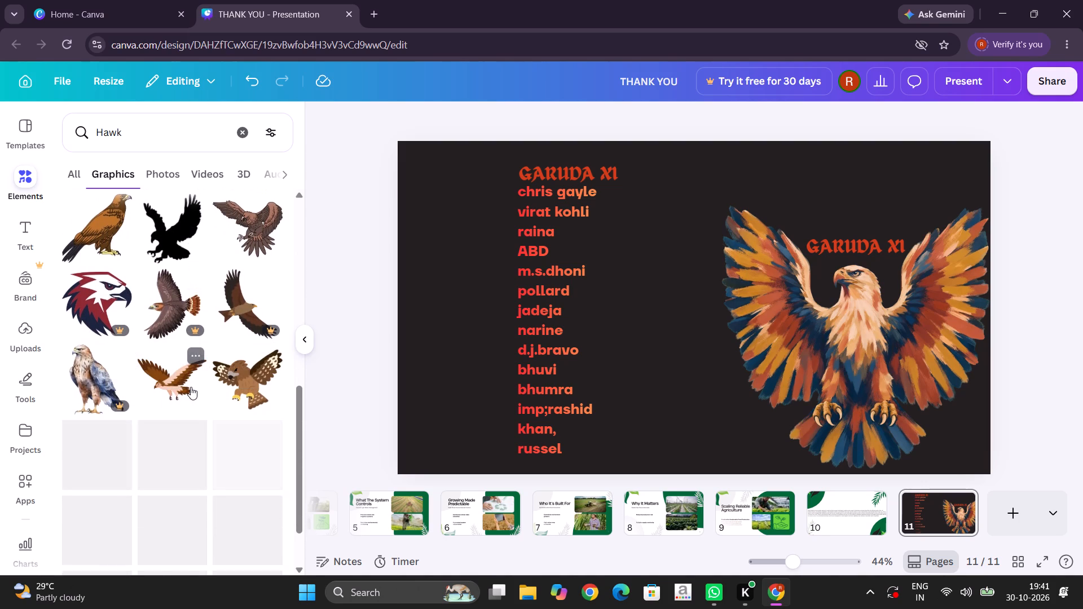
scroll(169, 417, "down", 2)
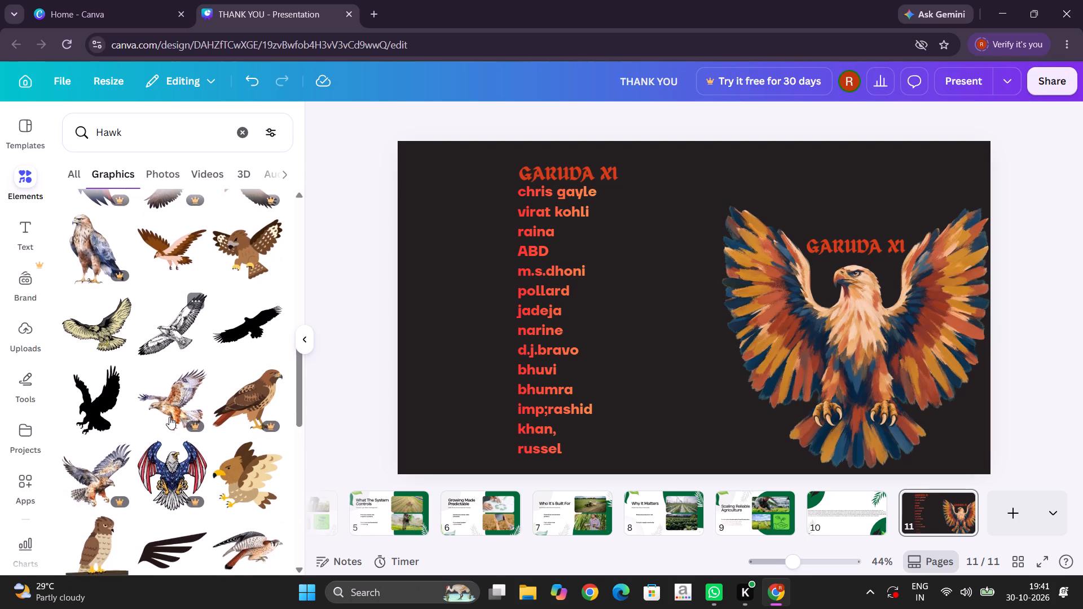
scroll(169, 417, "down", 3)
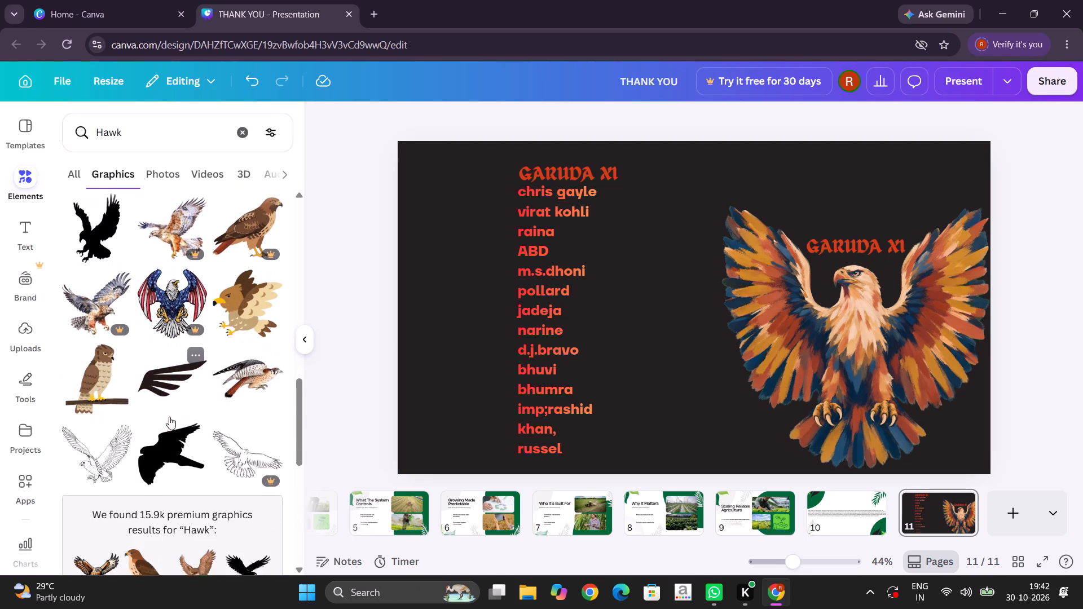
scroll(169, 417, "down", 3)
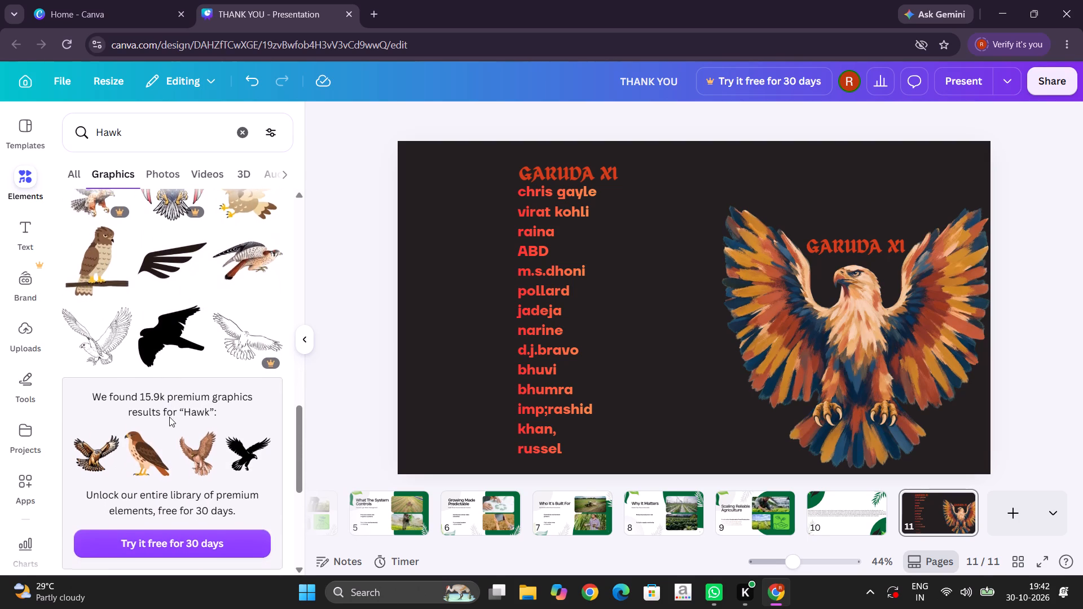
scroll(169, 417, "down", 4)
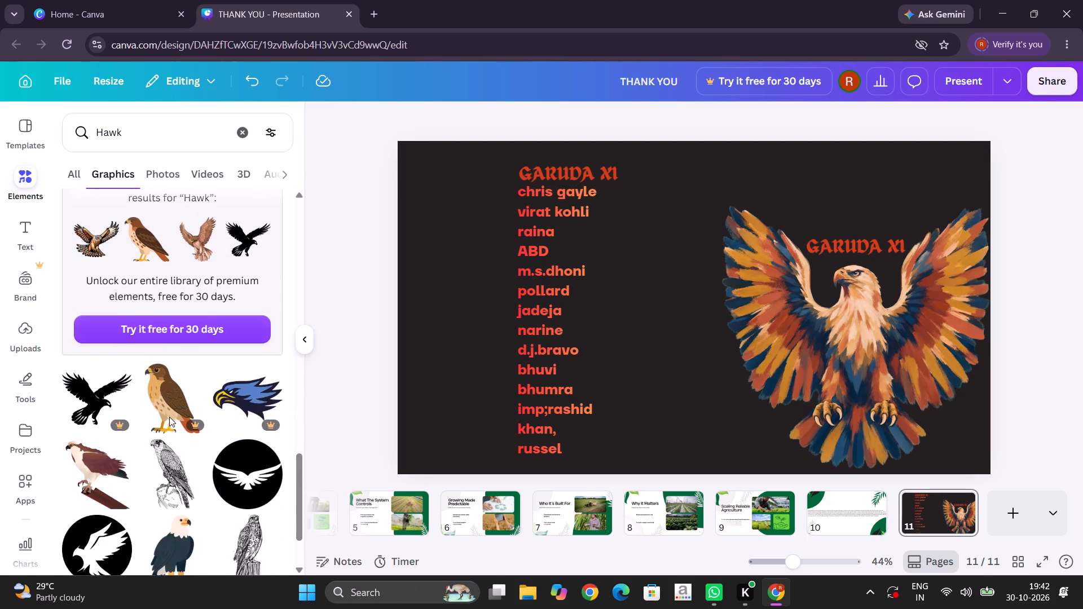
scroll(169, 417, "down", 4)
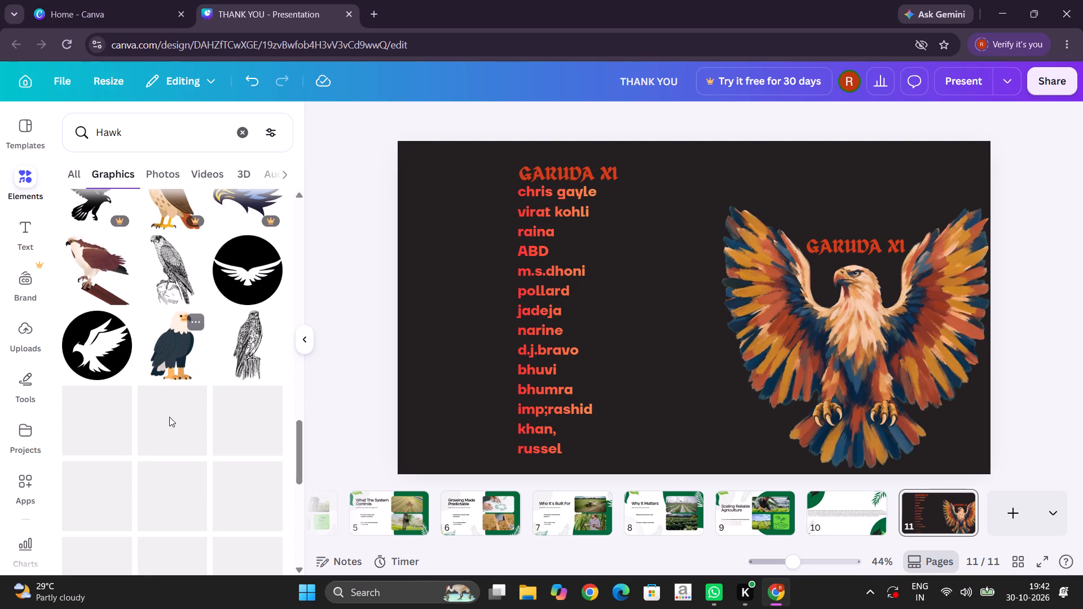
scroll(169, 417, "down", 3)
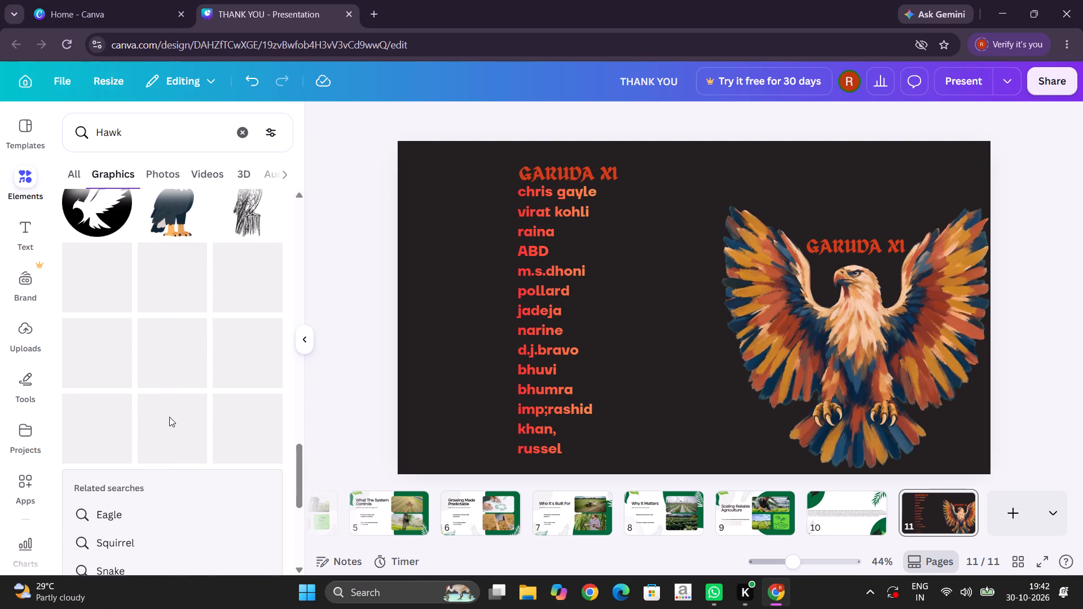
scroll(169, 417, "up", 2)
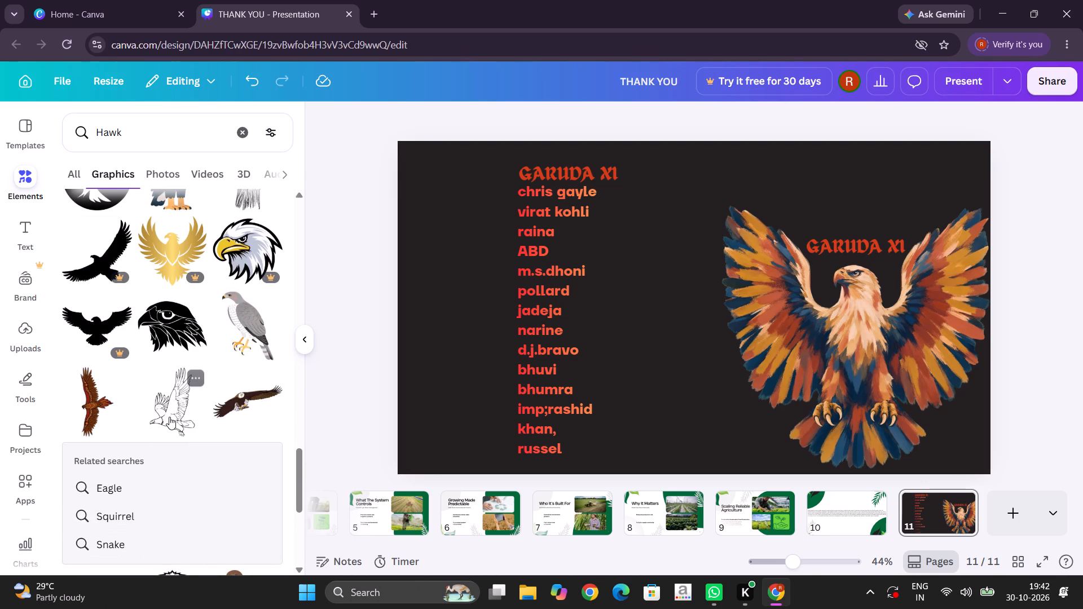
scroll(169, 417, "up", 2)
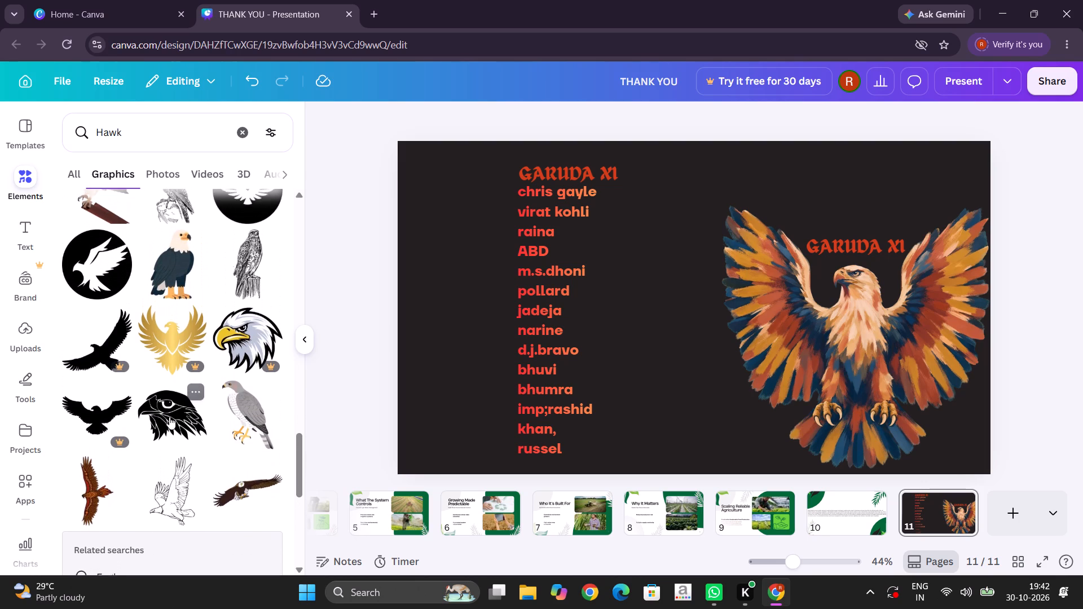
scroll(169, 417, "up", 1)
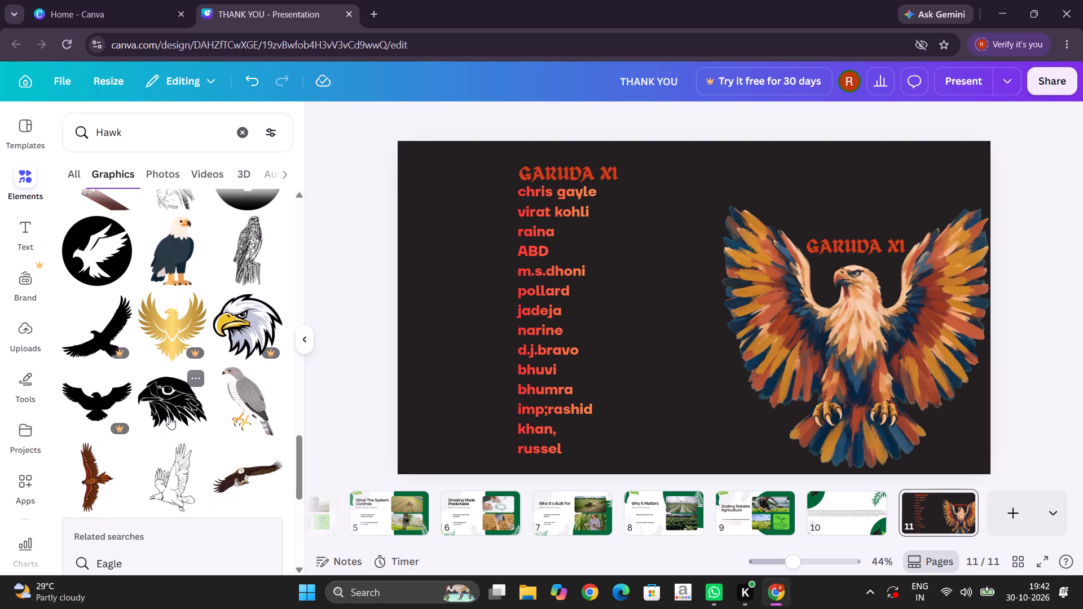
scroll(169, 417, "up", 1)
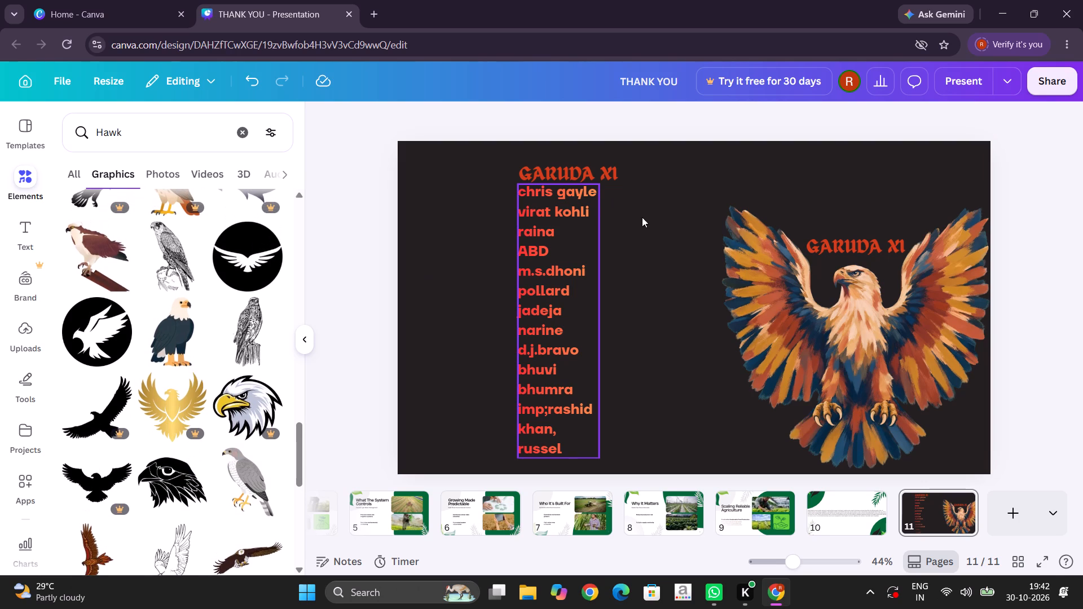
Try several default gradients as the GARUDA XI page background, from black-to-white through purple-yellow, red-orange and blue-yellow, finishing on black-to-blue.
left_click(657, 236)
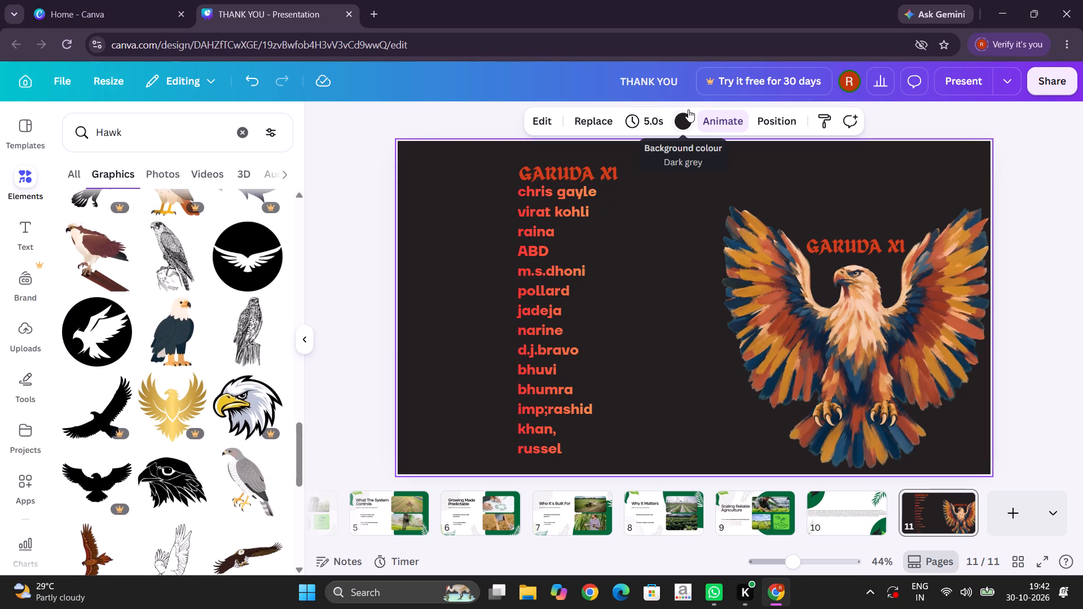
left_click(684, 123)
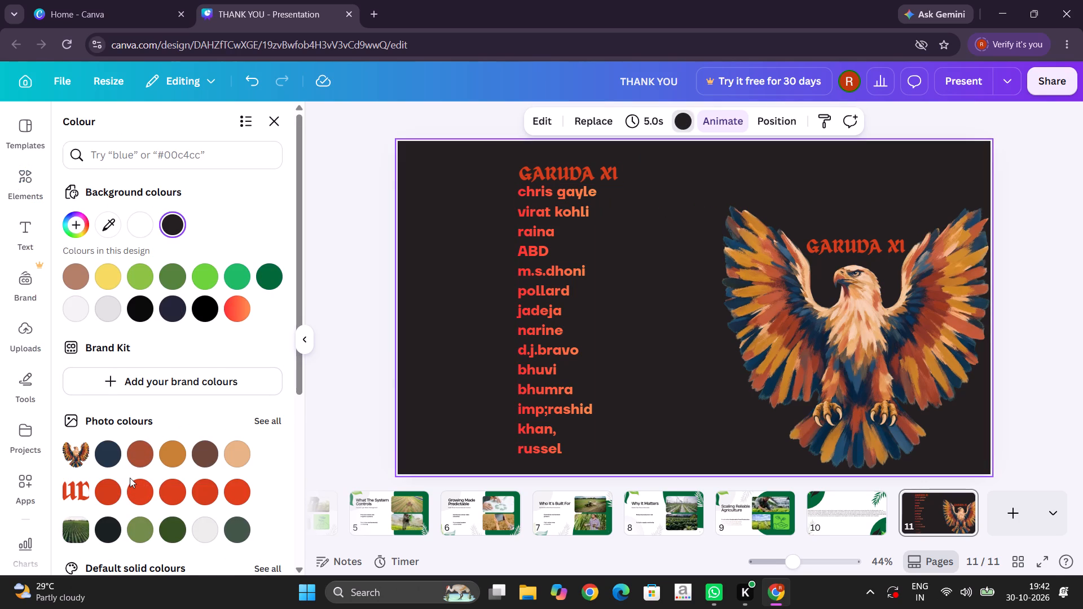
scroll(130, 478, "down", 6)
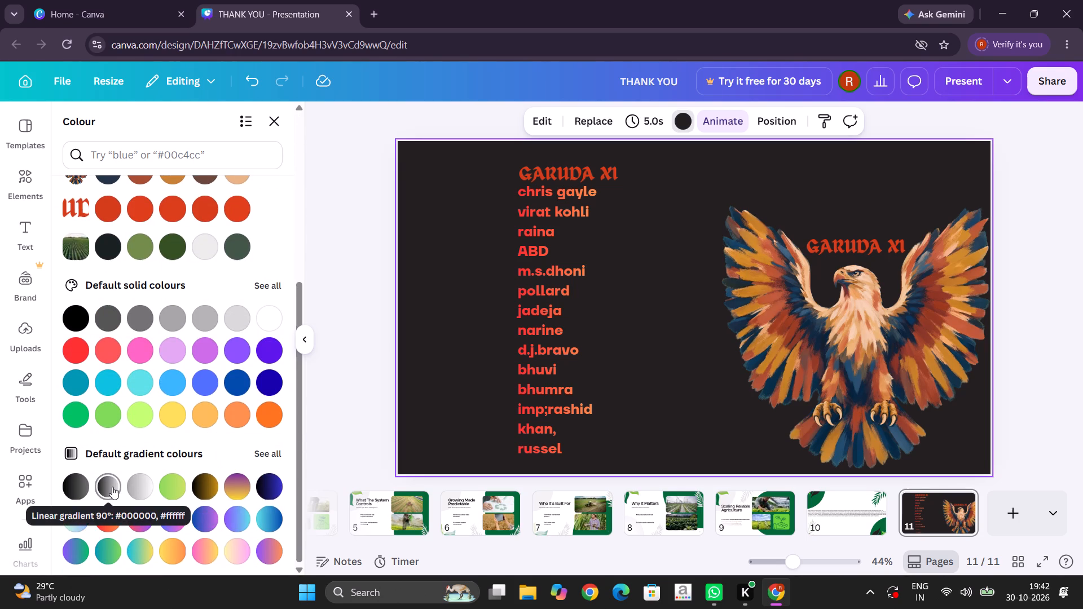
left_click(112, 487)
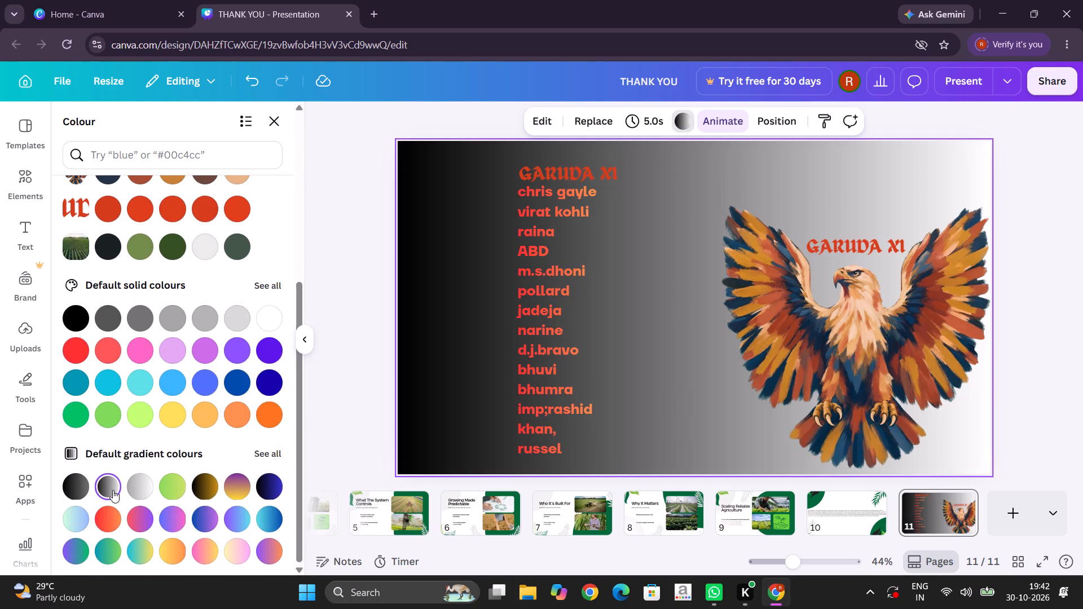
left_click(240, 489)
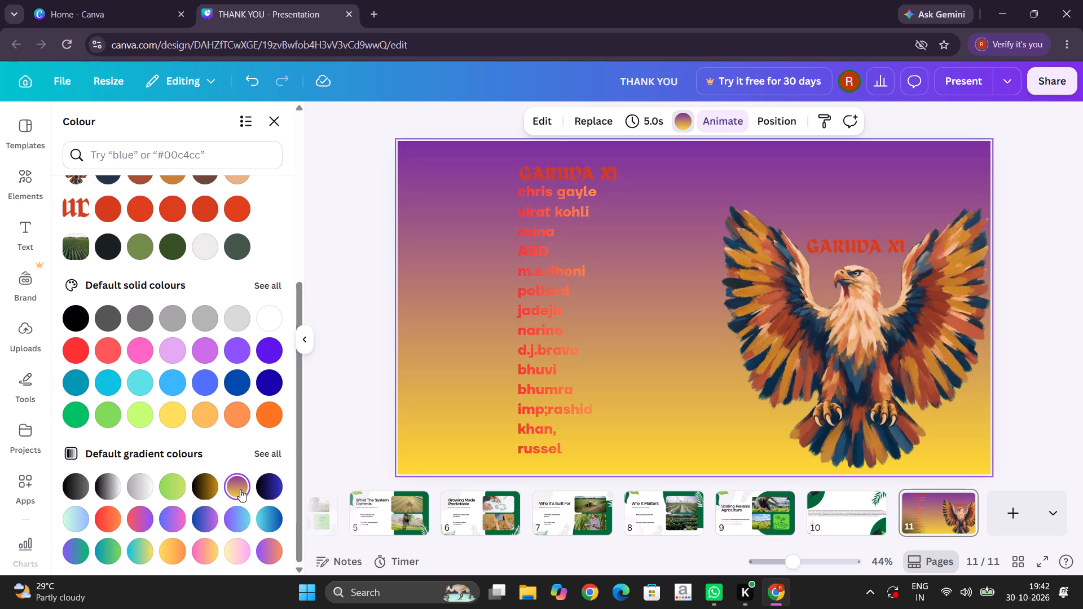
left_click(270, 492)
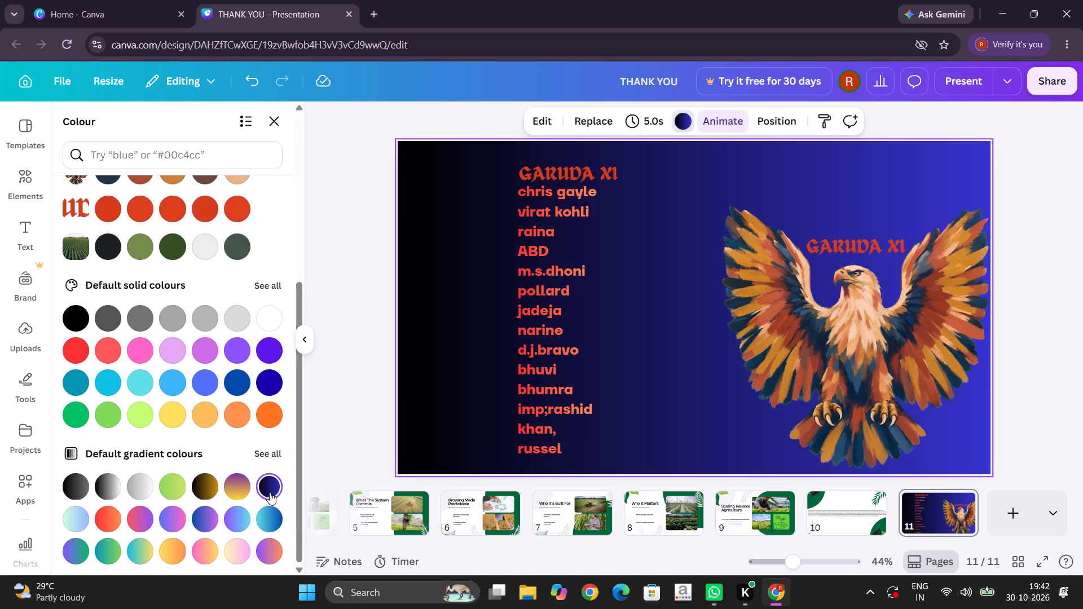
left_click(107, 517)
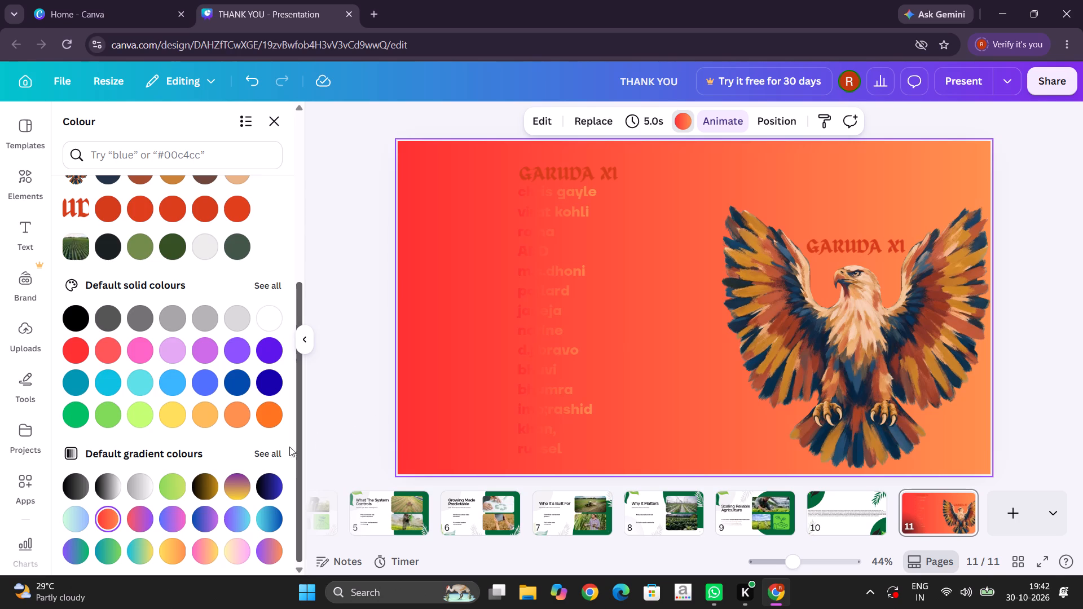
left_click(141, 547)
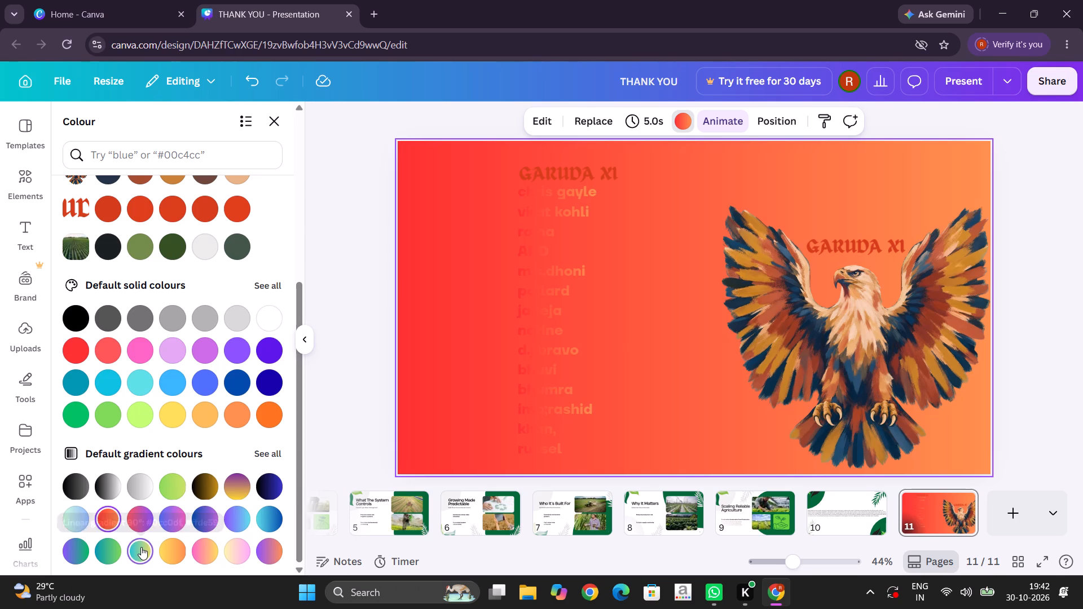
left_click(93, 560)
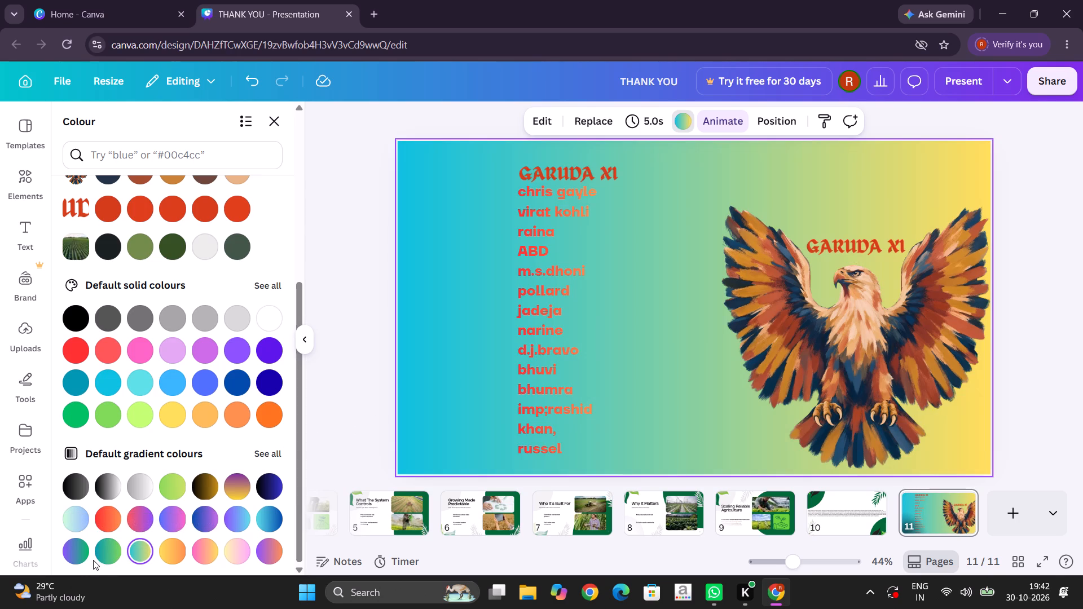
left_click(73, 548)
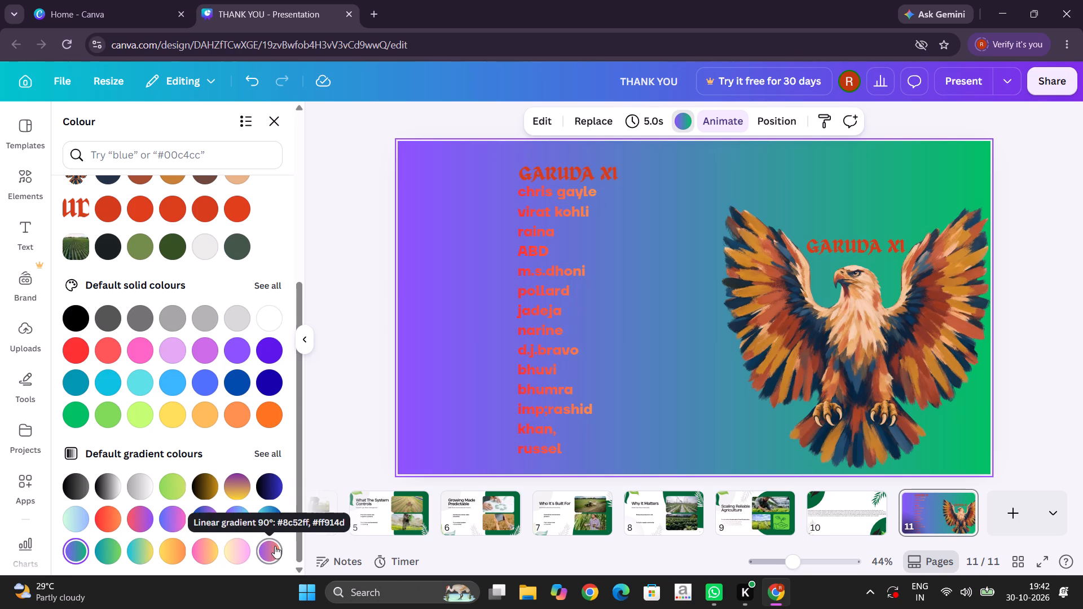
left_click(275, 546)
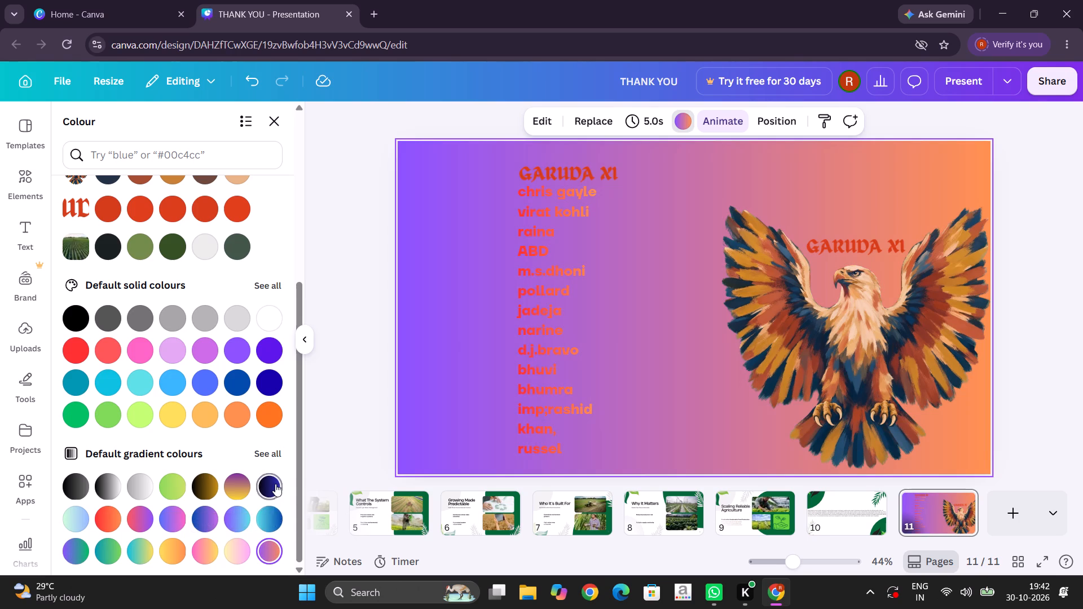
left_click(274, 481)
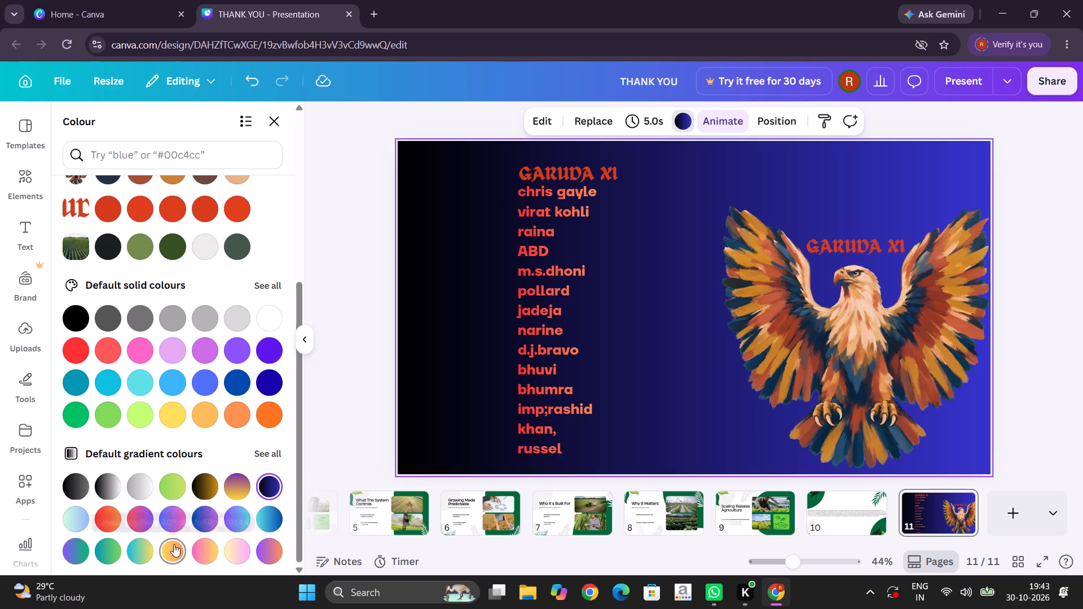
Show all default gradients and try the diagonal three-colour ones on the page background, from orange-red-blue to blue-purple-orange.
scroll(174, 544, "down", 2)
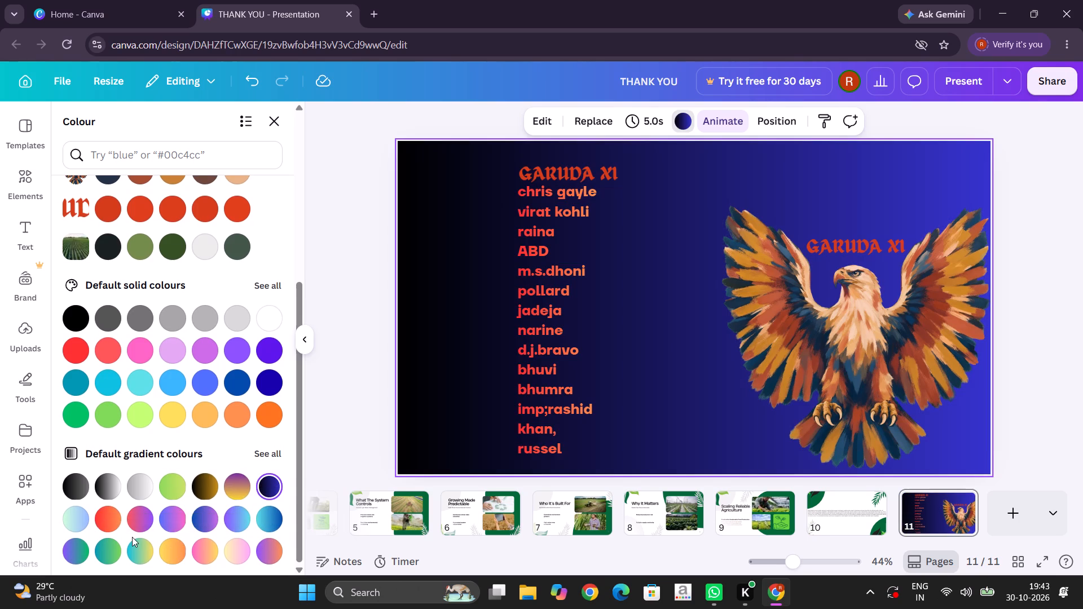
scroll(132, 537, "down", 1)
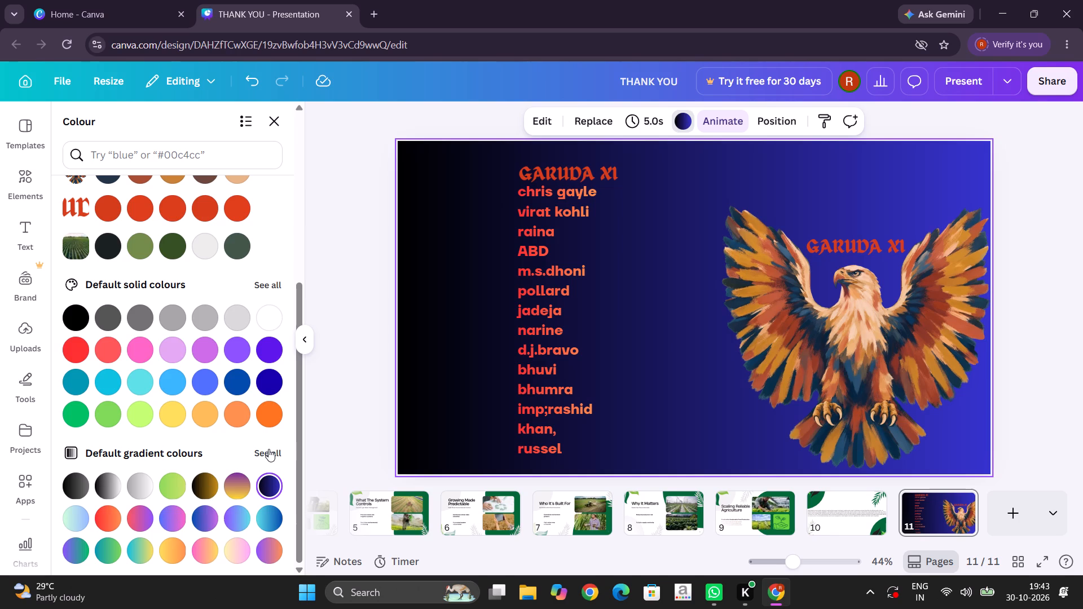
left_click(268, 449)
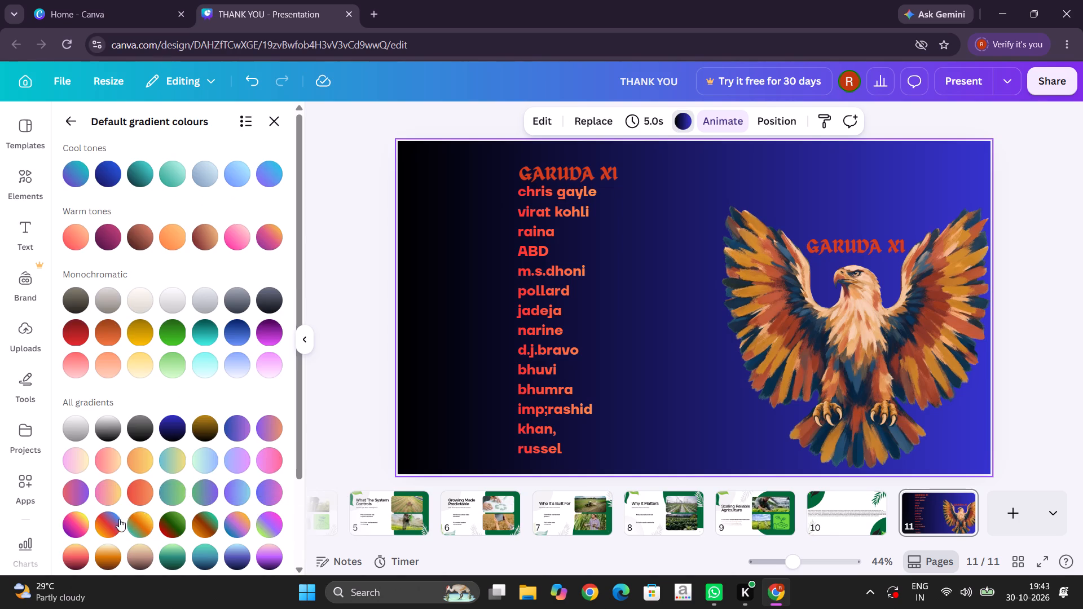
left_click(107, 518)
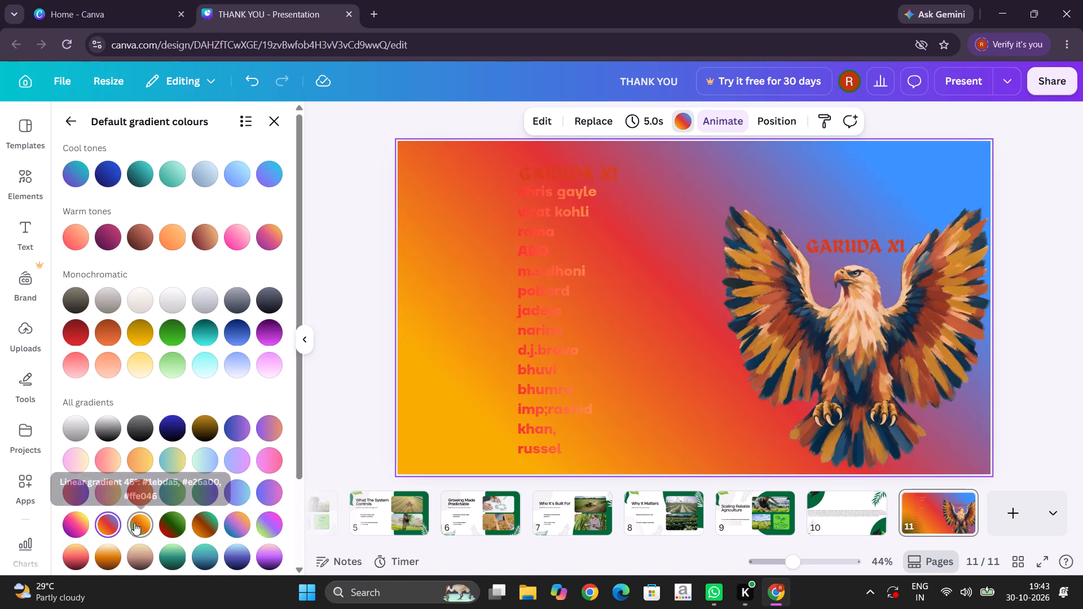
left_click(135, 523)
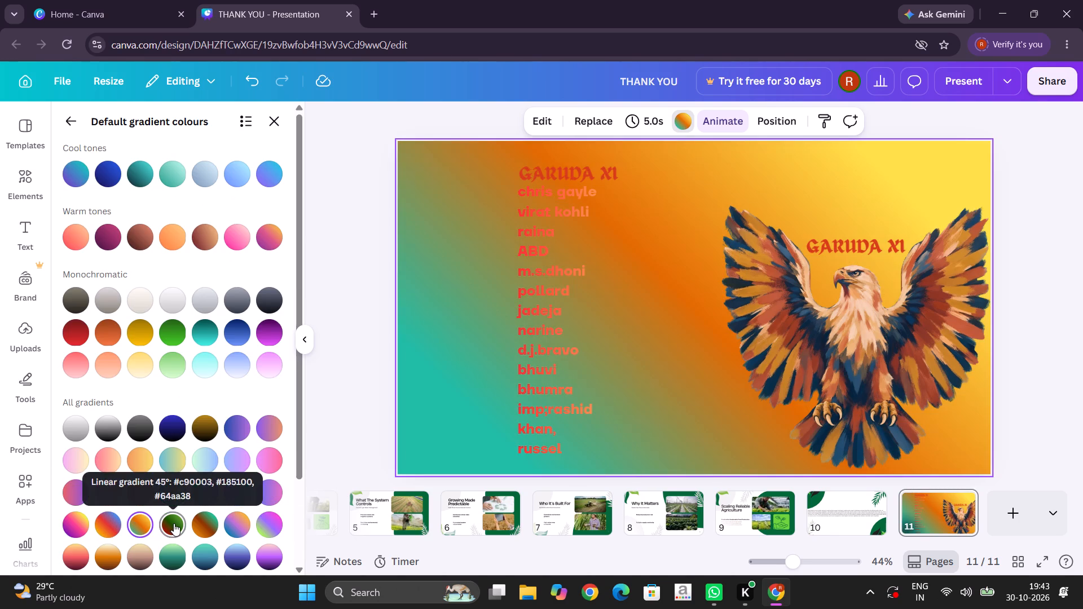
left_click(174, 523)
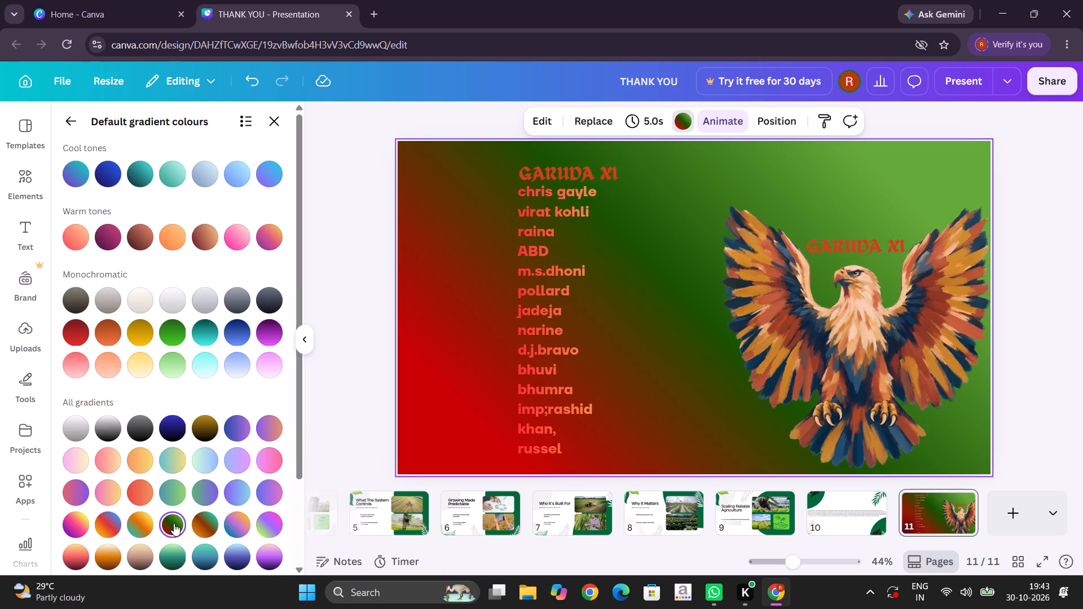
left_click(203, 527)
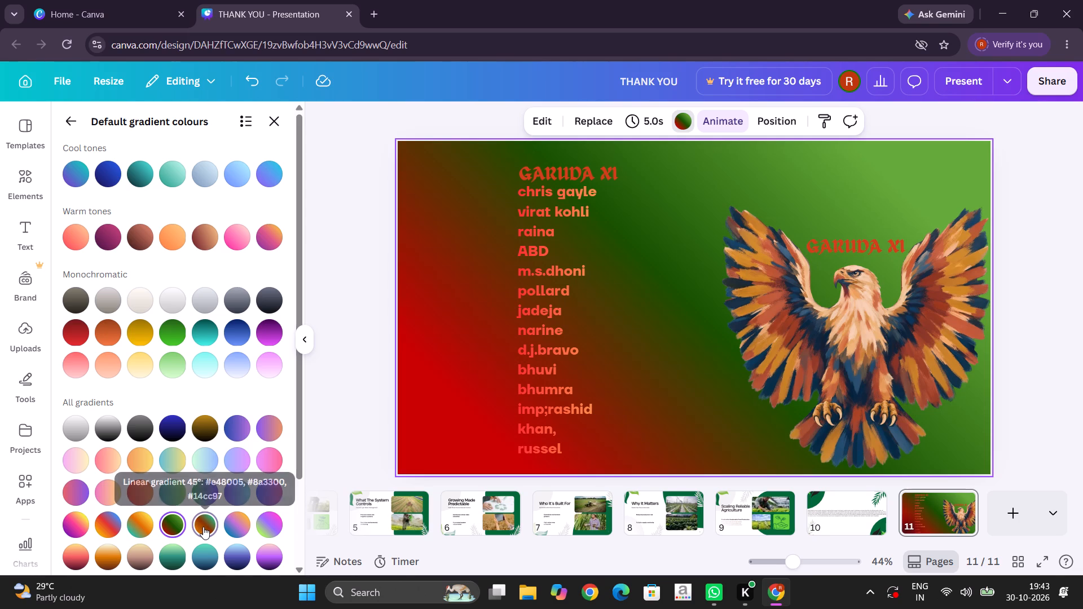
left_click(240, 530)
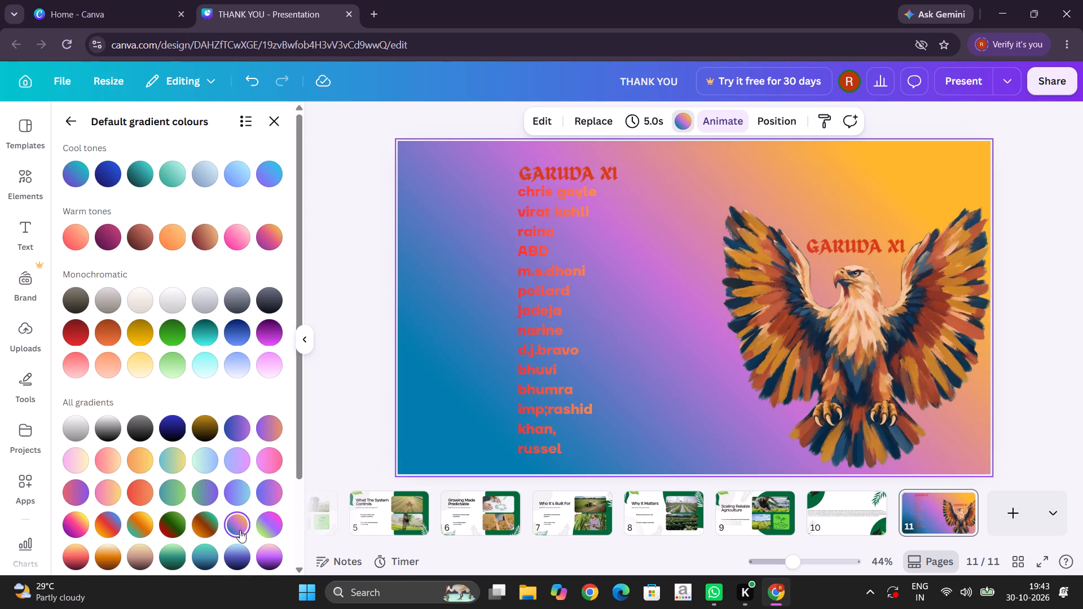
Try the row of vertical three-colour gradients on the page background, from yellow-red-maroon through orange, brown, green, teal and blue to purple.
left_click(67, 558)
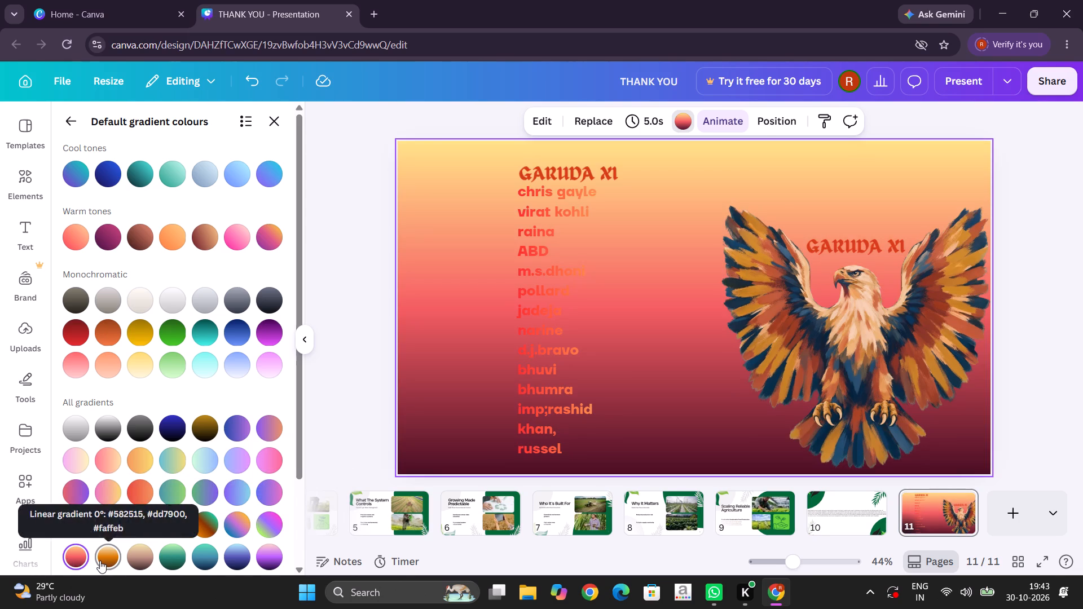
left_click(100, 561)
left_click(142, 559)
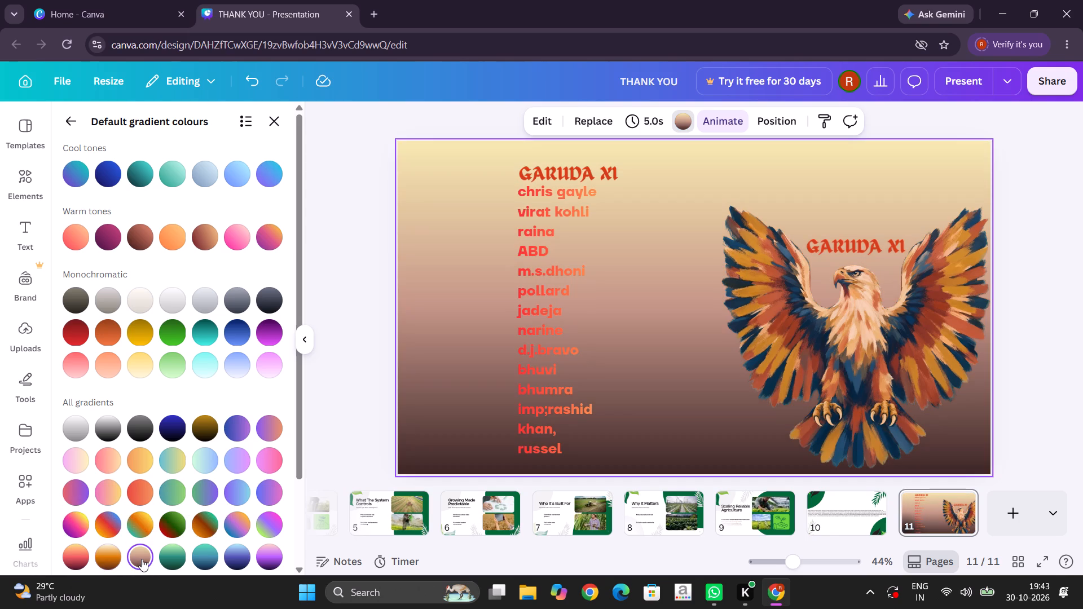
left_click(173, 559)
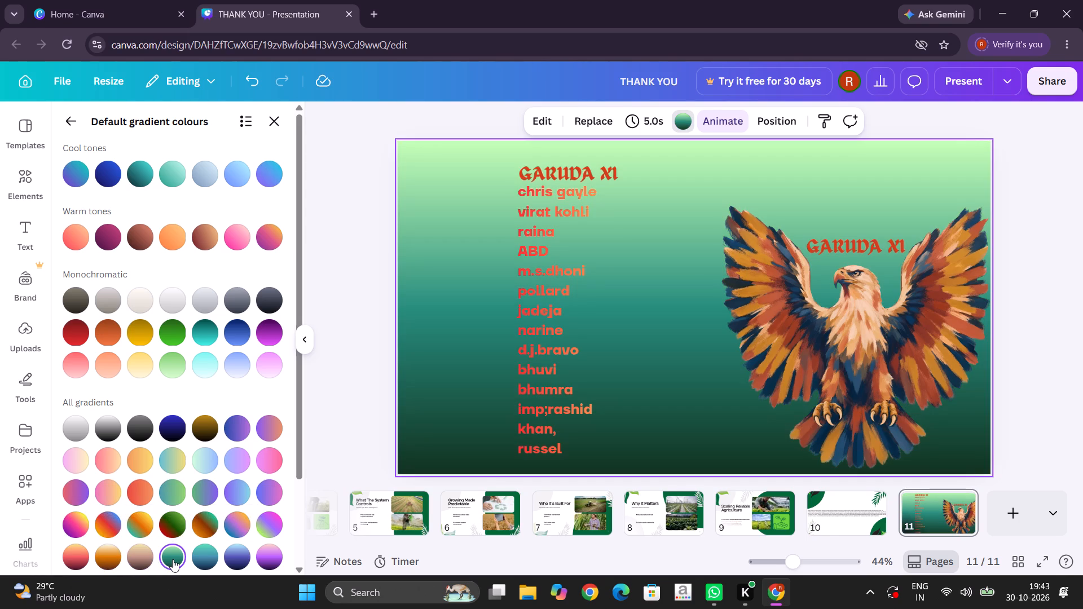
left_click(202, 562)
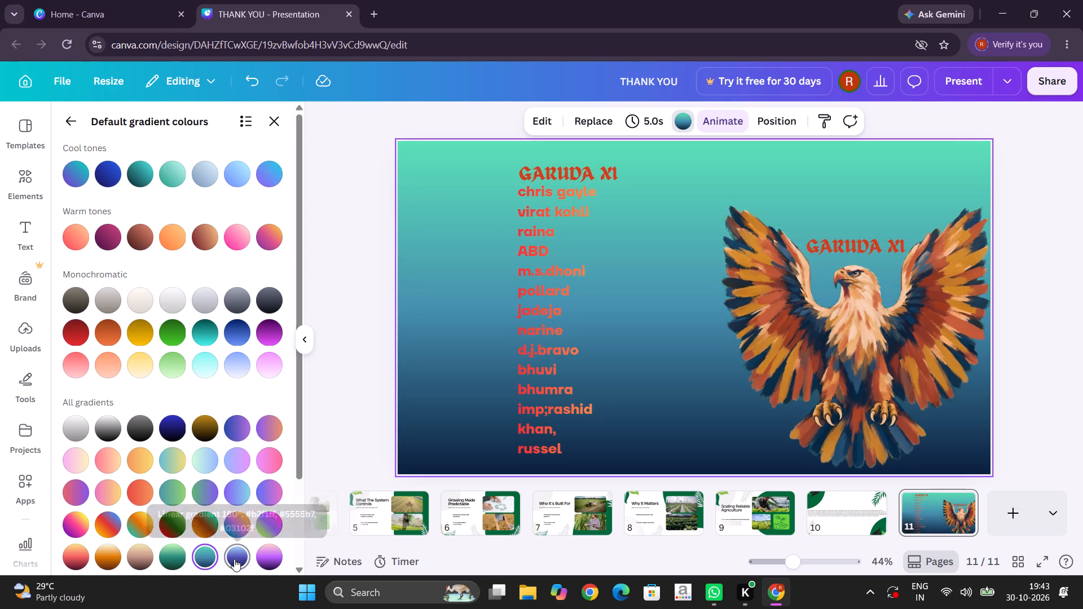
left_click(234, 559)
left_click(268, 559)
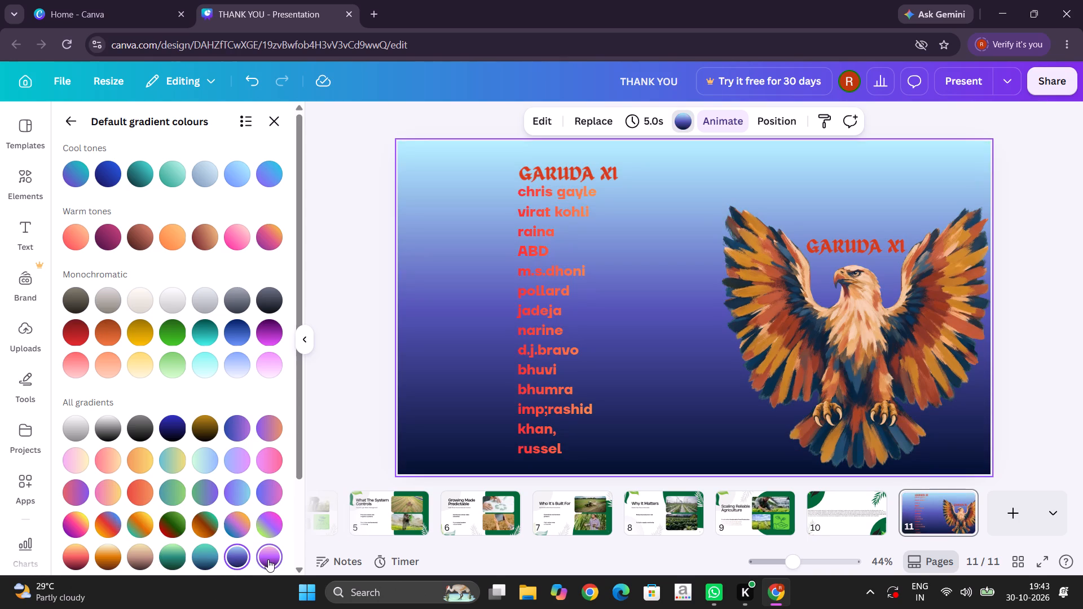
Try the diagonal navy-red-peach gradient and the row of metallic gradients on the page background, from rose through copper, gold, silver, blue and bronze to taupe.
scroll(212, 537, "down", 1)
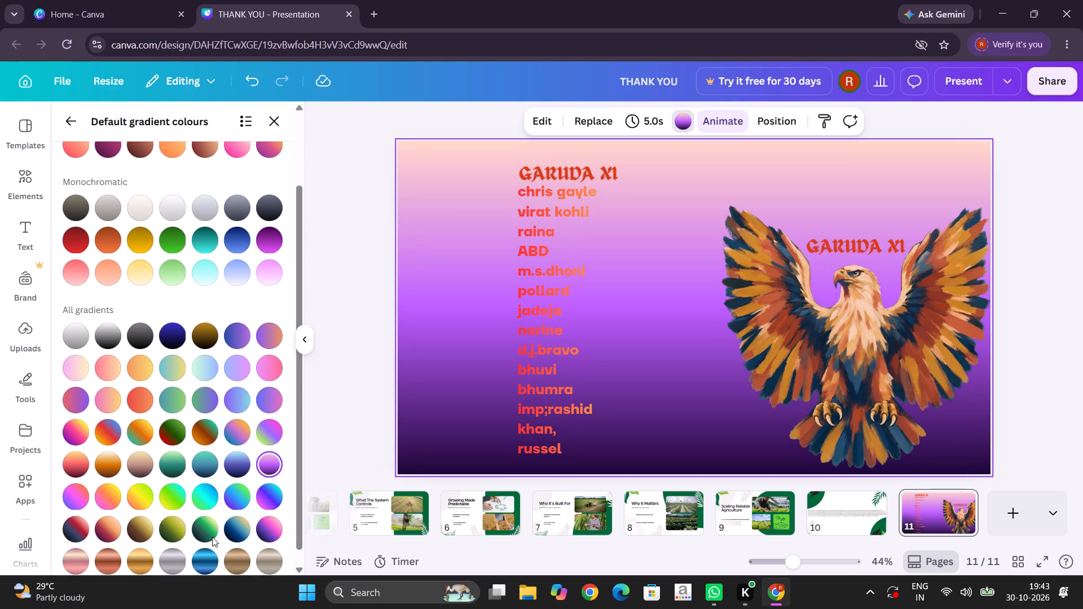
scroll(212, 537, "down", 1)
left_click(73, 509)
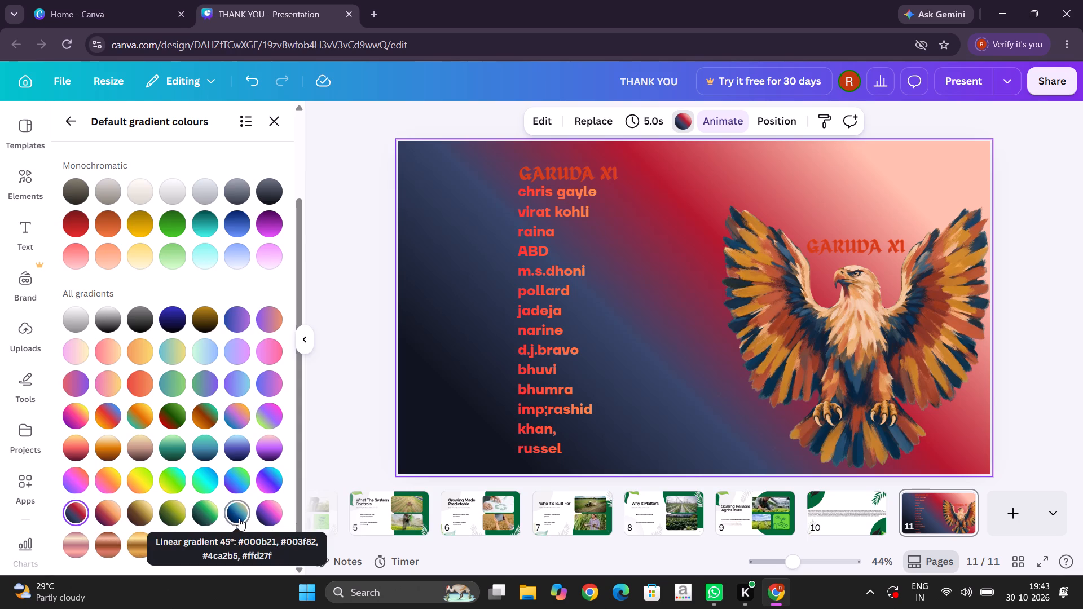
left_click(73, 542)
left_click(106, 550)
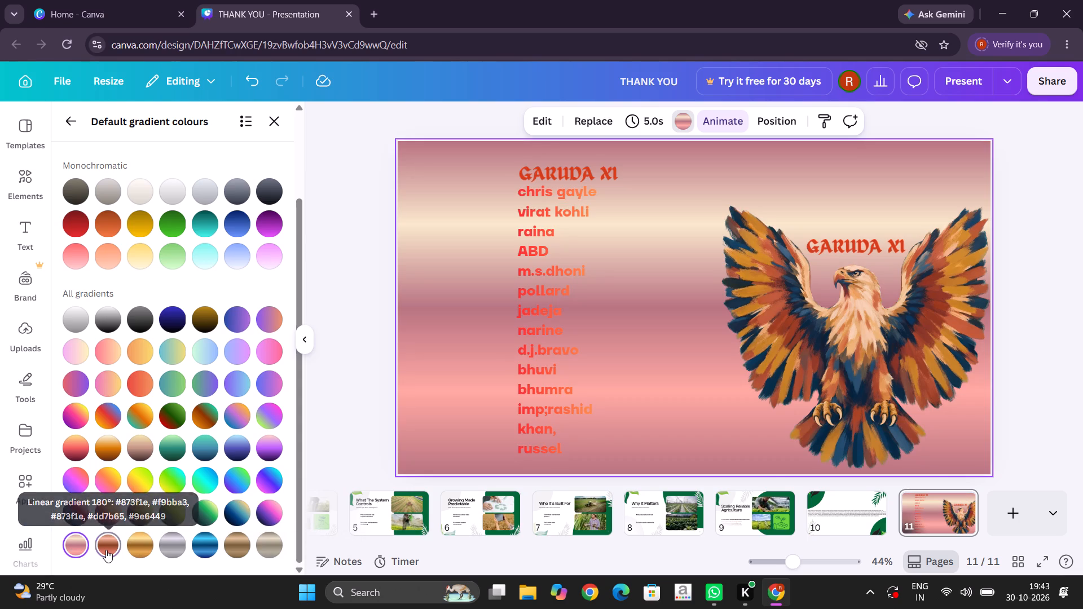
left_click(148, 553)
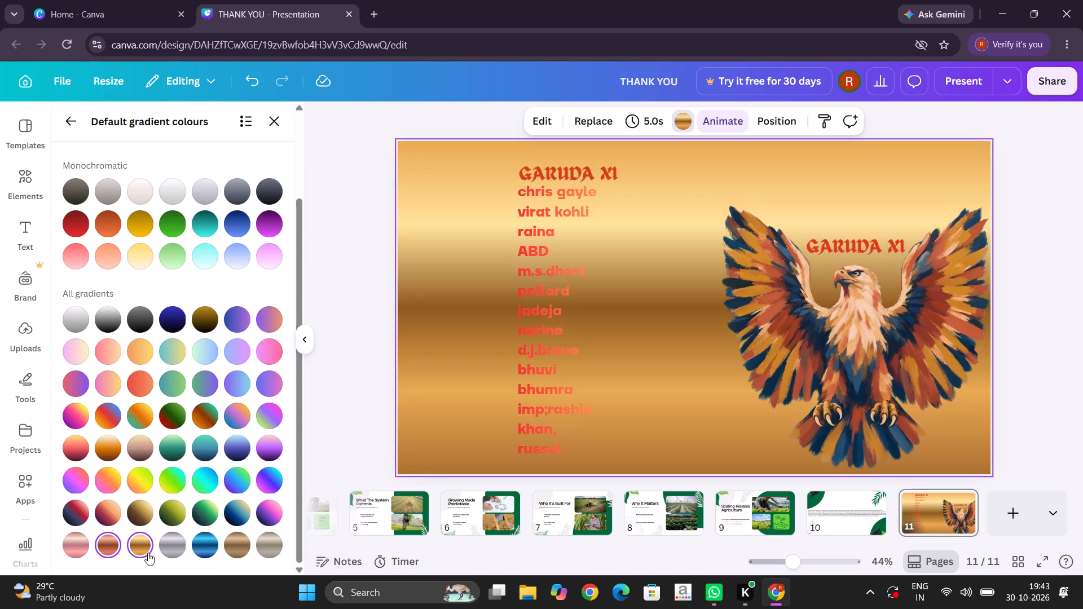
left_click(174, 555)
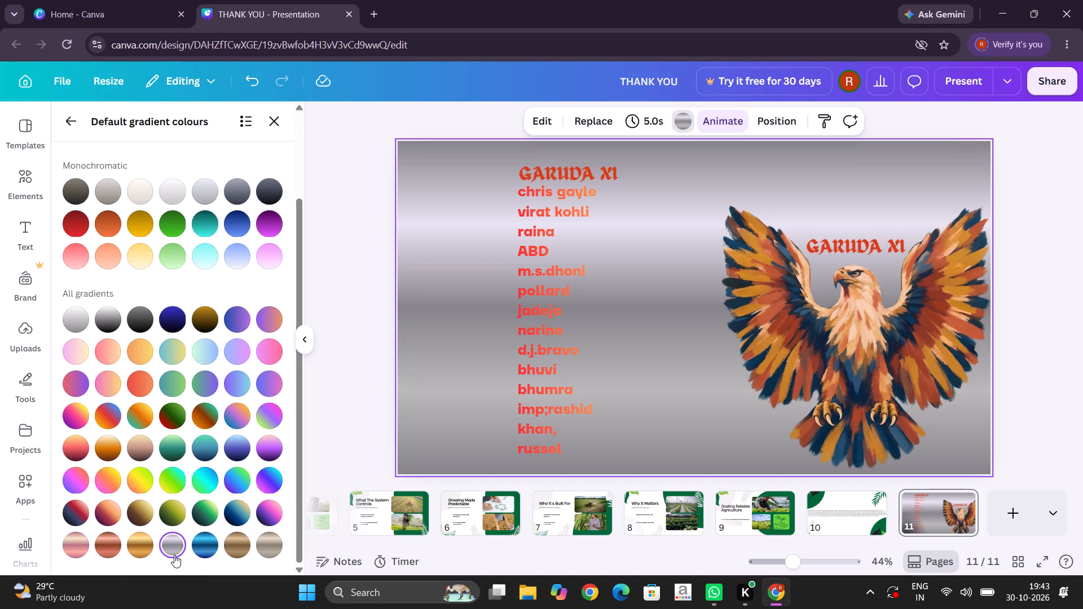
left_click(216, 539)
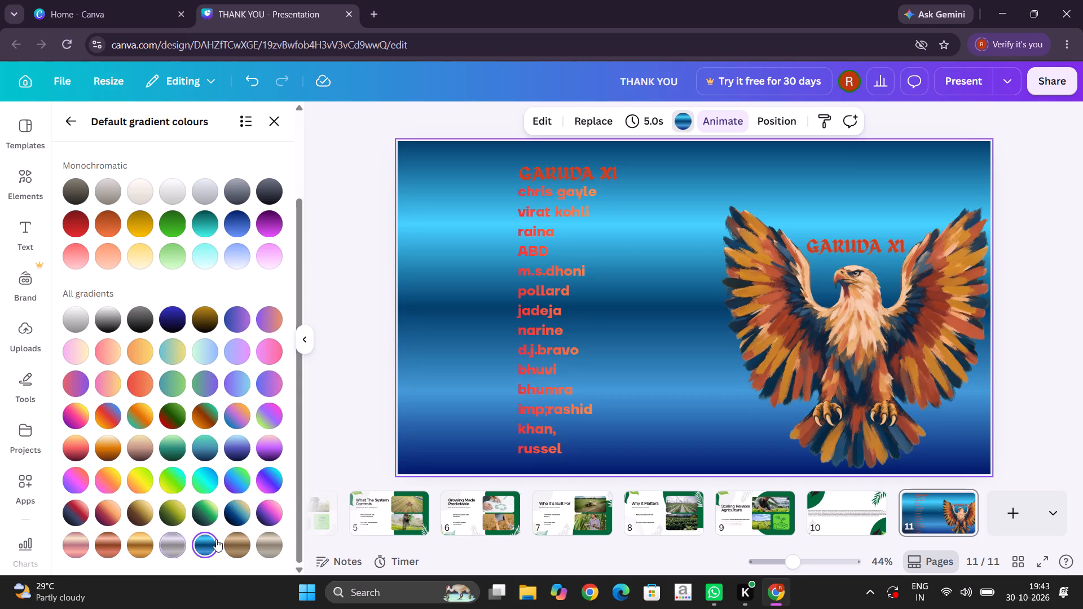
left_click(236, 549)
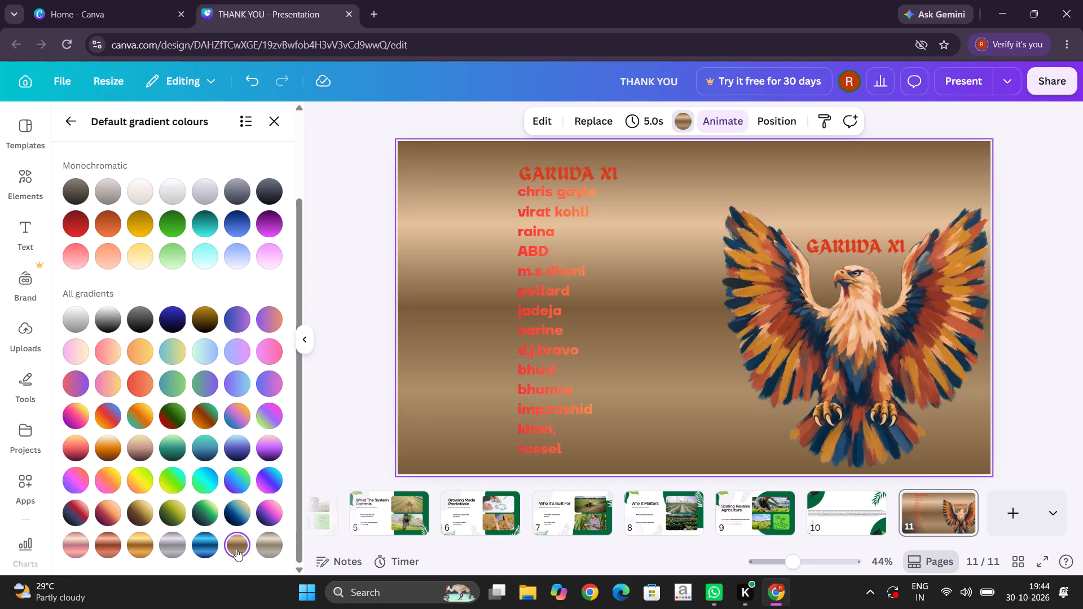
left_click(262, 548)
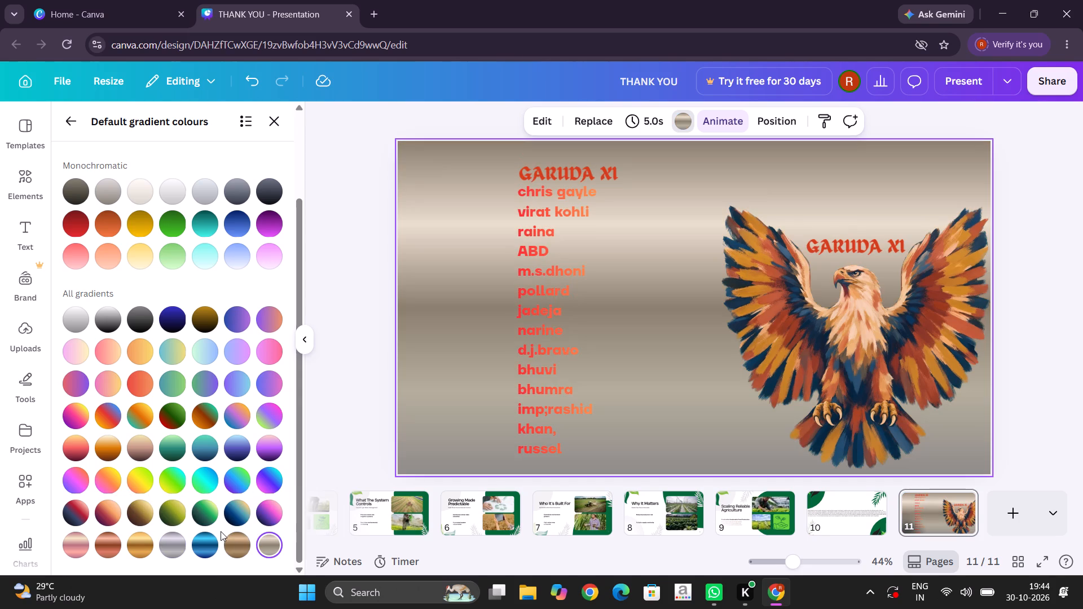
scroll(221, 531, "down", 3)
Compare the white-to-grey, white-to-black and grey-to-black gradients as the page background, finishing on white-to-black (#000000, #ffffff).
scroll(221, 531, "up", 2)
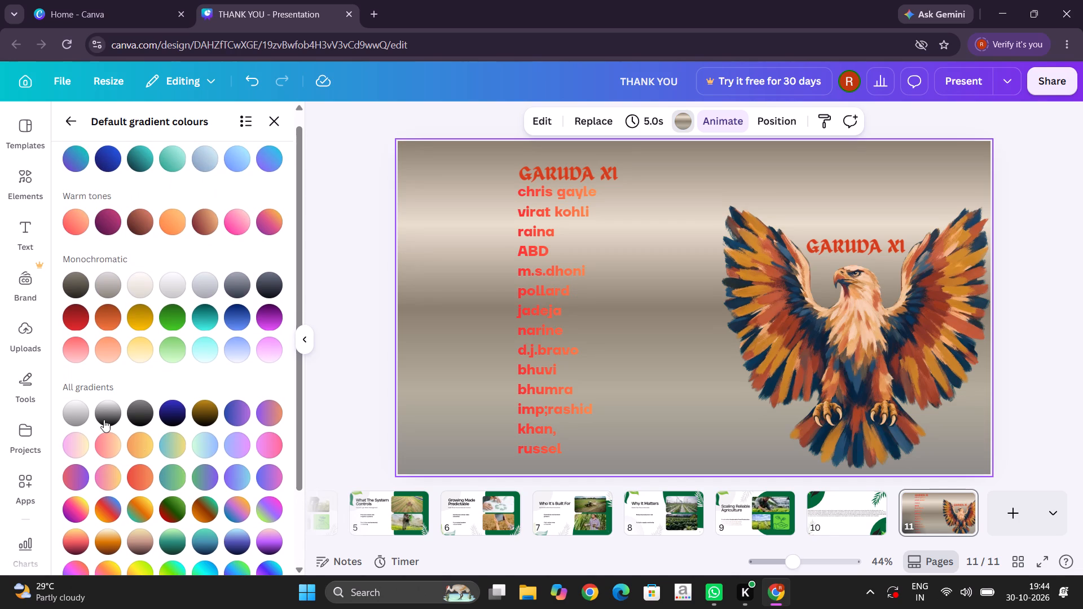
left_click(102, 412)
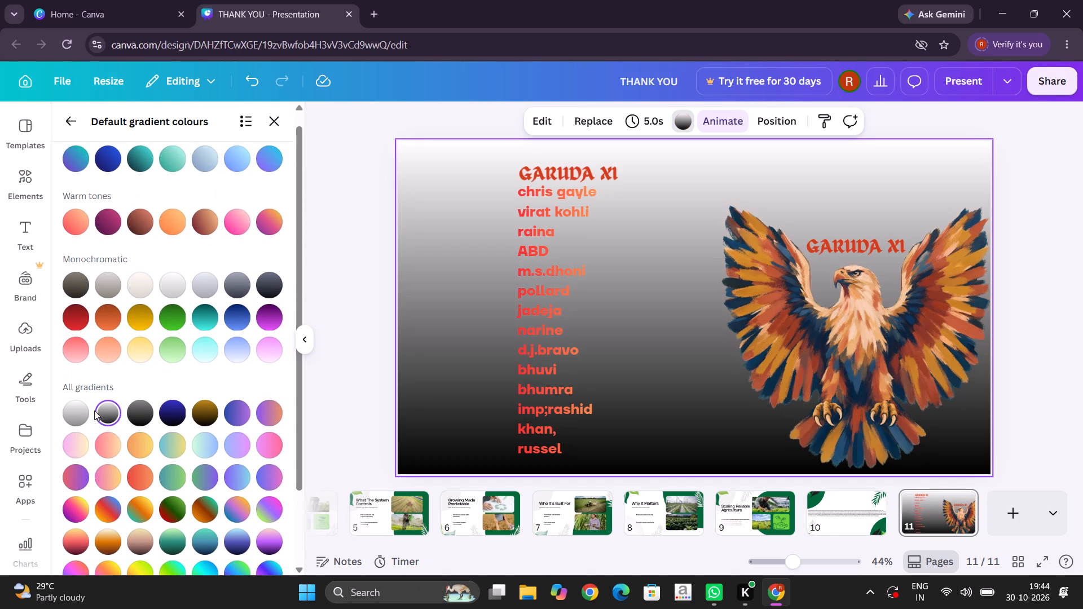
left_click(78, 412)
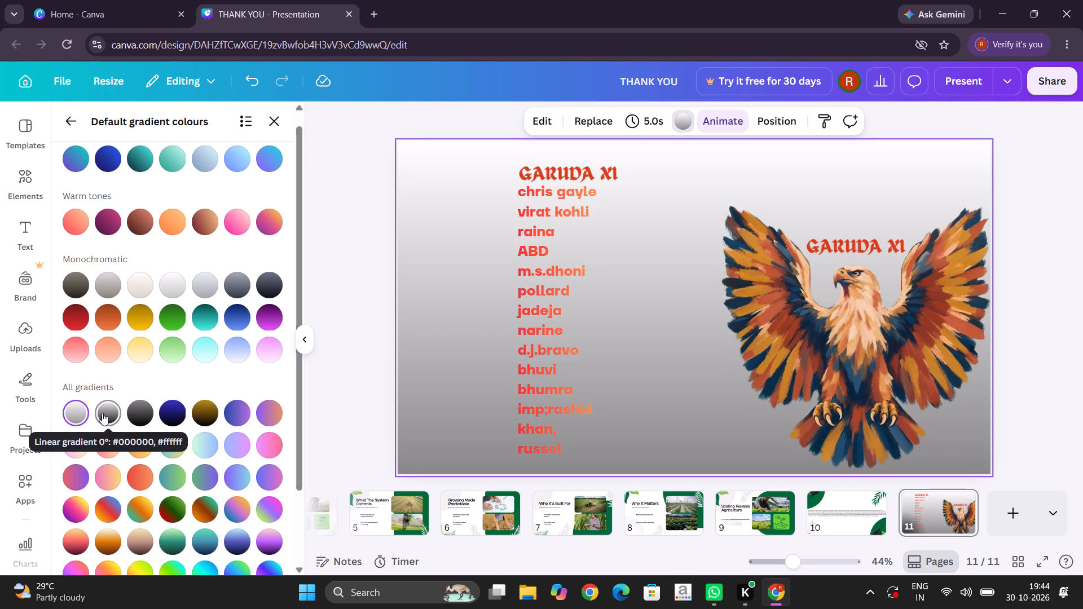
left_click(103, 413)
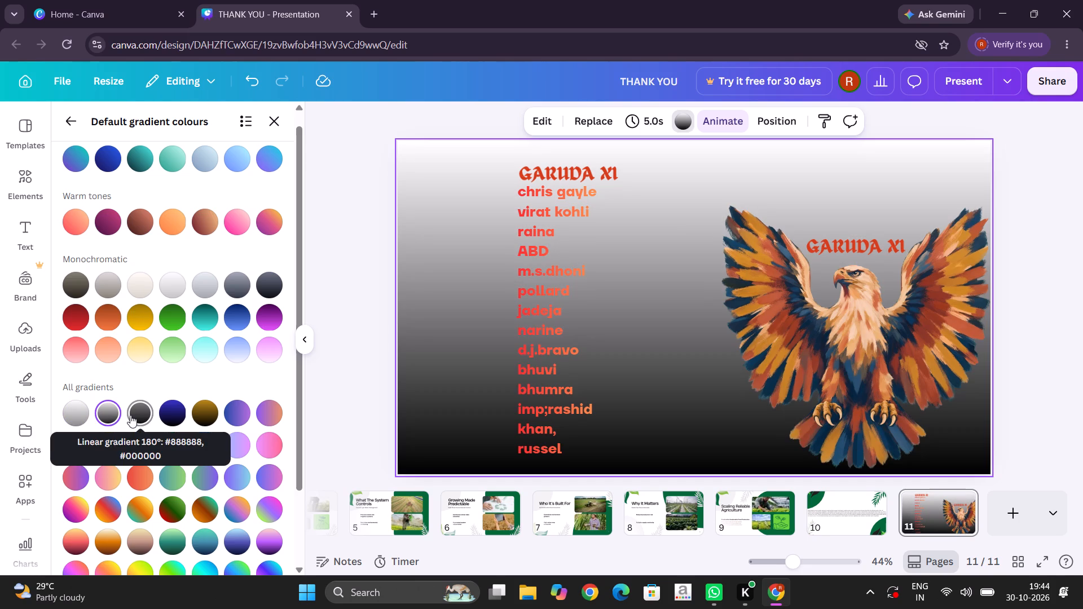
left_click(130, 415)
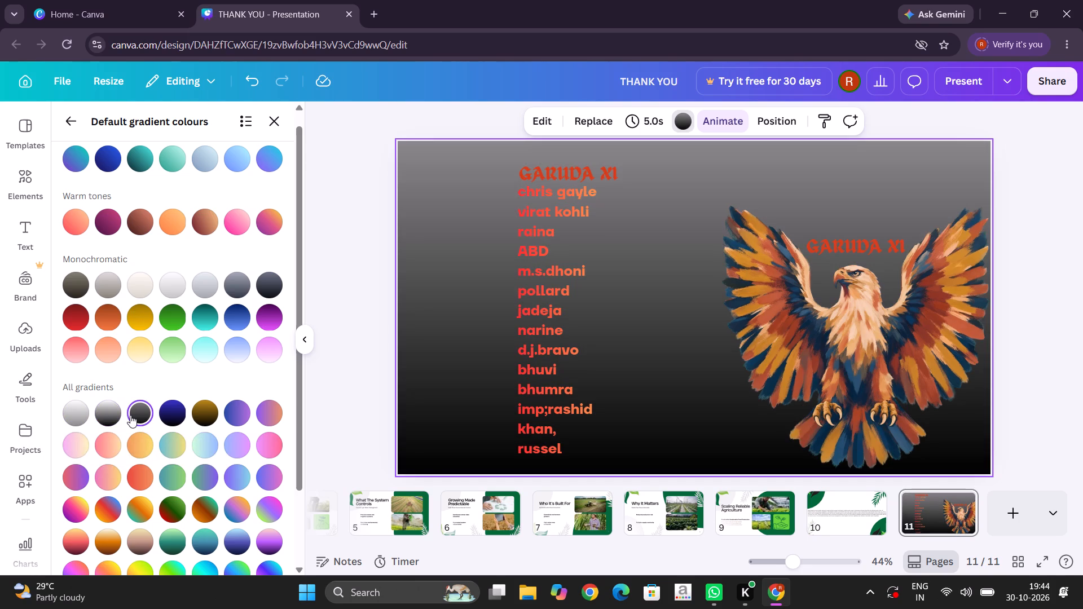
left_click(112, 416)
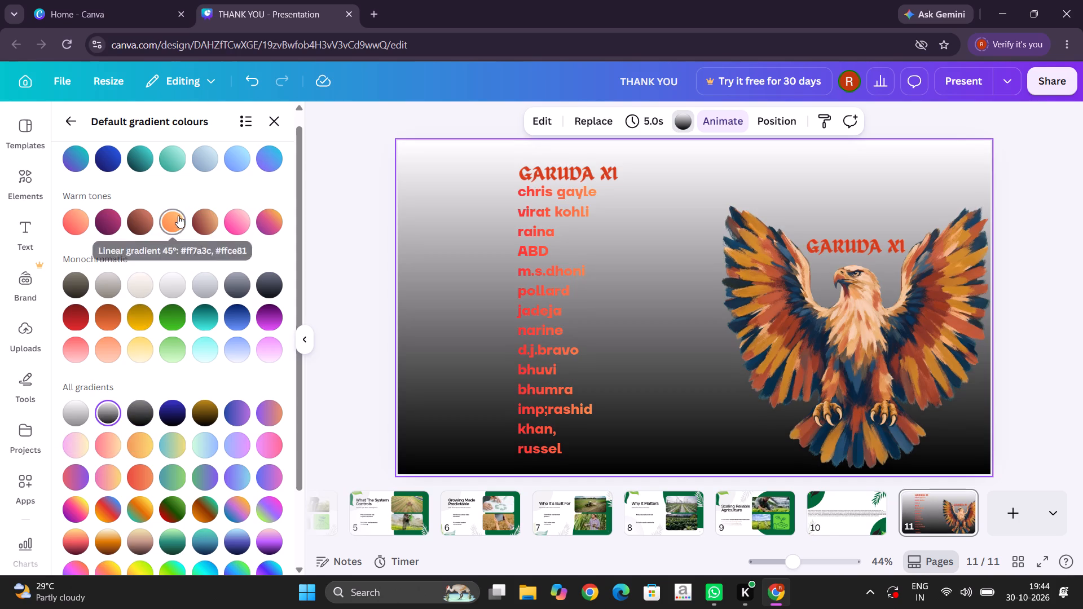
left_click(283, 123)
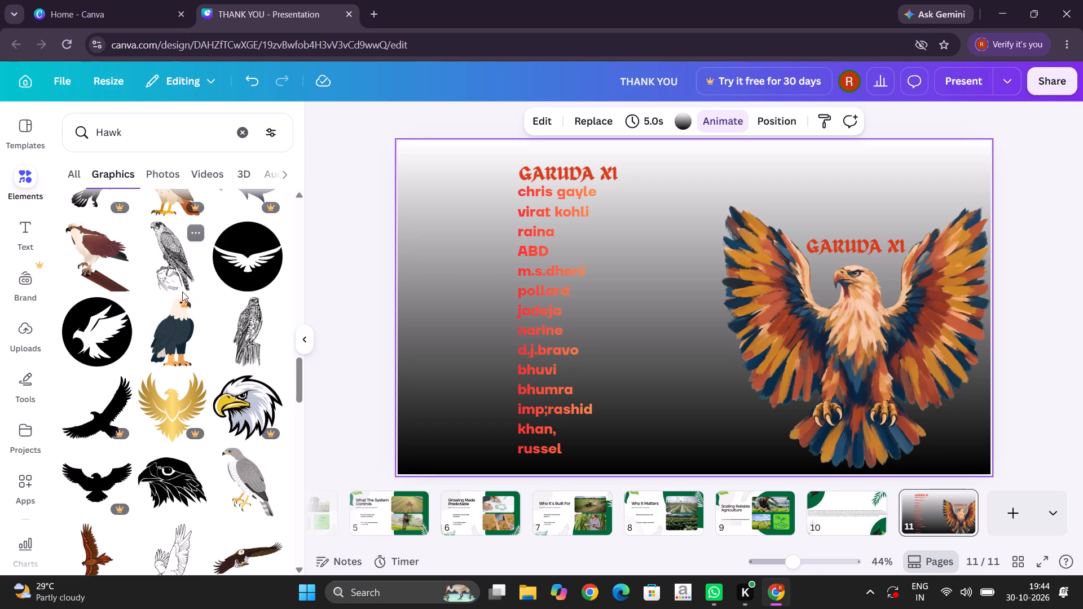
Add the black flying eagle silhouette from the Hawk graphics to the GARUDA XI page and shrink it to a small icon.
scroll(177, 301, "up", 7)
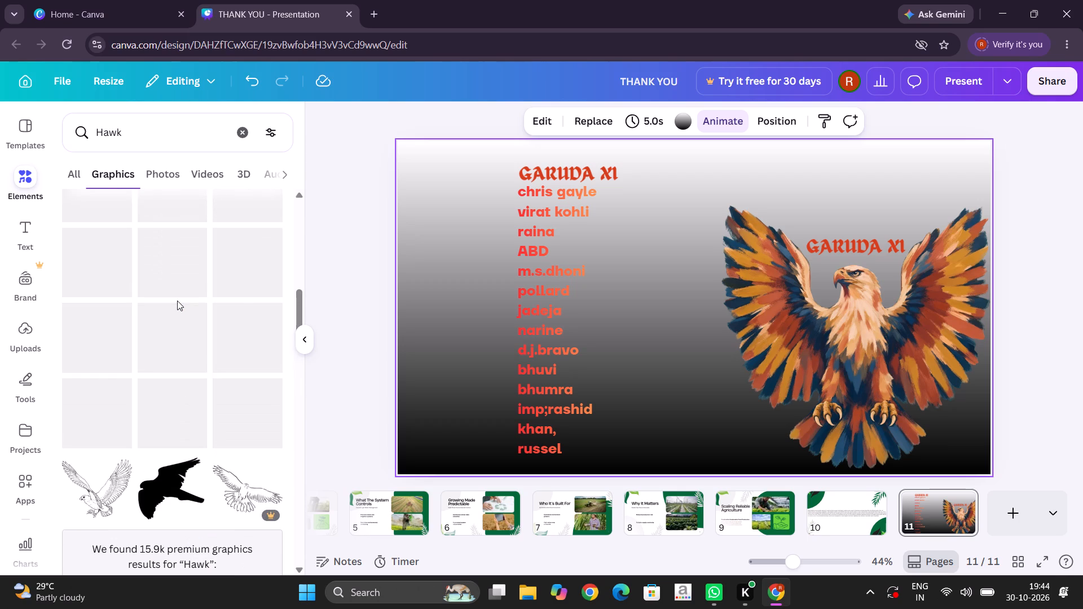
scroll(177, 301, "up", 1)
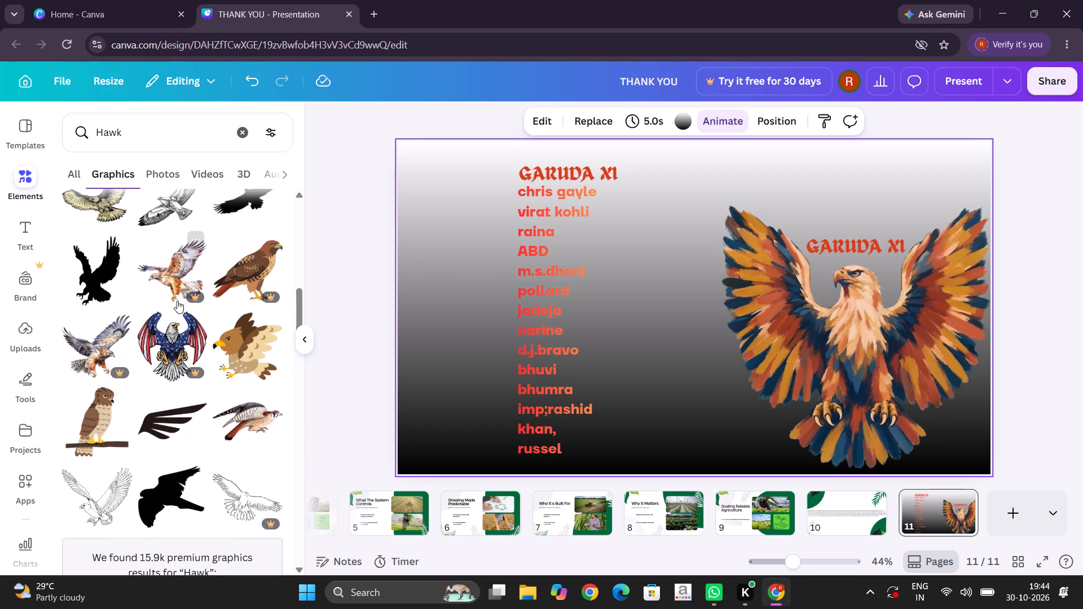
left_click(103, 271)
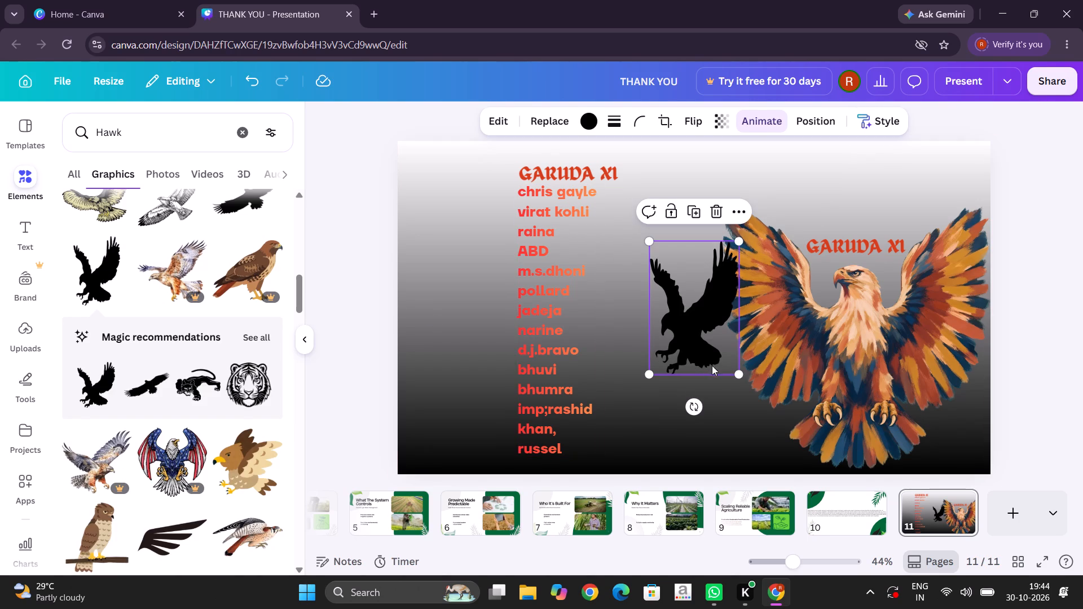
left_click_drag(738, 375, 715, 342)
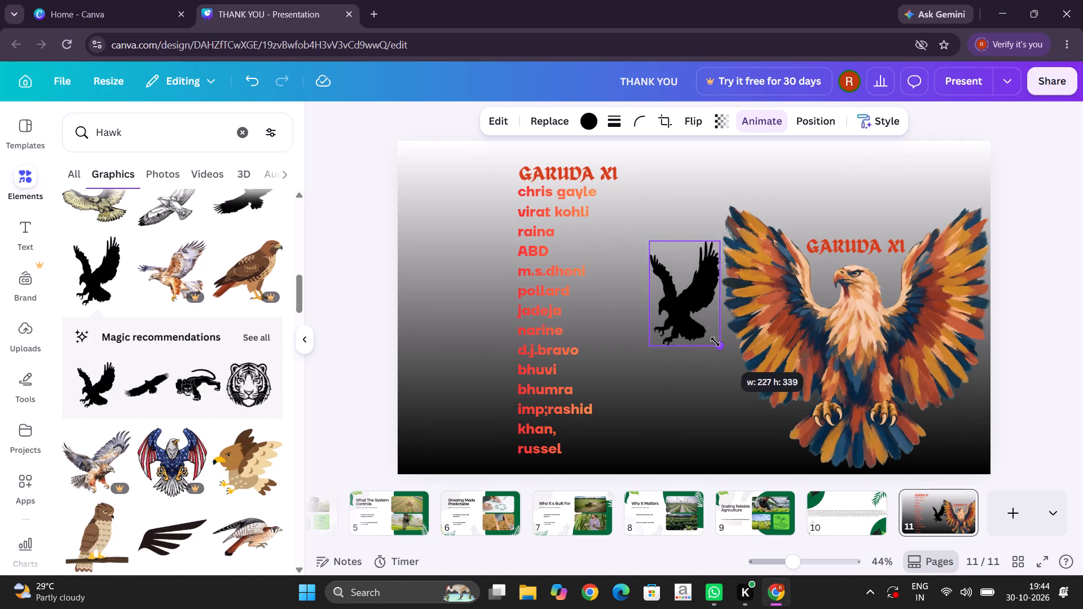
left_click_drag(715, 342, 685, 265)
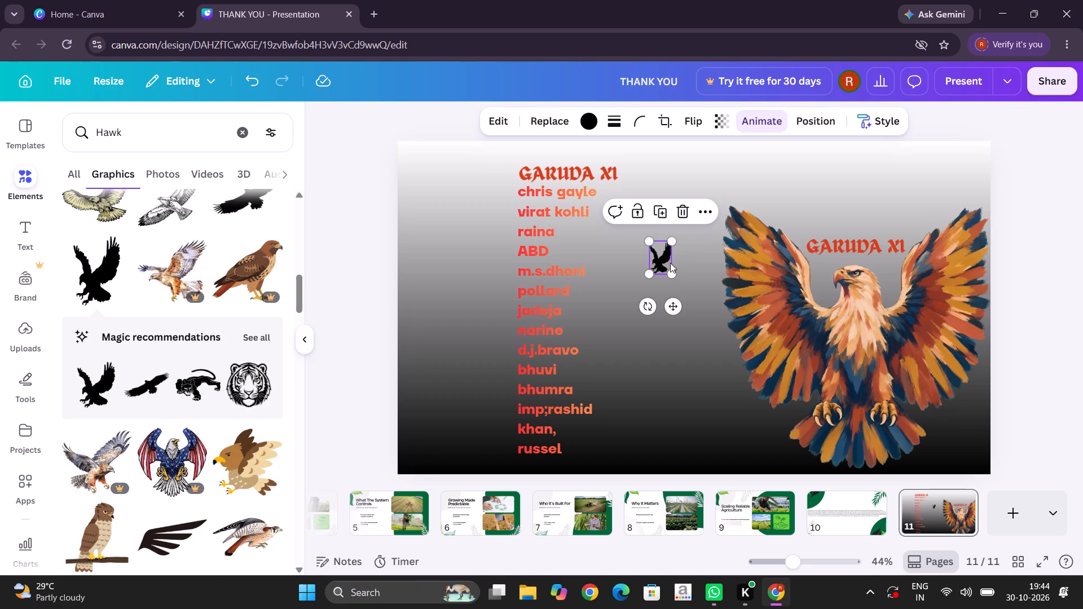
Position the small eagle silhouette just above the end of the GARUDA XI heading over the player list.
left_click_drag(659, 262, 642, 189)
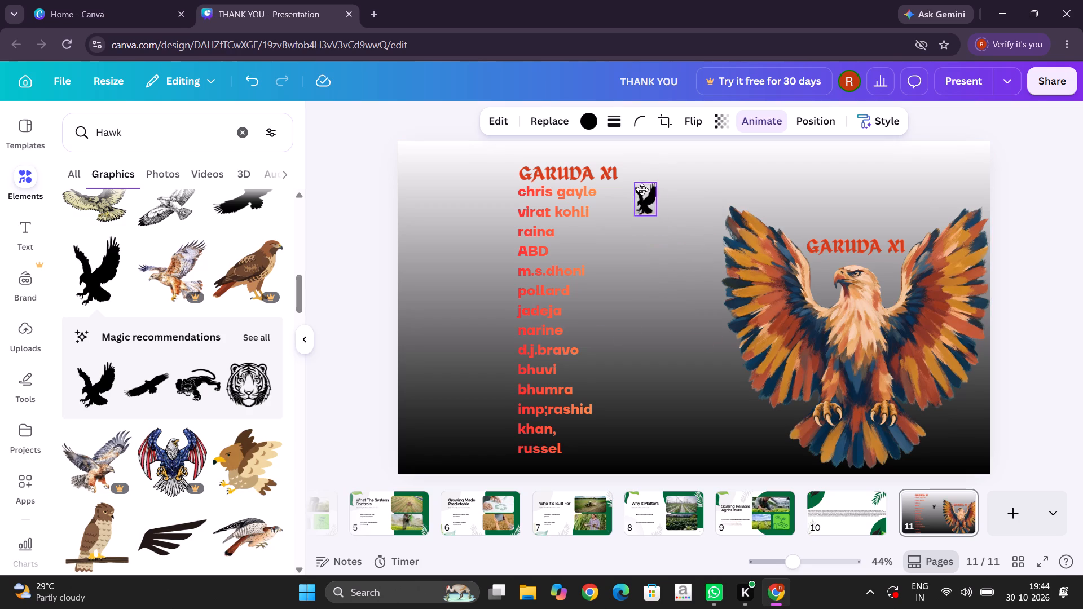
left_click_drag(642, 189, 629, 147)
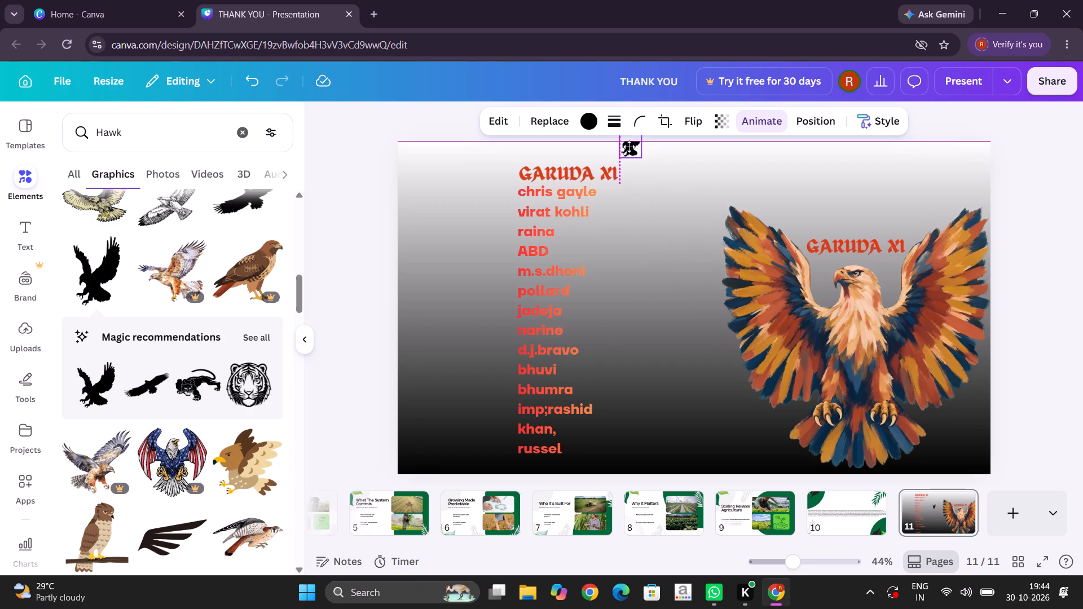
left_click_drag(629, 147, 624, 152)
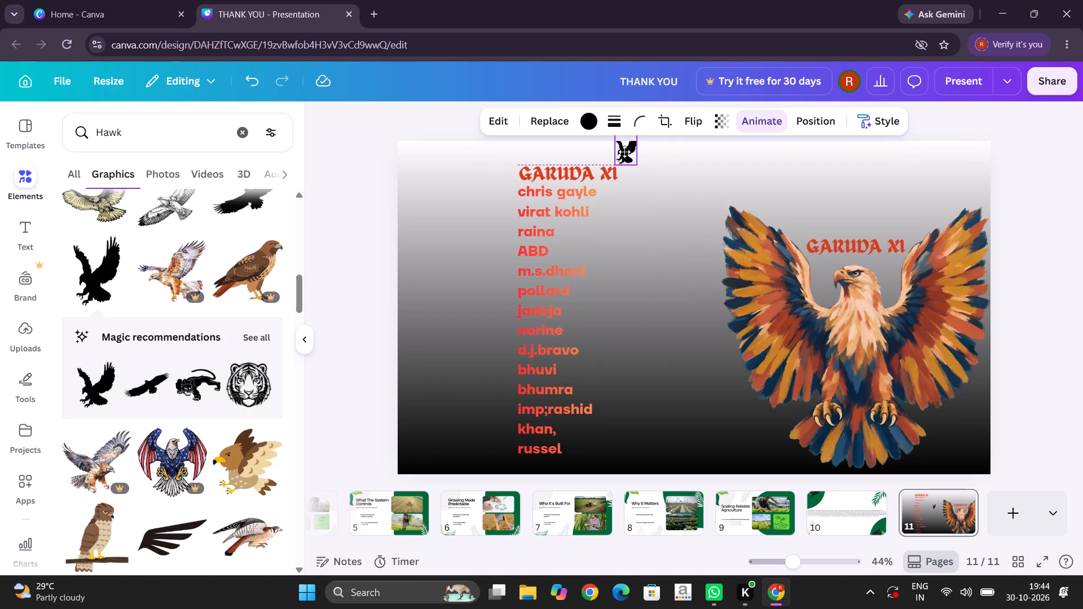
left_click_drag(624, 152, 624, 153)
left_click_drag(624, 153, 624, 156)
left_click_drag(624, 156, 623, 159)
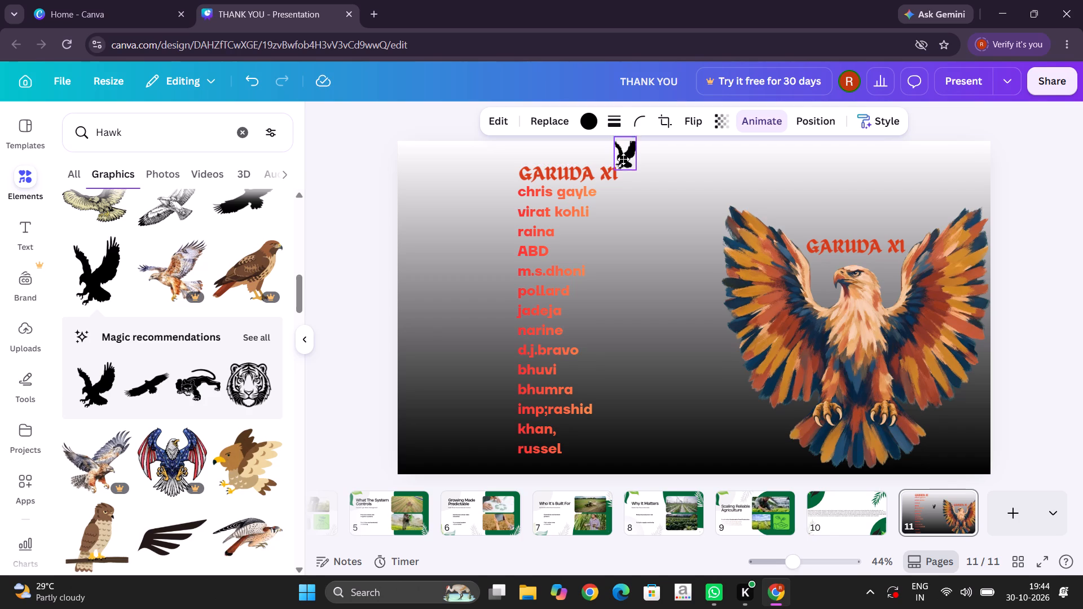
left_click_drag(623, 159, 623, 158)
left_click_drag(623, 158, 623, 156)
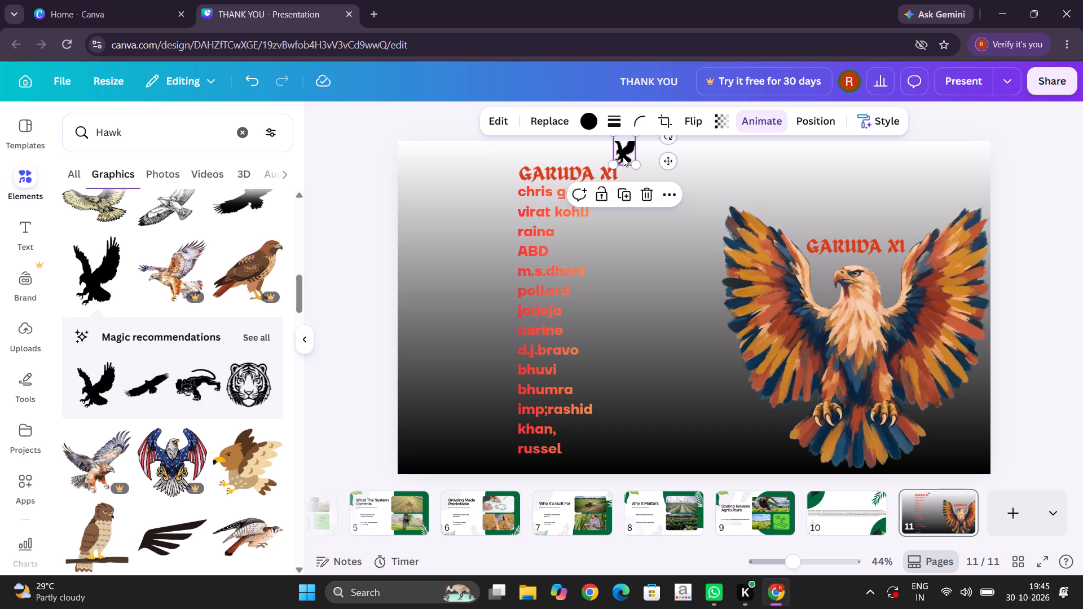
left_click(623, 157)
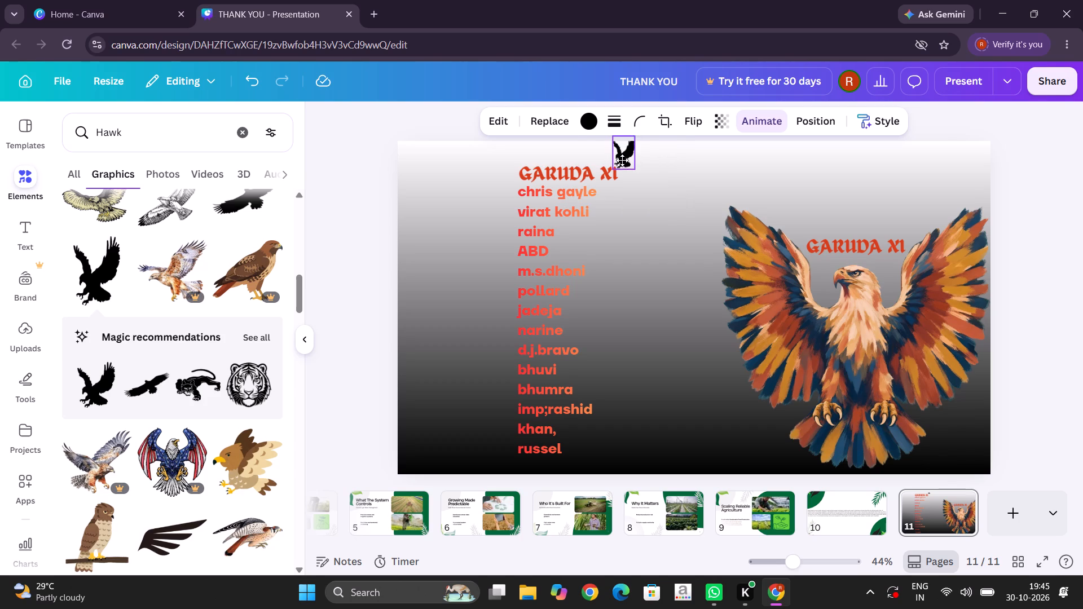
left_click(623, 158)
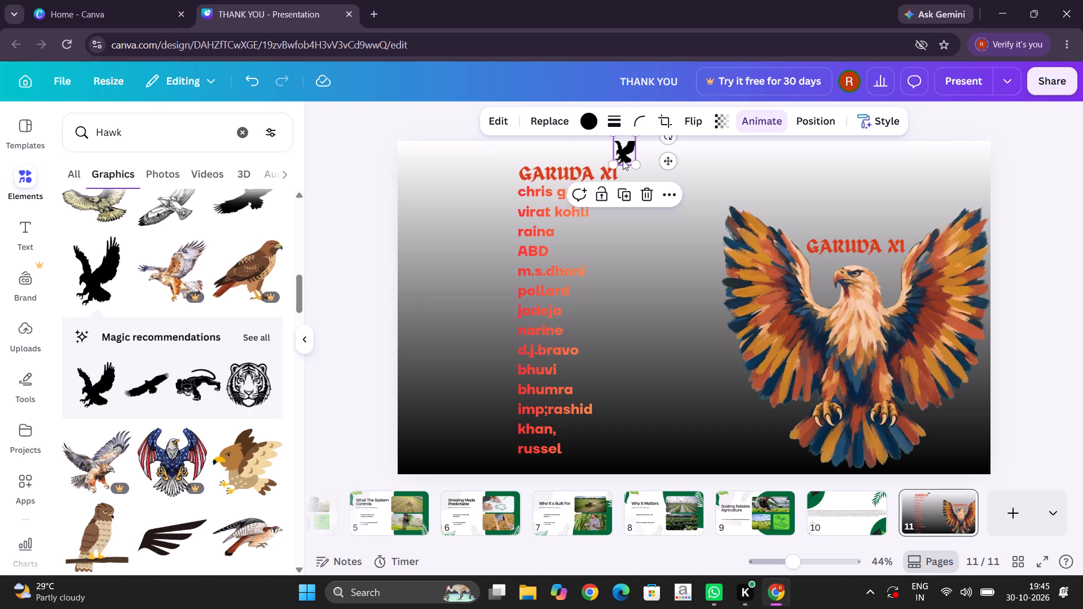
left_click(623, 160)
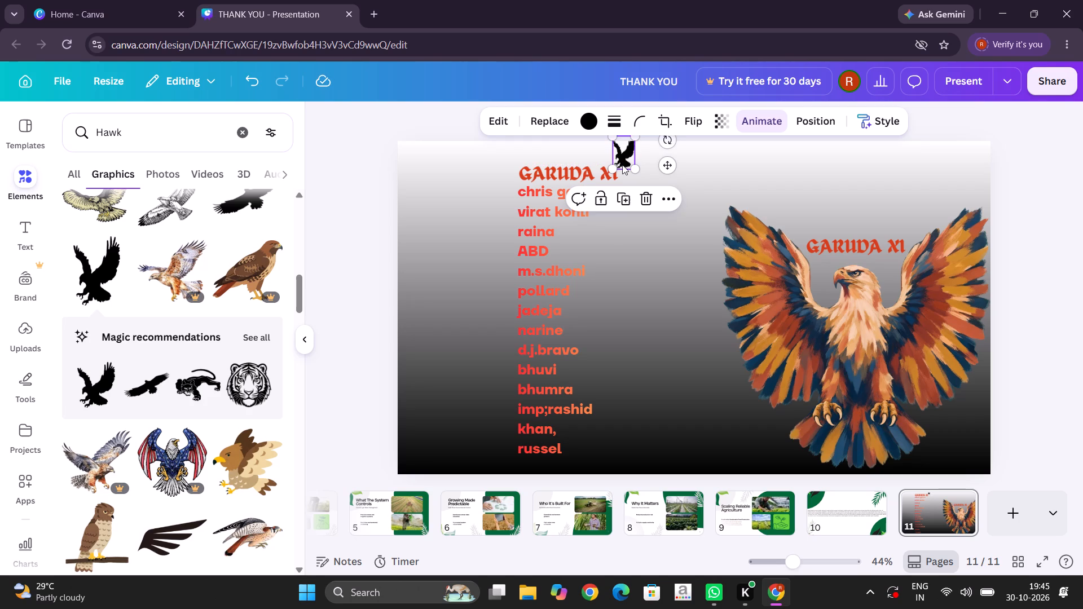
Lock the small eagle silhouette in place.
left_click(605, 199)
Set the GARUDA XI page background to the solid dark navy from the eagle picture's photo colours.
left_click(626, 262)
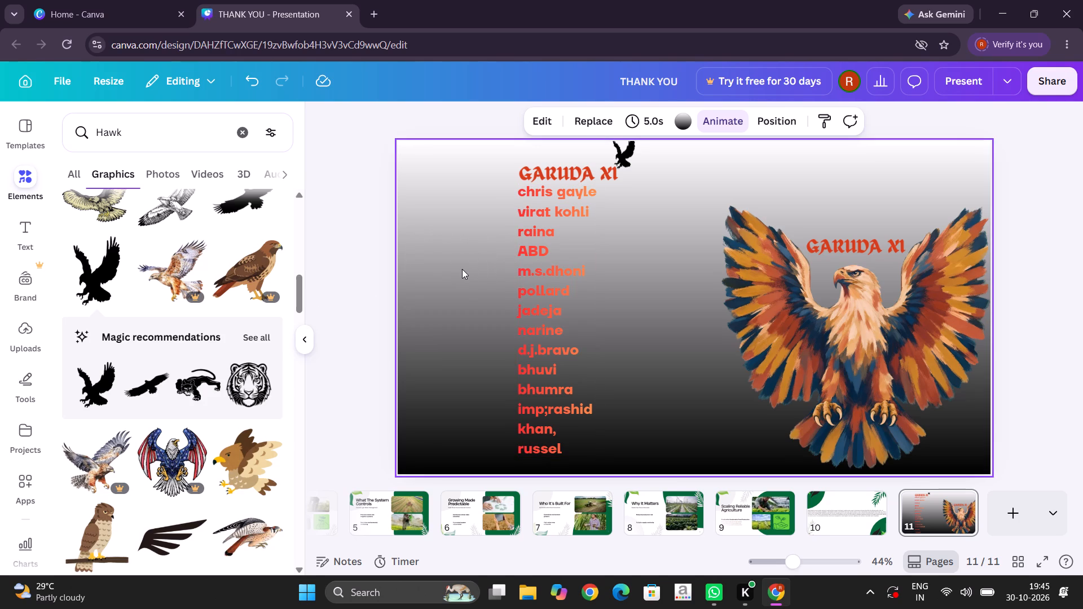
left_click(673, 120)
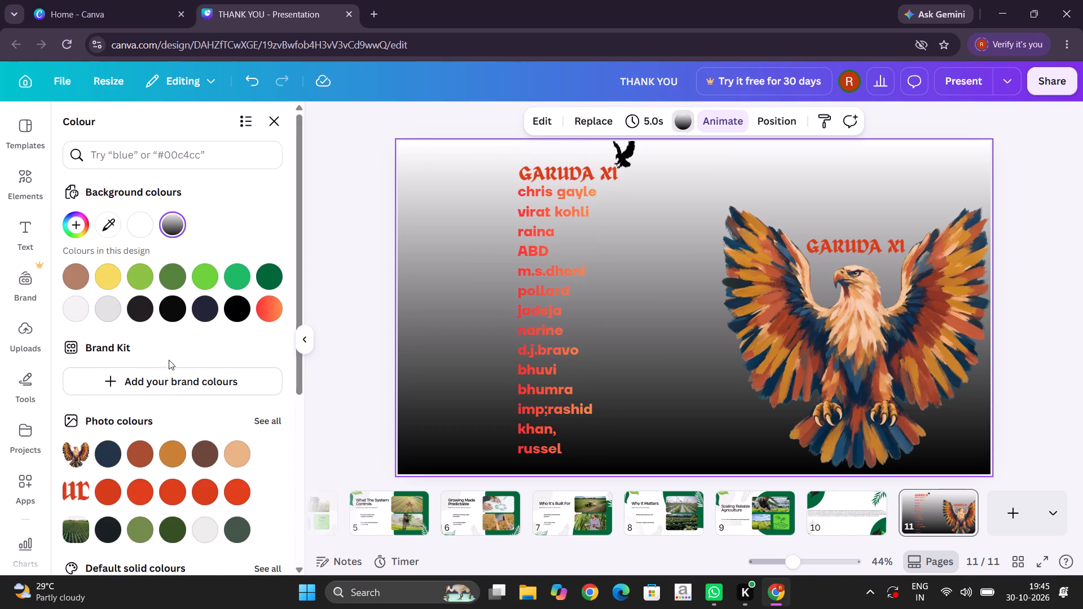
left_click(110, 447)
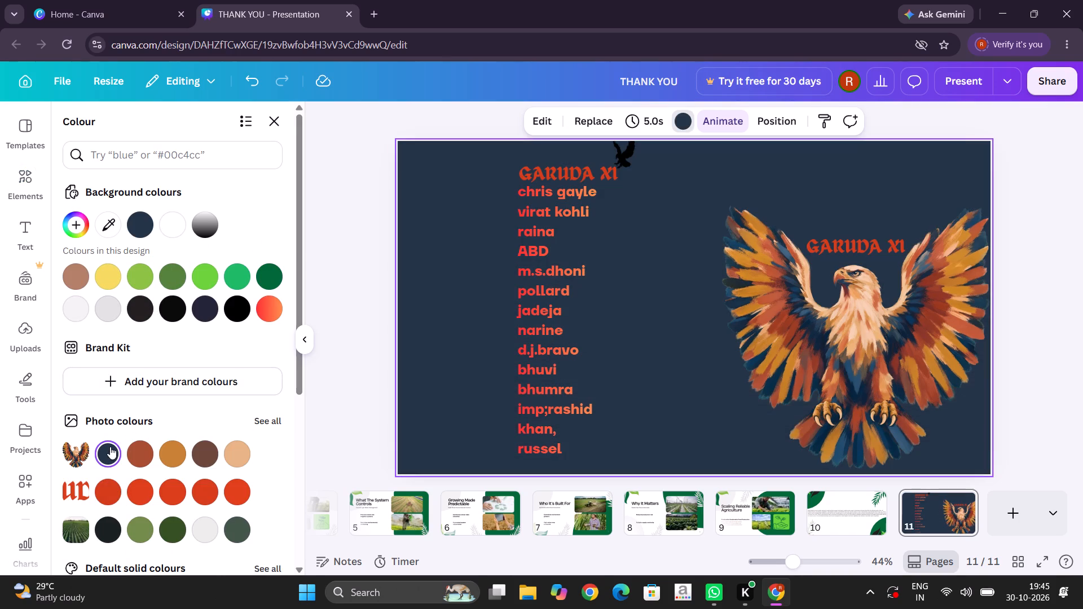
Change the GARUDA XI page background to Light green #eaece8 from the crop-field picture's photo colours.
left_click(207, 534)
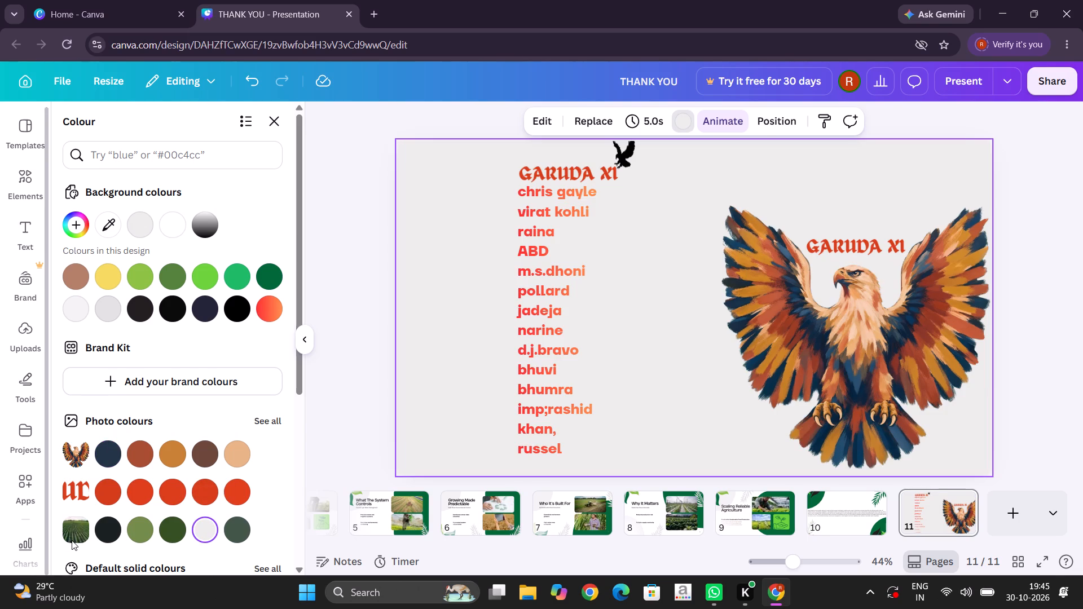
left_click(76, 532)
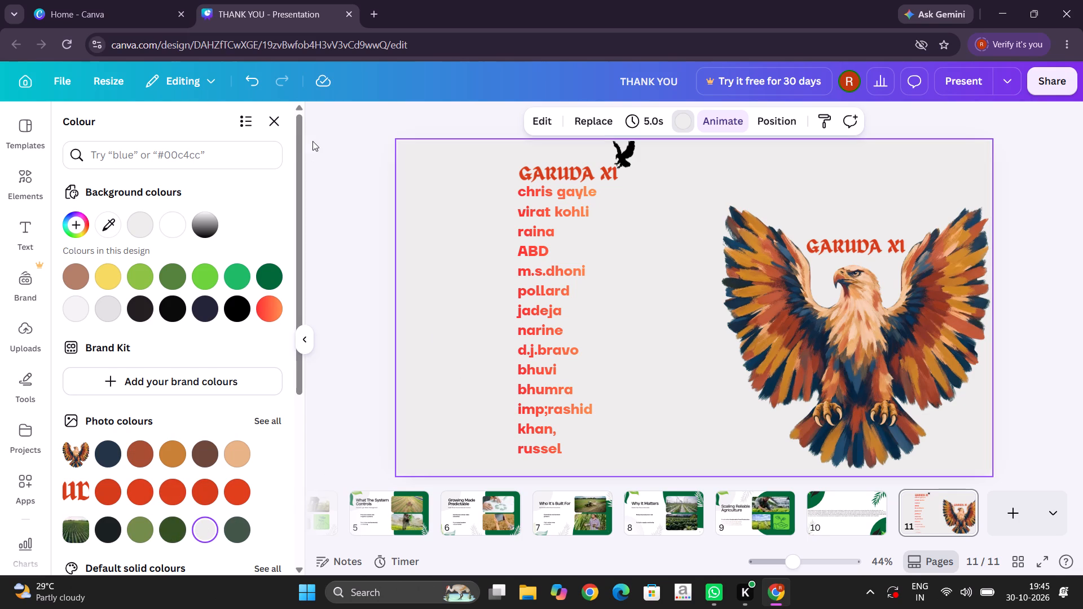
left_click(274, 123)
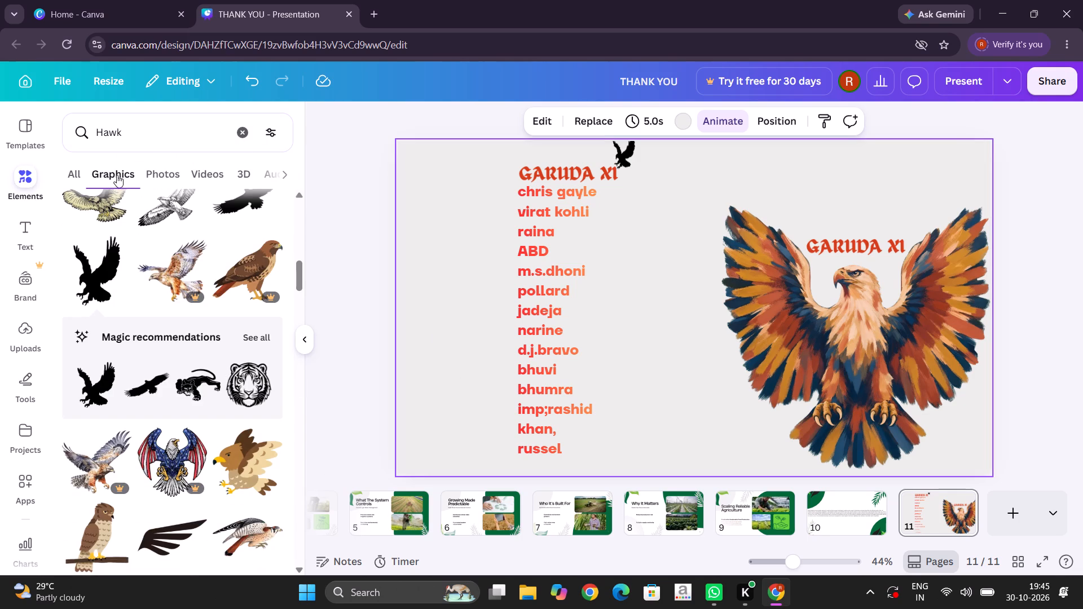
Add the spread-winged eagle with a ribbon banner from the recommended graphics and shrink it to a small emblem.
left_click(244, 136)
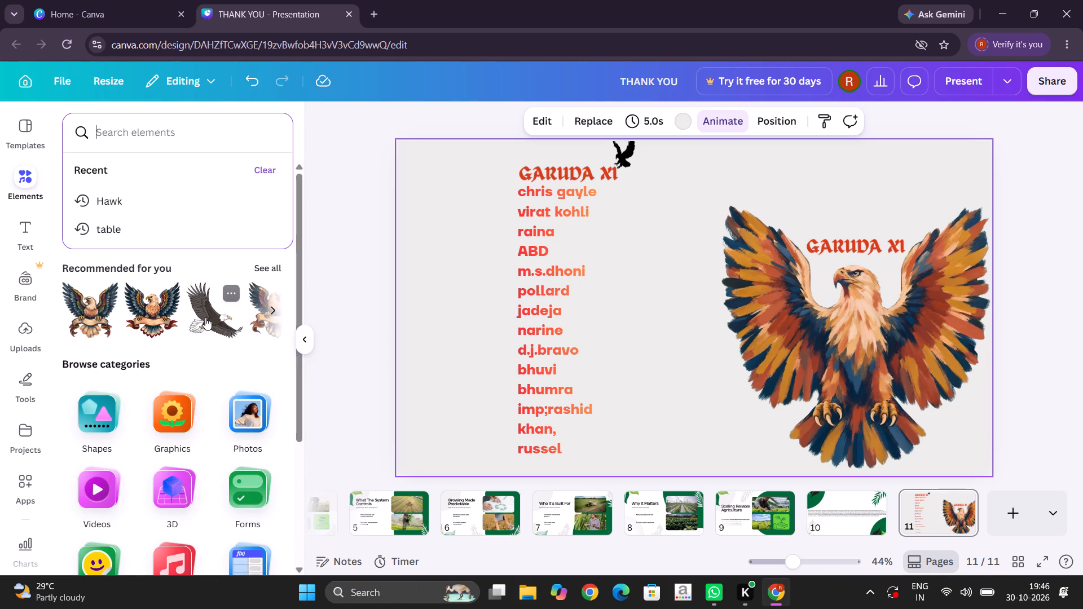
scroll(205, 317, "left", 4)
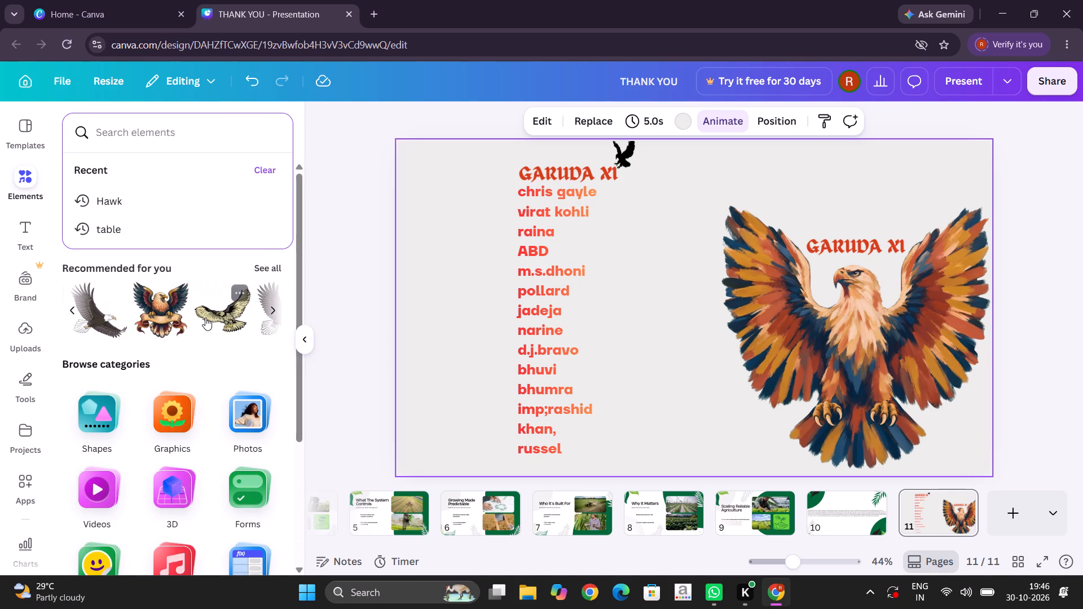
scroll(205, 317, "left", 1)
scroll(205, 317, "right", 1)
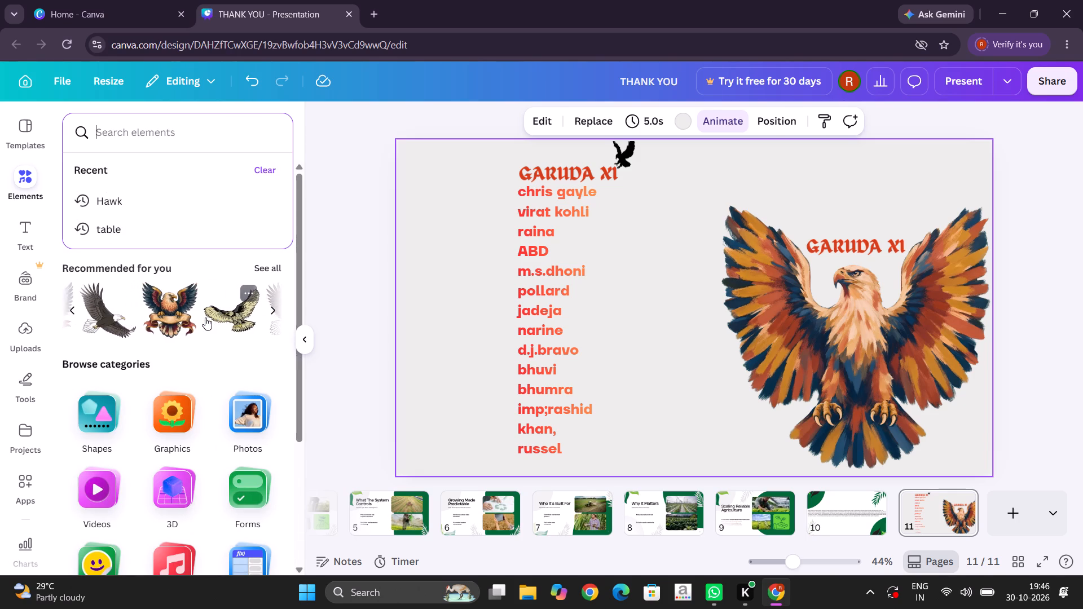
scroll(205, 317, "right", 1)
left_click(188, 317)
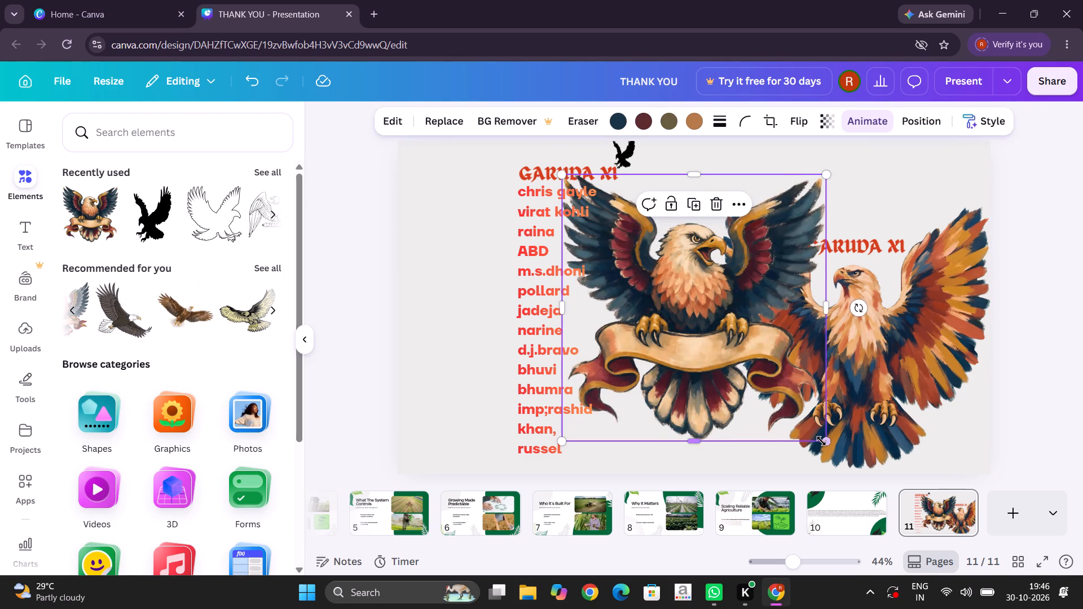
left_click_drag(822, 440, 724, 326)
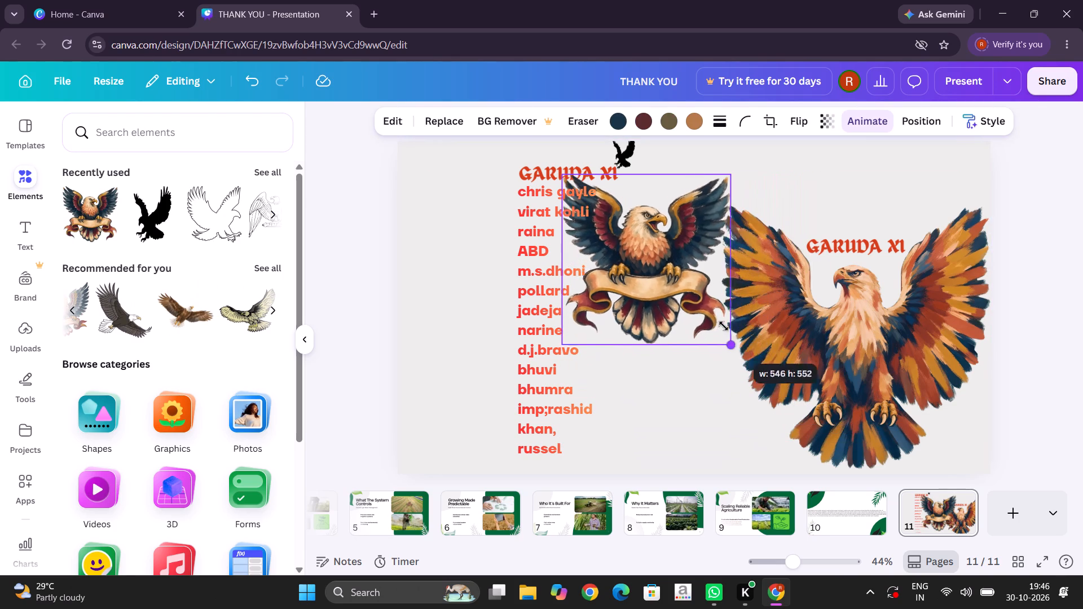
left_click_drag(724, 326, 689, 210)
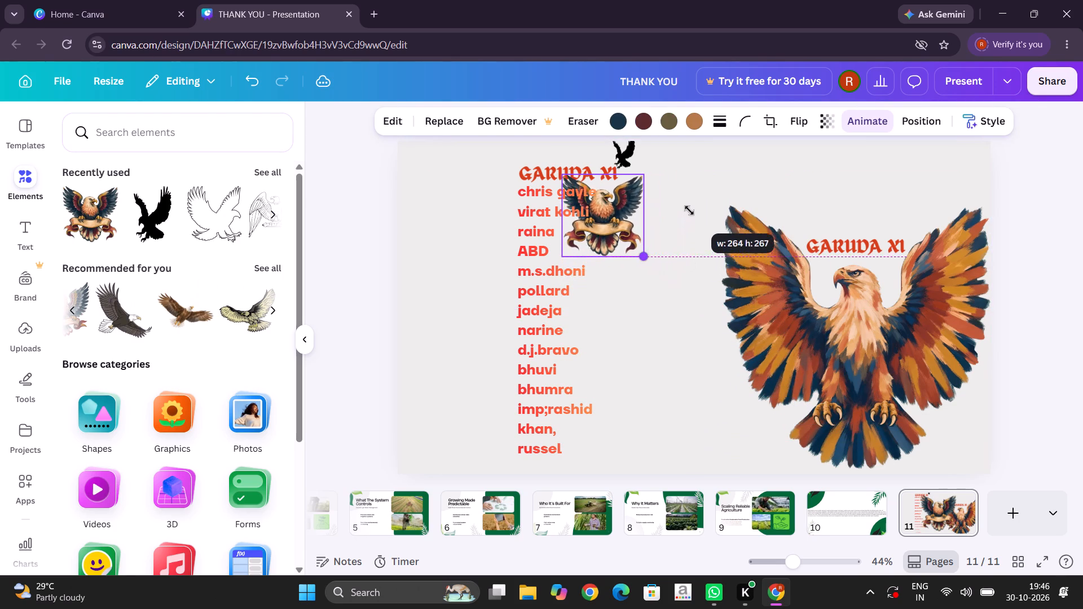
left_click_drag(689, 210, 689, 223)
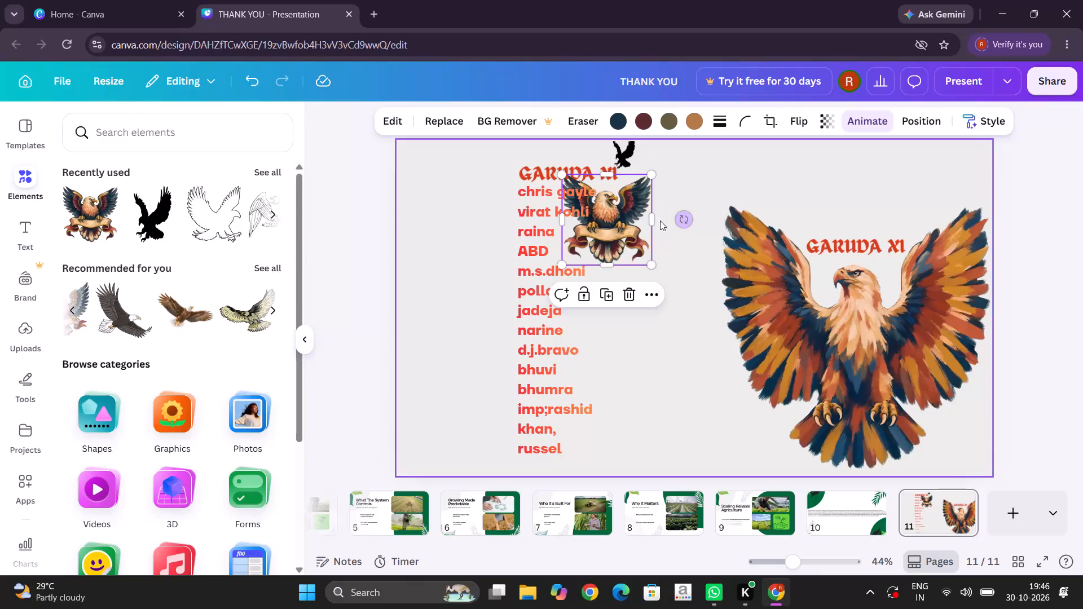
Position the small banner eagle emblem in the page's upper-left corner, beside the GARUDA XI heading.
left_click_drag(613, 218, 497, 202)
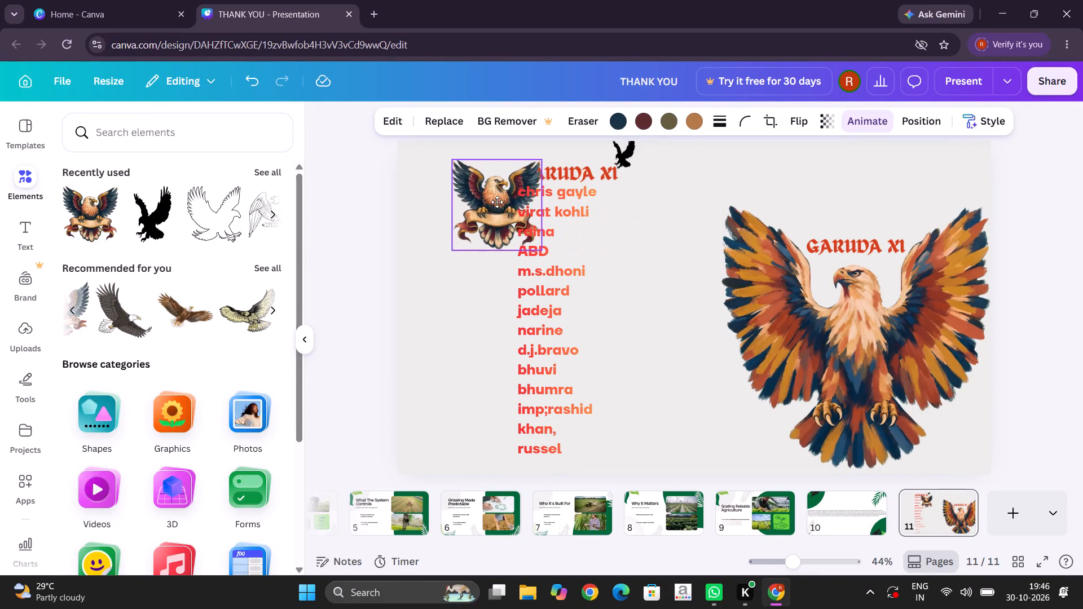
left_click_drag(497, 202, 461, 193)
left_click(451, 339)
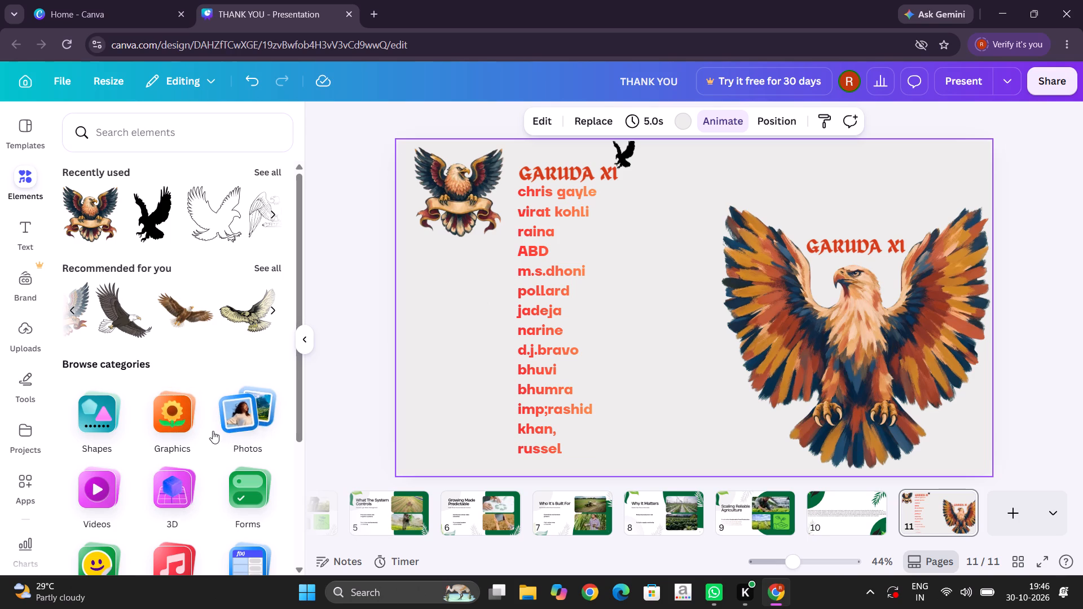
Browse the 3D element categories, including the Letters & Numbers row, for something to add to the page.
left_click(162, 493)
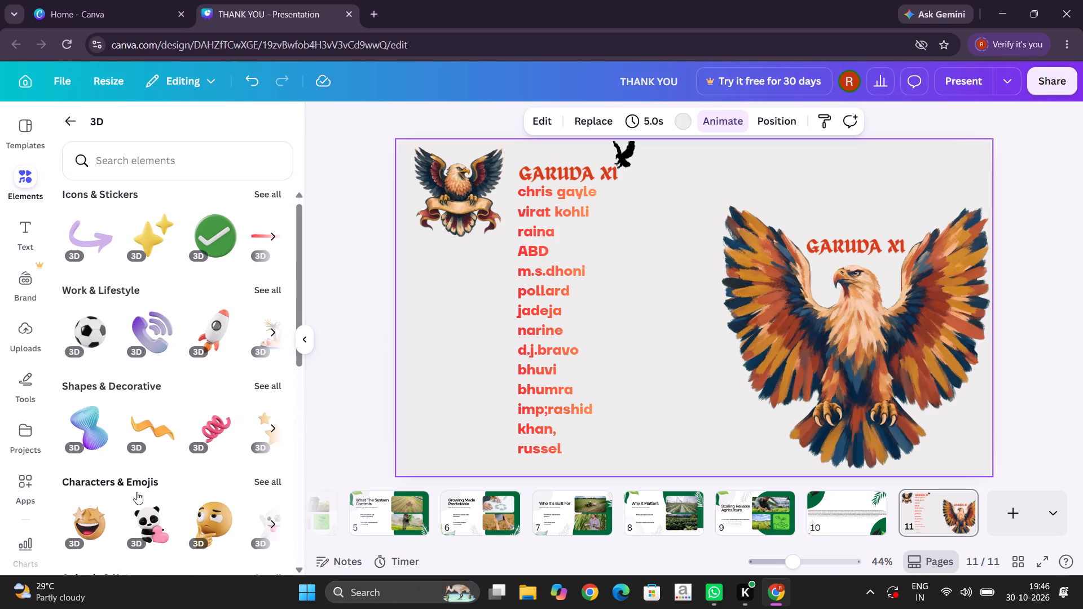
scroll(137, 492, "down", 3)
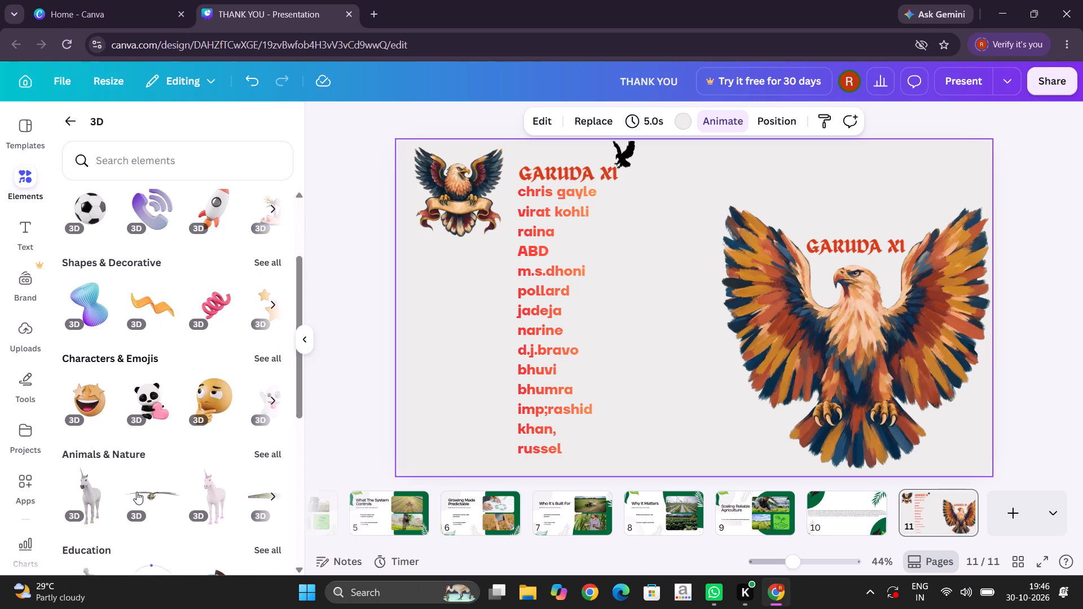
scroll(137, 492, "down", 6)
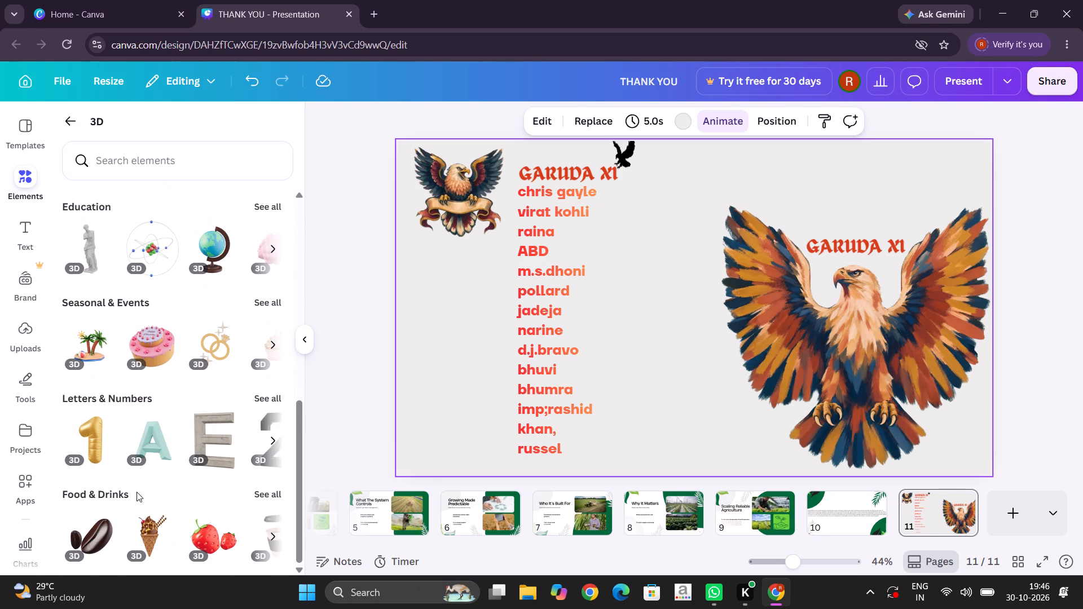
scroll(137, 492, "down", 4)
scroll(196, 454, "left", 1)
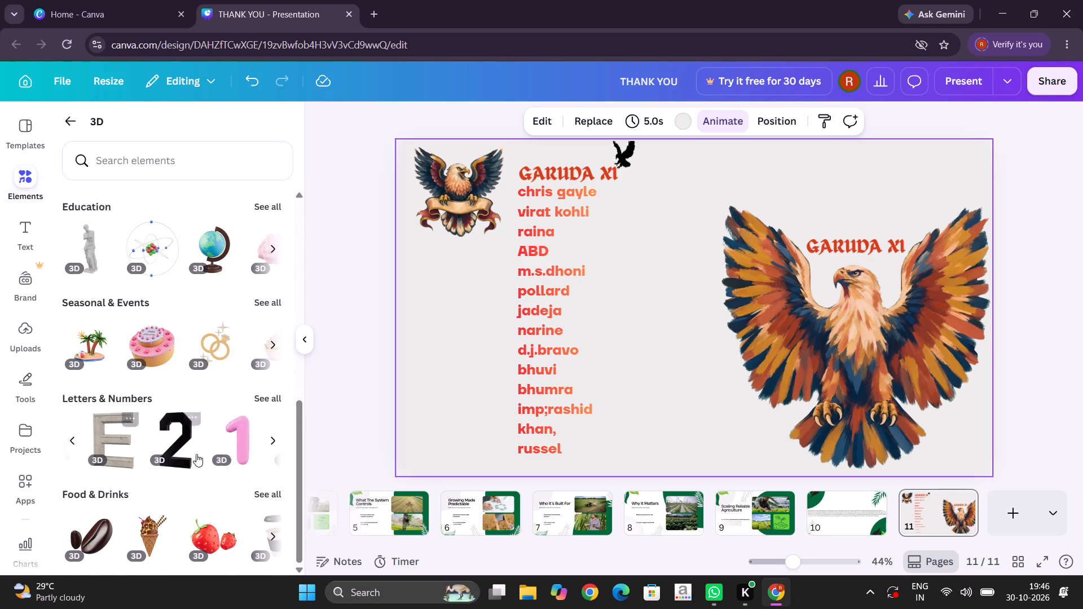
scroll(196, 454, "left", 11)
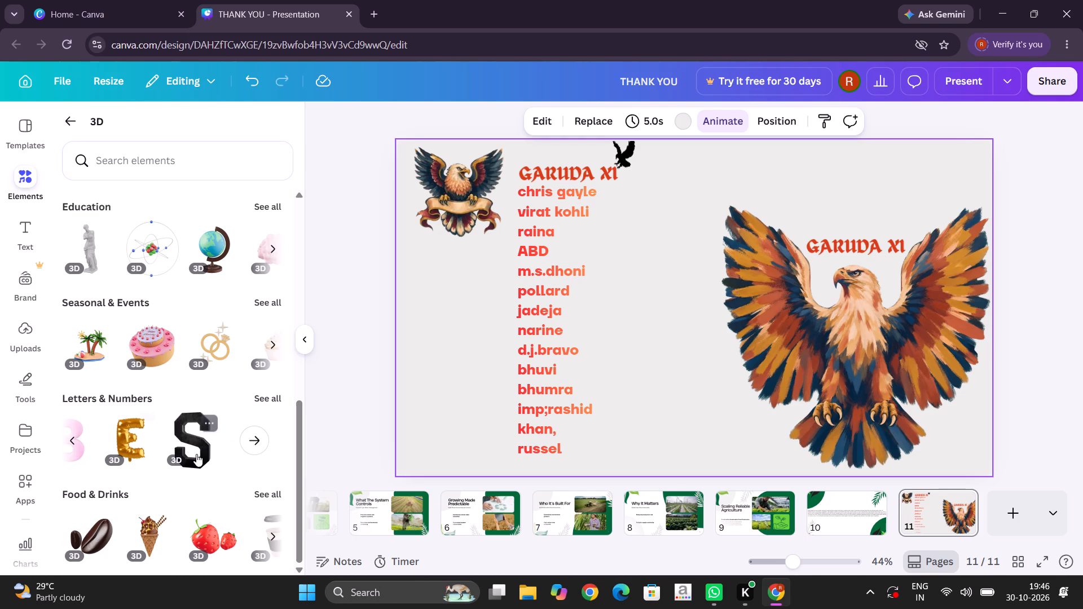
Look through the full collection of 3D Letters & Numbers elements.
left_click(260, 438)
scroll(151, 406, "down", 2)
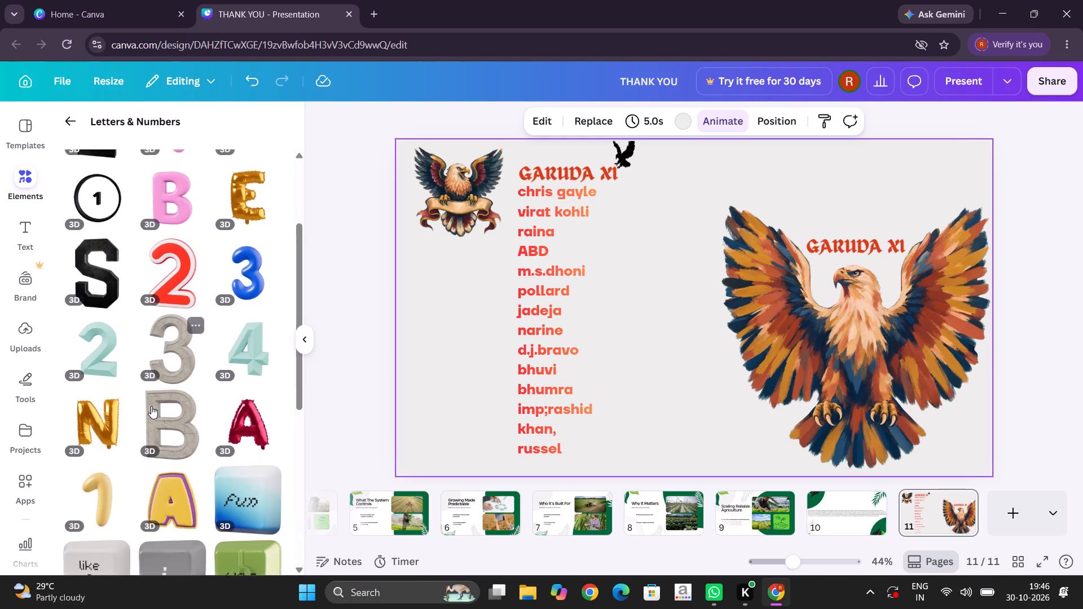
scroll(151, 406, "down", 6)
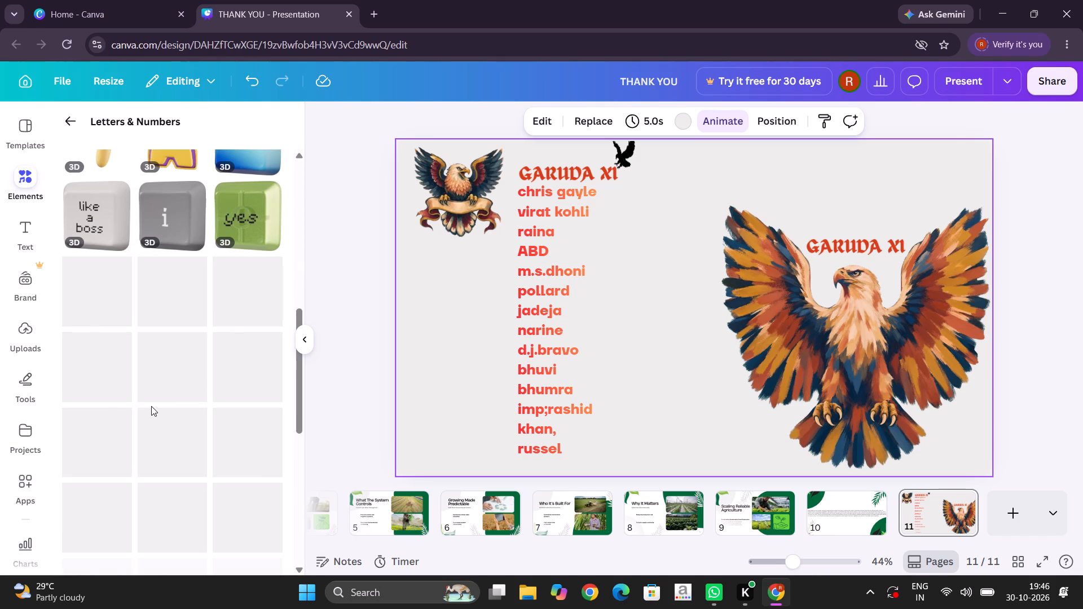
scroll(151, 406, "down", 4)
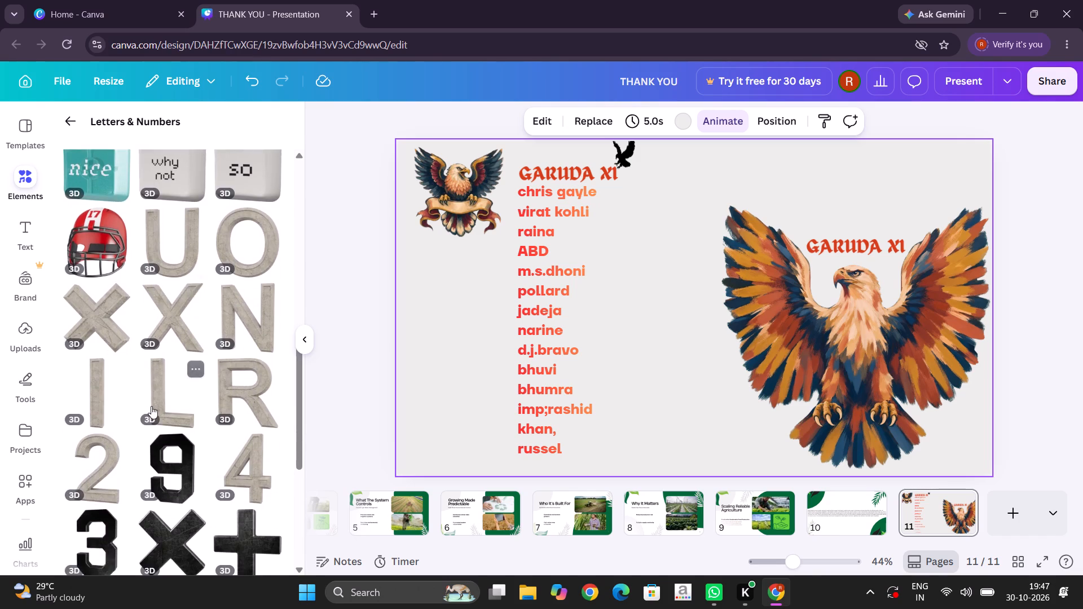
scroll(151, 406, "down", 7)
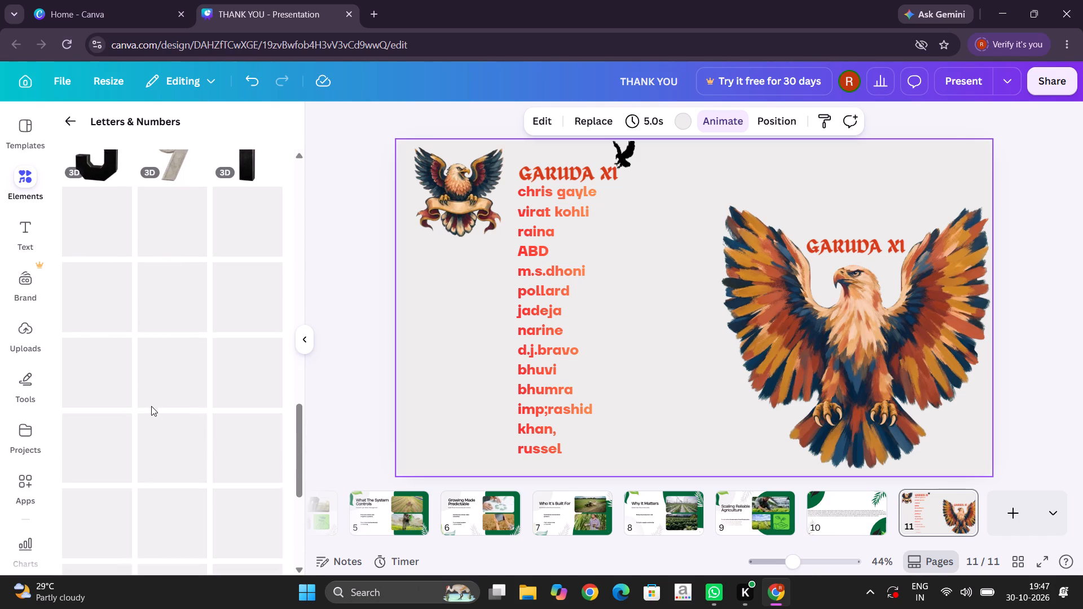
scroll(151, 406, "down", 1)
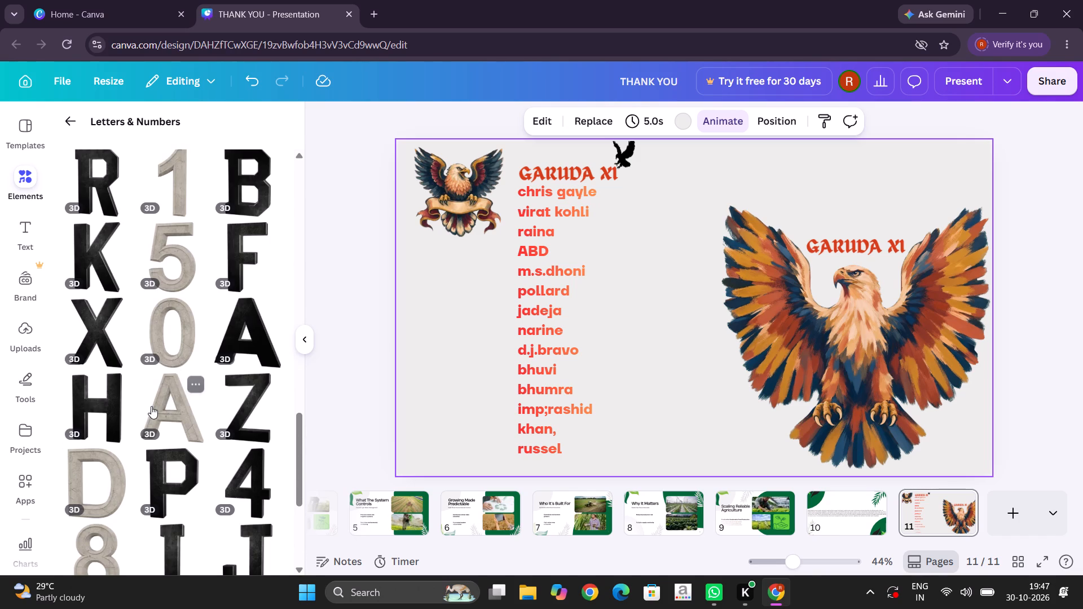
scroll(151, 406, "down", 3)
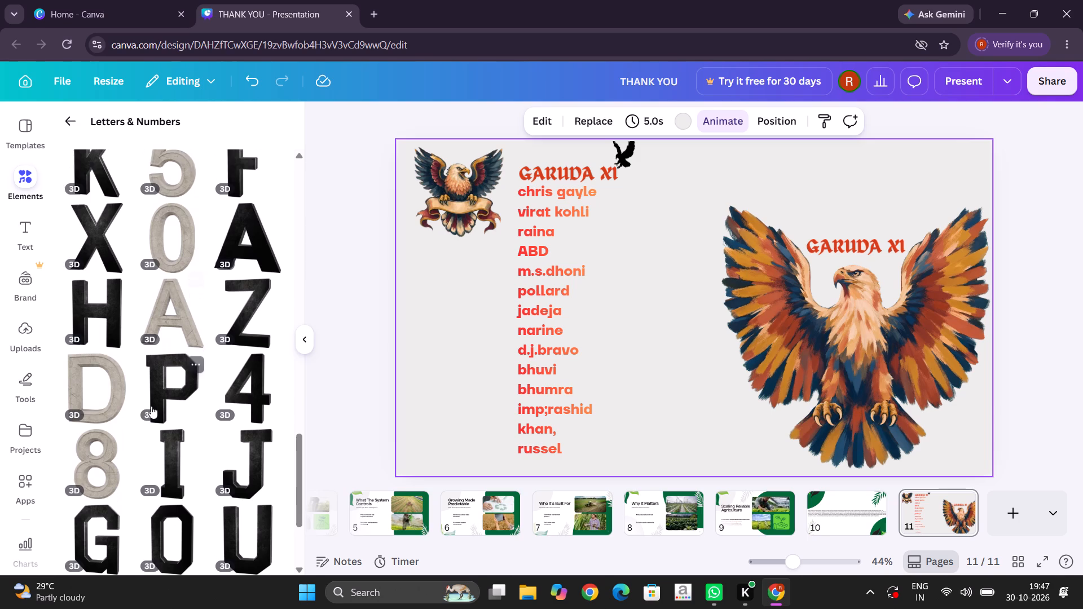
scroll(151, 406, "down", 4)
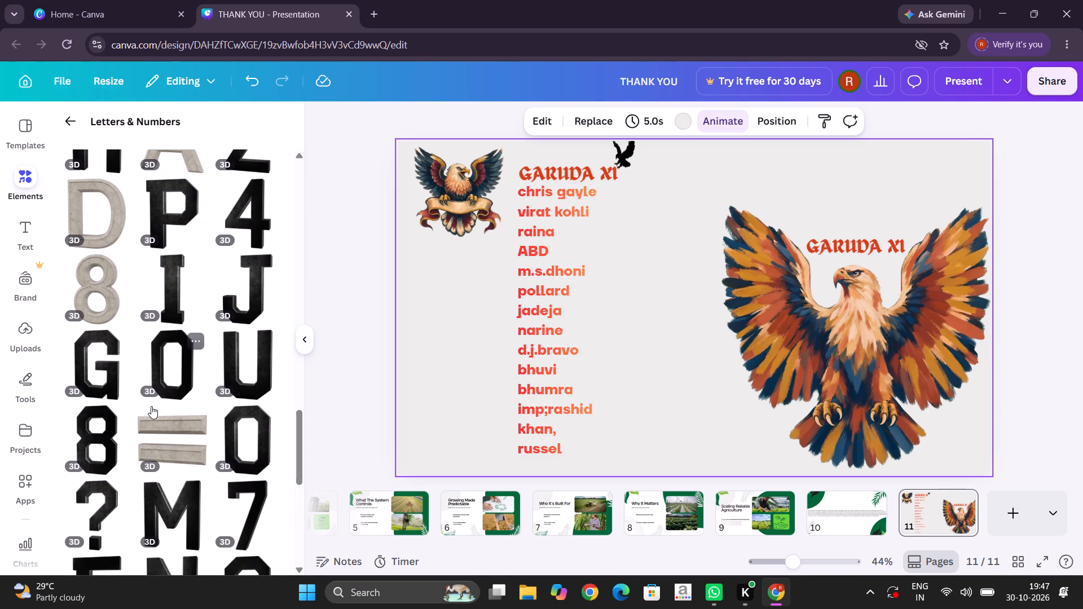
scroll(151, 406, "down", 2)
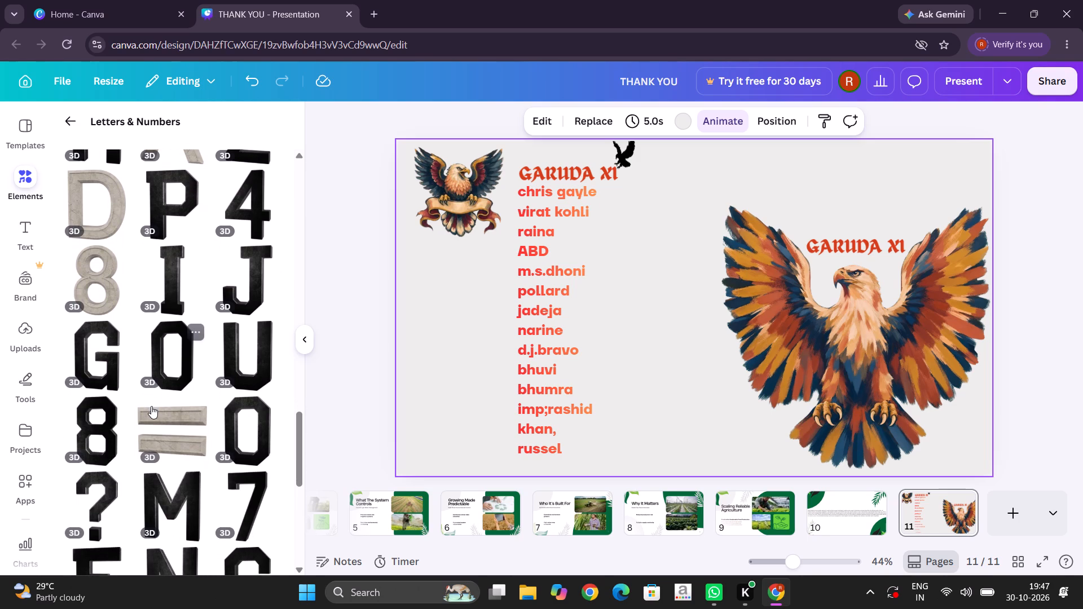
scroll(151, 406, "down", 1)
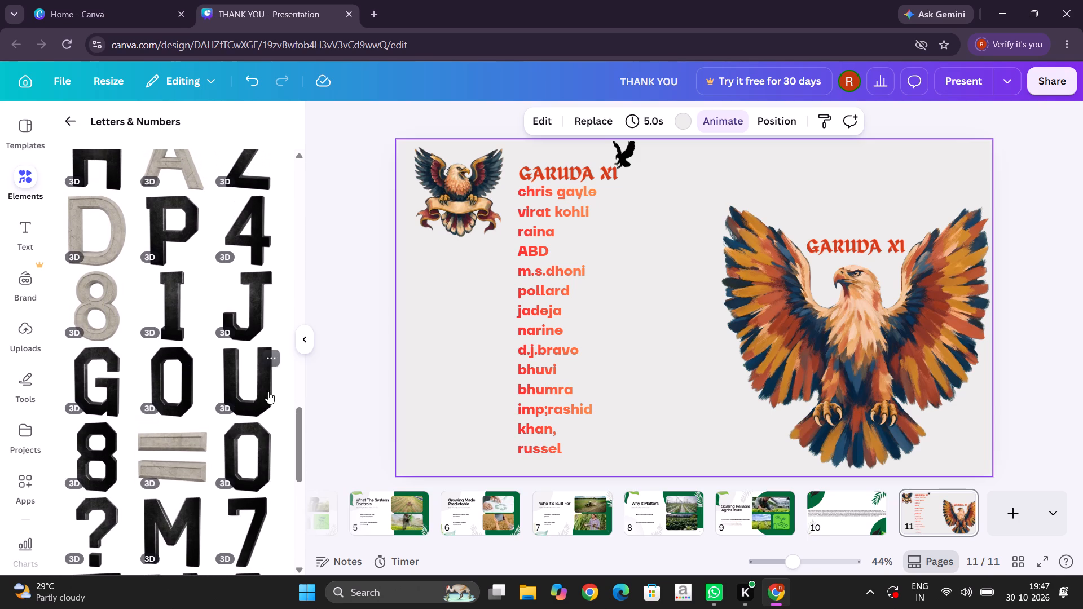
left_click(430, 377)
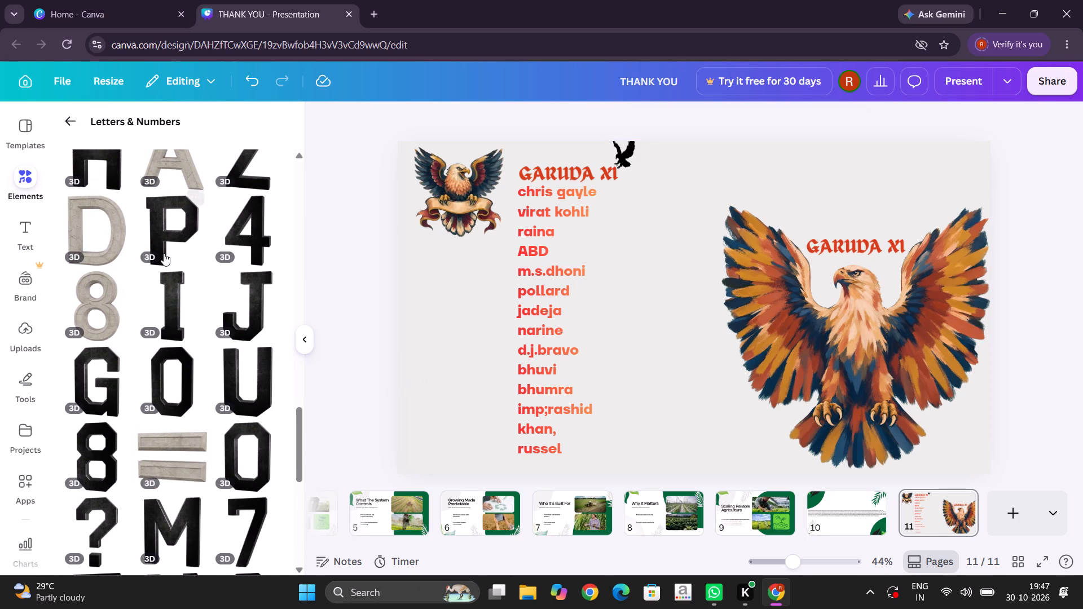
left_click(70, 121)
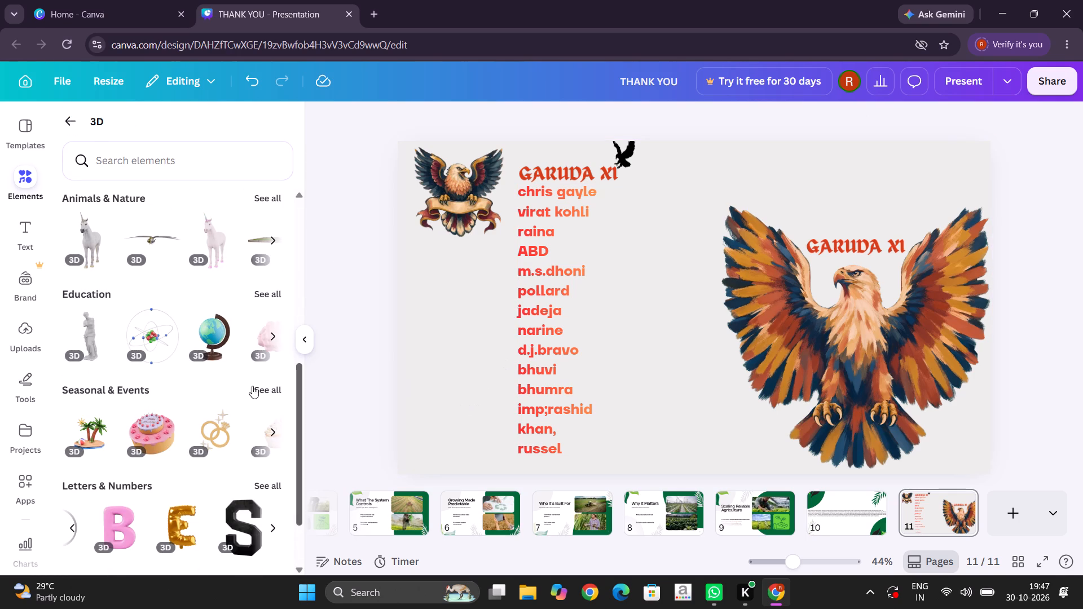
left_click(19, 396)
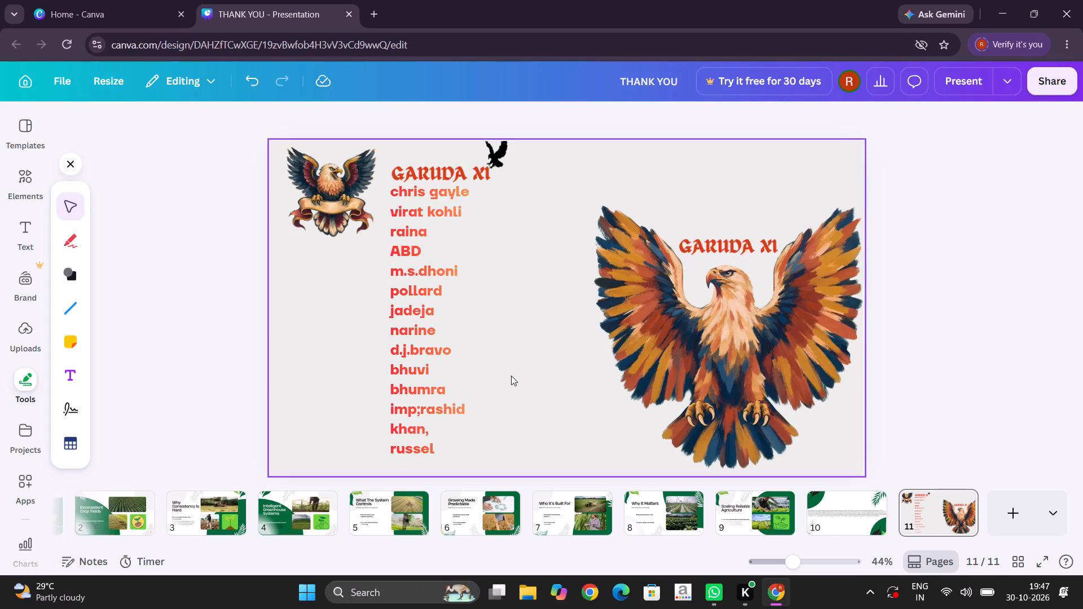
Download all pages of the presentation as a PDF with the Digital preset.
left_click(1048, 78)
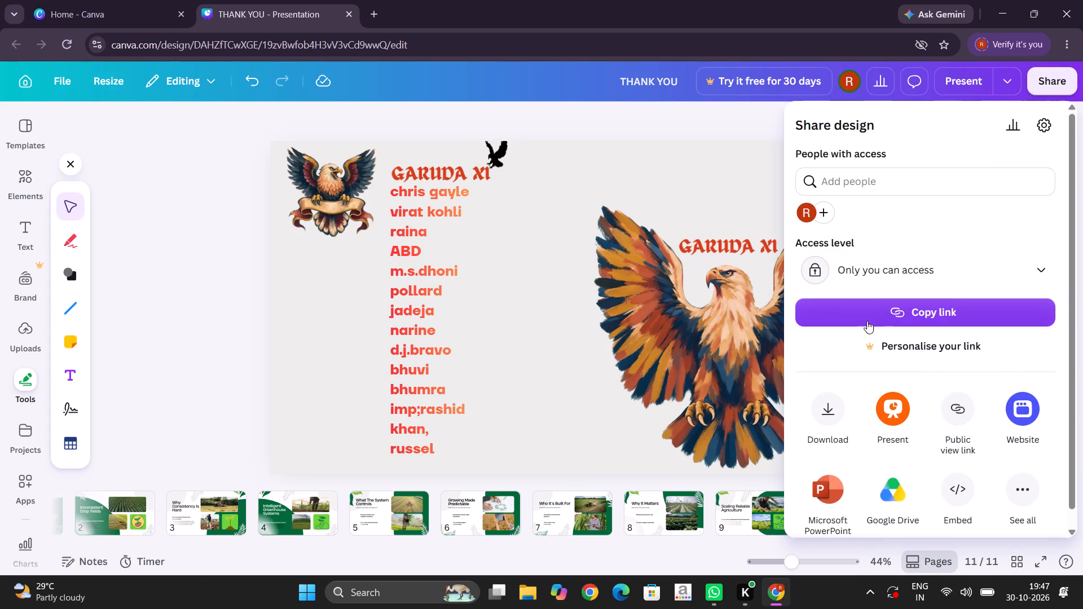
left_click(825, 429)
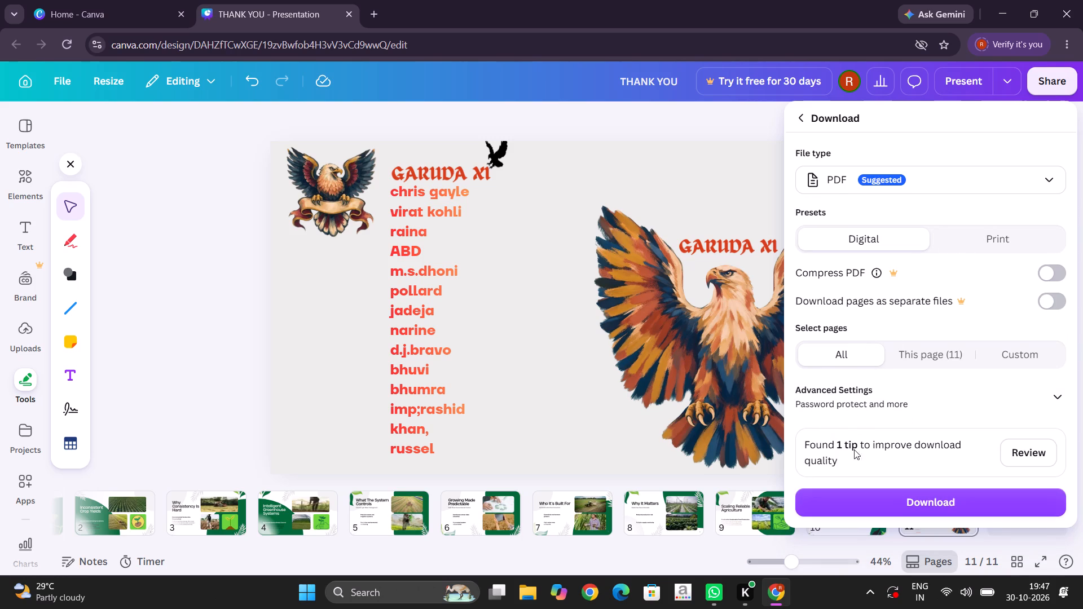
left_click(869, 495)
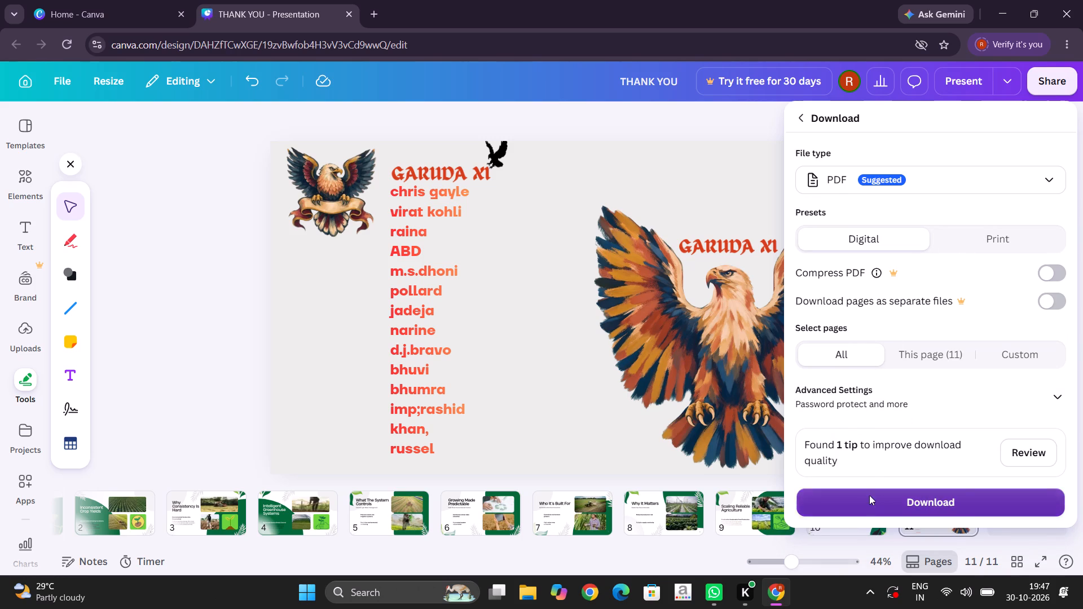